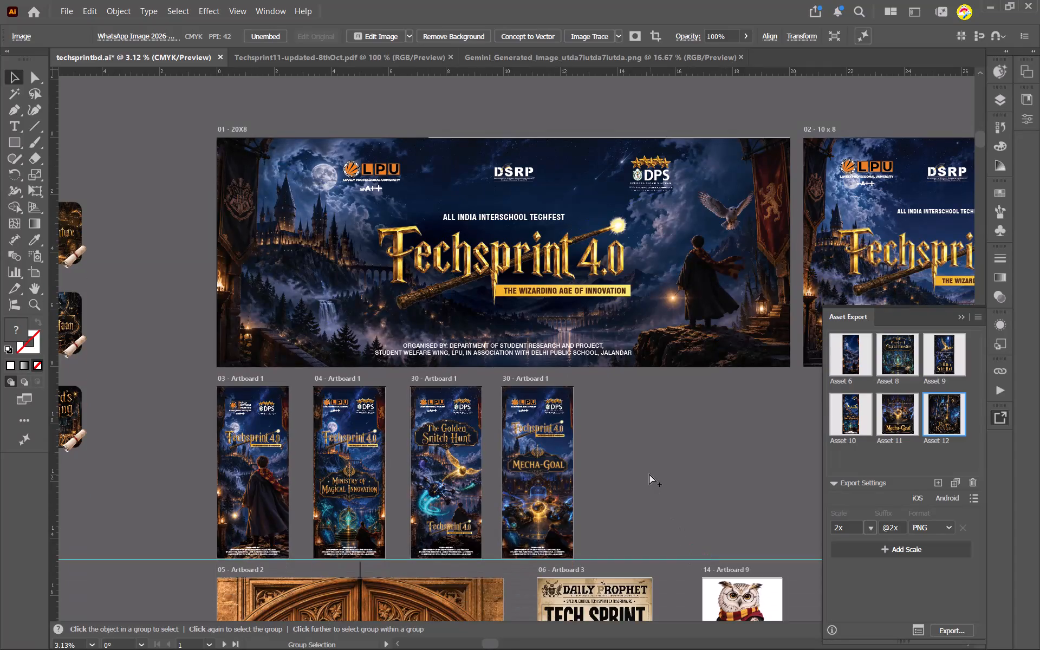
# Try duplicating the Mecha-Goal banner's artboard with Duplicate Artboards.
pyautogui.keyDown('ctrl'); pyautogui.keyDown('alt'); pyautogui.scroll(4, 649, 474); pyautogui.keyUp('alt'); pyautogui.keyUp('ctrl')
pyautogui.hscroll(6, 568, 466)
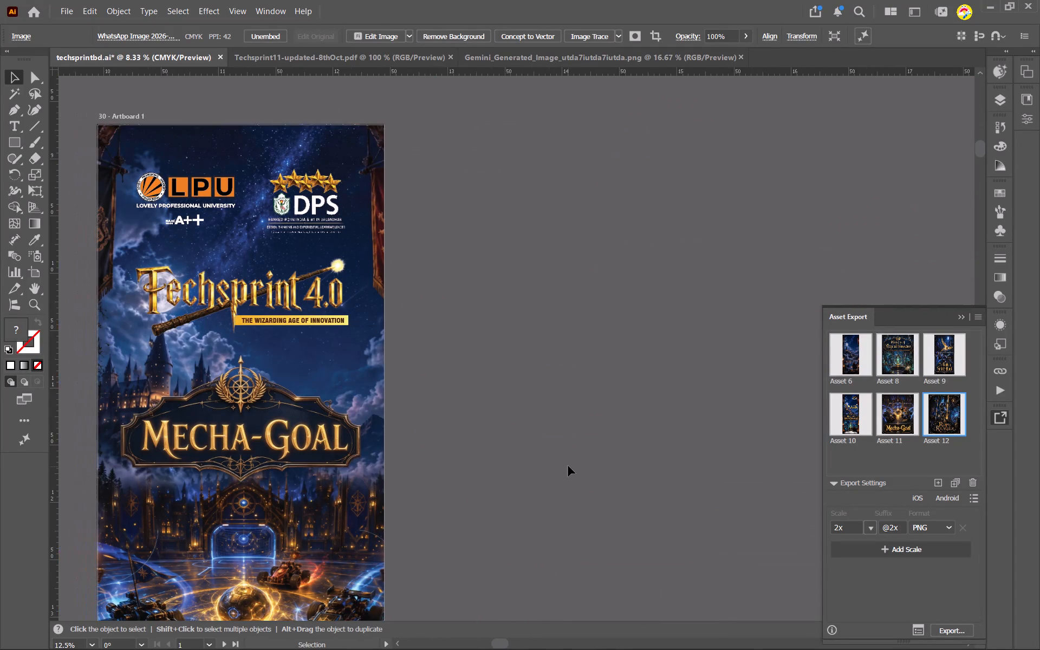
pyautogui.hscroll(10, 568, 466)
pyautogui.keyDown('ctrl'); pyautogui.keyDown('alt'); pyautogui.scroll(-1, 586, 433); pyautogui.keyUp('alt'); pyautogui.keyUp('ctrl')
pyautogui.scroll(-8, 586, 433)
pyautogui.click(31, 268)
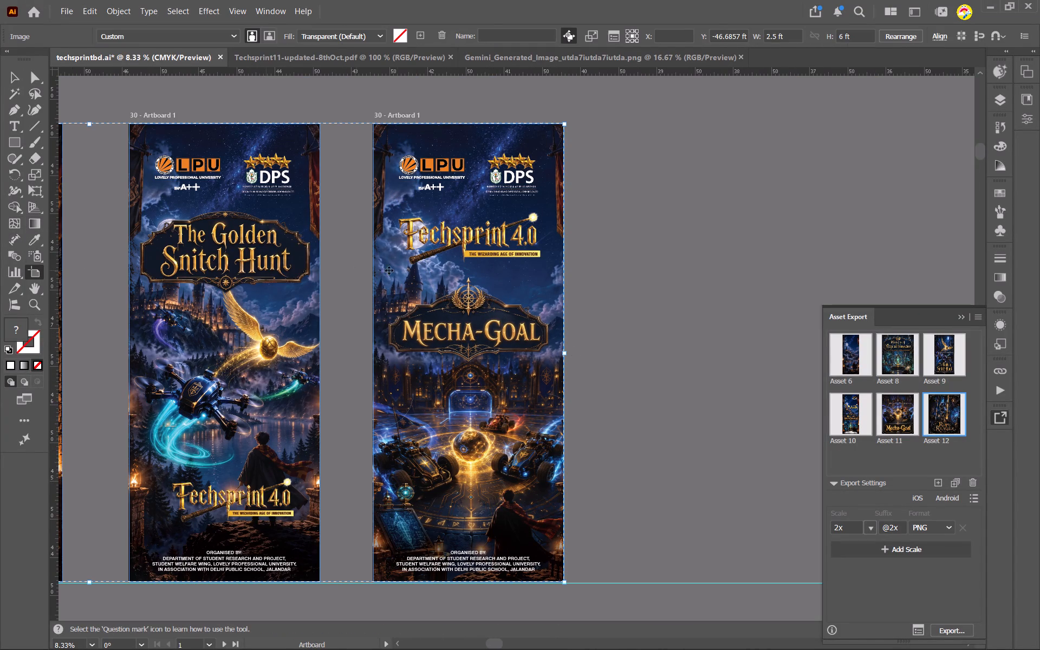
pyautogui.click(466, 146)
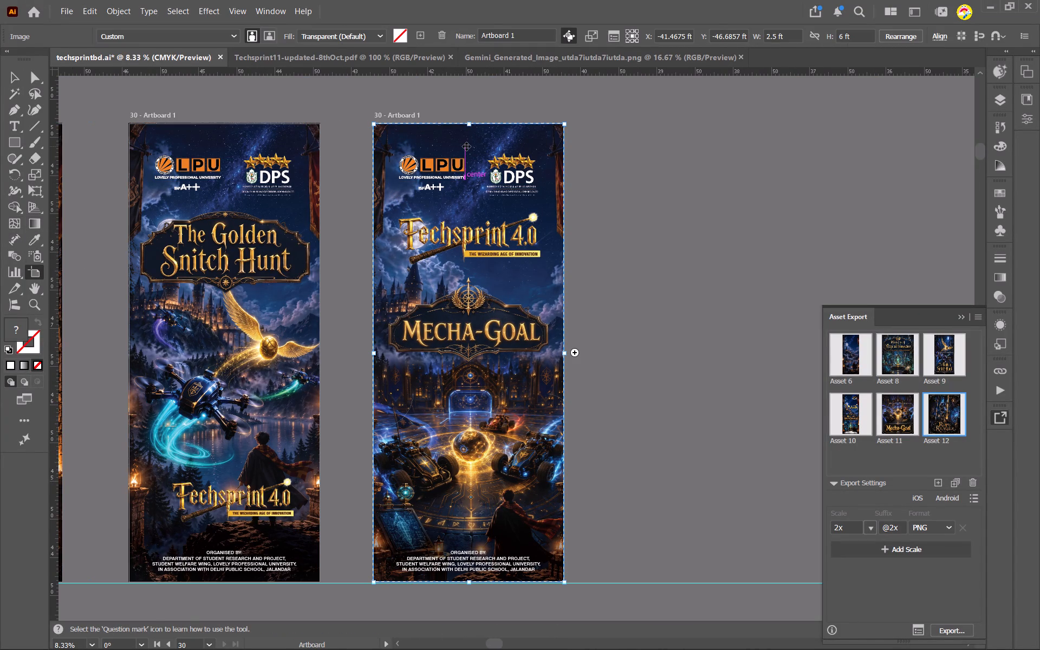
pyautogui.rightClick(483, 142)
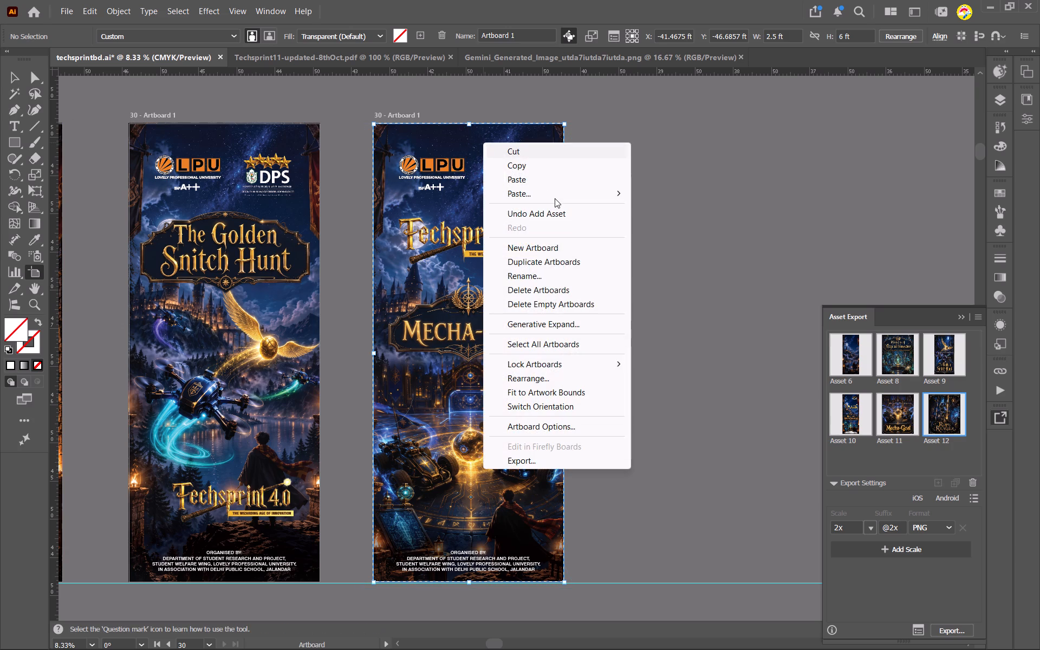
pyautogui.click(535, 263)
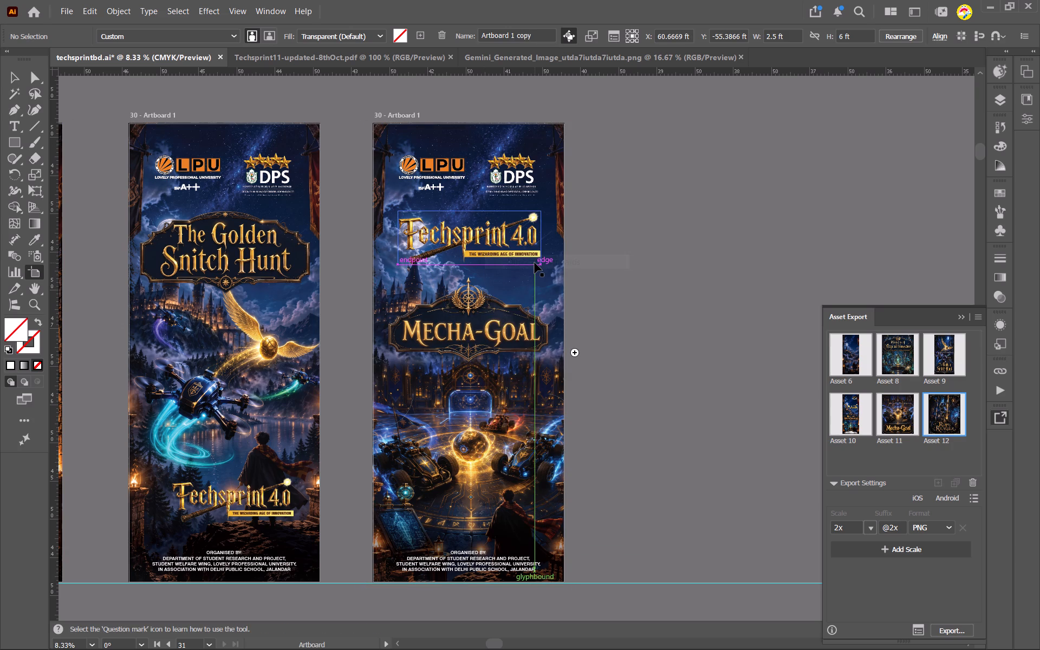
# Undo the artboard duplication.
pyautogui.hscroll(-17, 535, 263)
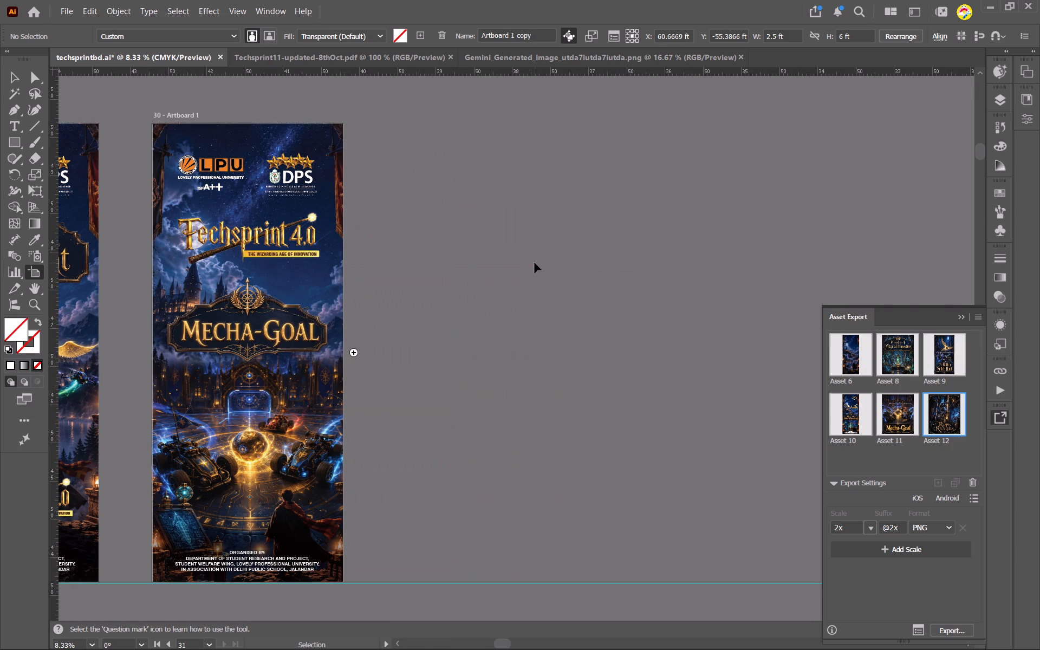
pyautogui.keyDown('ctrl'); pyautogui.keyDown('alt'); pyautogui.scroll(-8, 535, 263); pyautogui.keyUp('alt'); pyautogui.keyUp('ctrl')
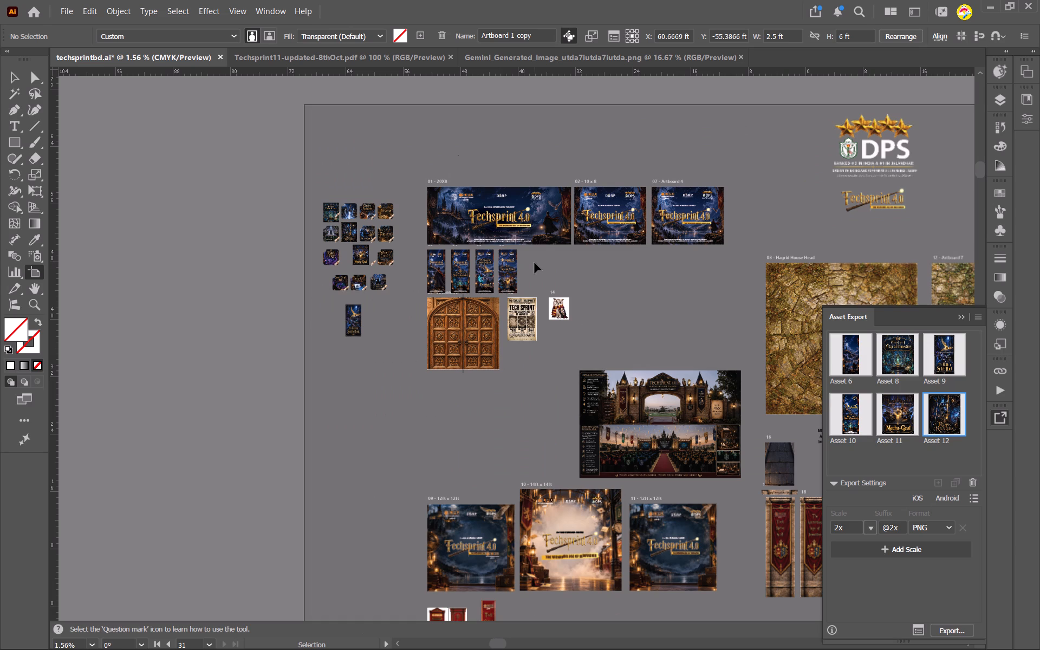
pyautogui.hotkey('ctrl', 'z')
# Copy the Mecha-Goal artboard with its artwork and paste it as a new artboard beside the original.
pyautogui.hscroll(-17, 535, 263)
pyautogui.hscroll(11, 535, 263)
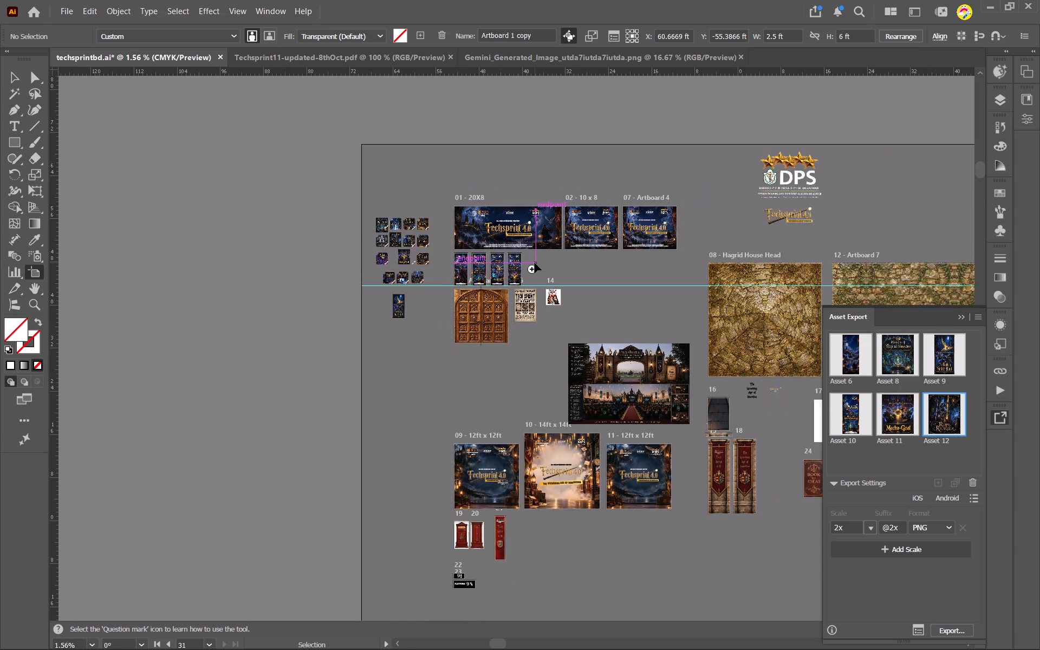
pyautogui.keyDown('ctrl'); pyautogui.keyDown('alt'); pyautogui.scroll(5, 473, 260); pyautogui.keyUp('alt'); pyautogui.keyUp('ctrl')
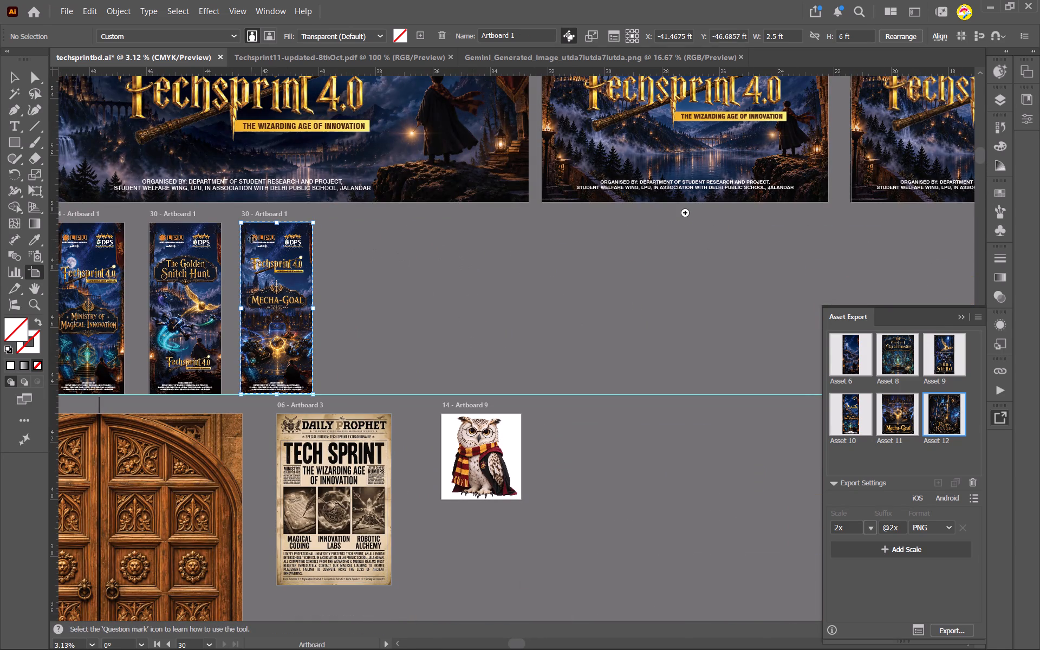
pyautogui.keyDown('ctrl'); pyautogui.keyDown('alt'); pyautogui.scroll(3, 308, 258); pyautogui.keyUp('alt'); pyautogui.keyUp('ctrl')
pyautogui.hotkey('ctrl', 'c')
pyautogui.hotkey('ctrl', 'v')
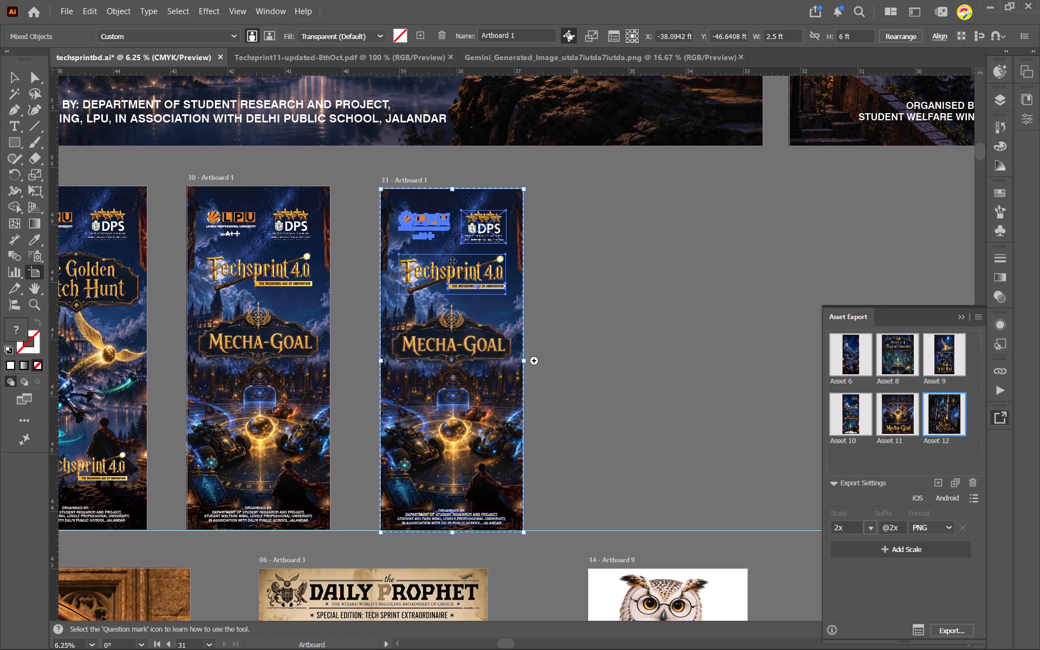
pyautogui.hscroll(-1, 452, 261)
pyautogui.keyDown('ctrl'); pyautogui.keyDown('alt'); pyautogui.scroll(1, 438, 296); pyautogui.keyUp('alt'); pyautogui.keyUp('ctrl')
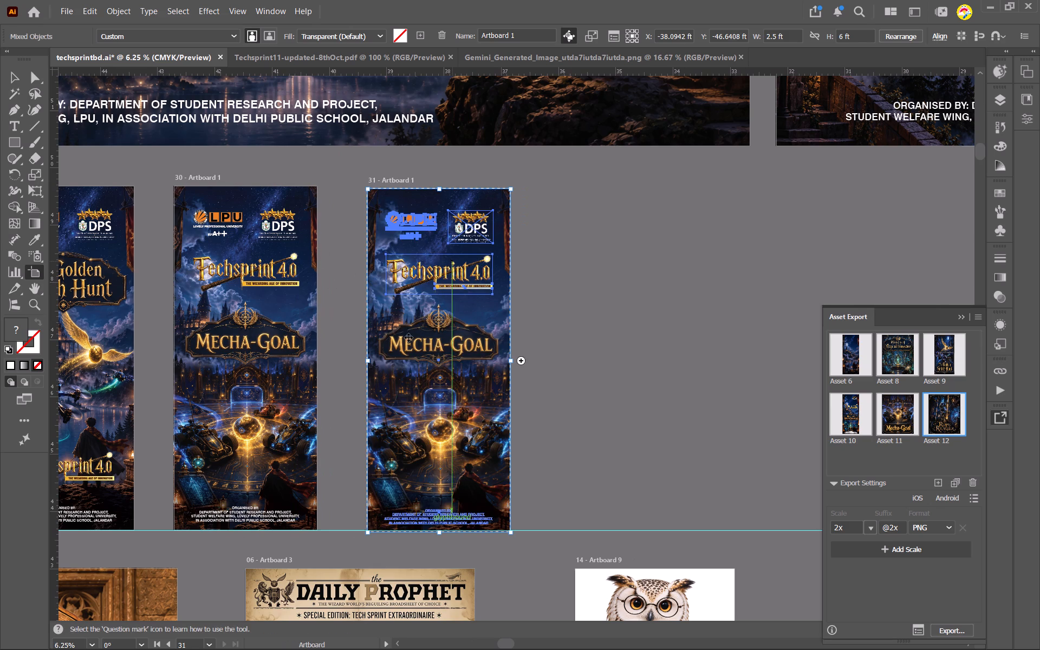
pyautogui.hscroll(2, 401, 353)
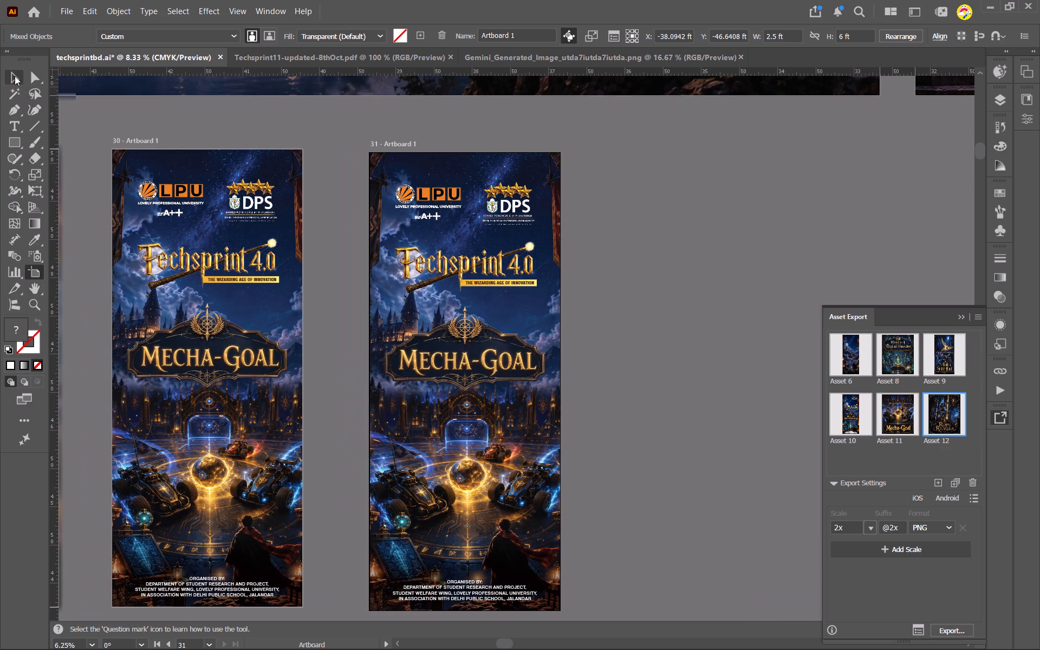
# Delete the three lower linked background images from the copied Mecha-Goal banner's clip group, leaving only its topmost linked file.
pyautogui.click(15, 76)
pyautogui.click(1000, 103)
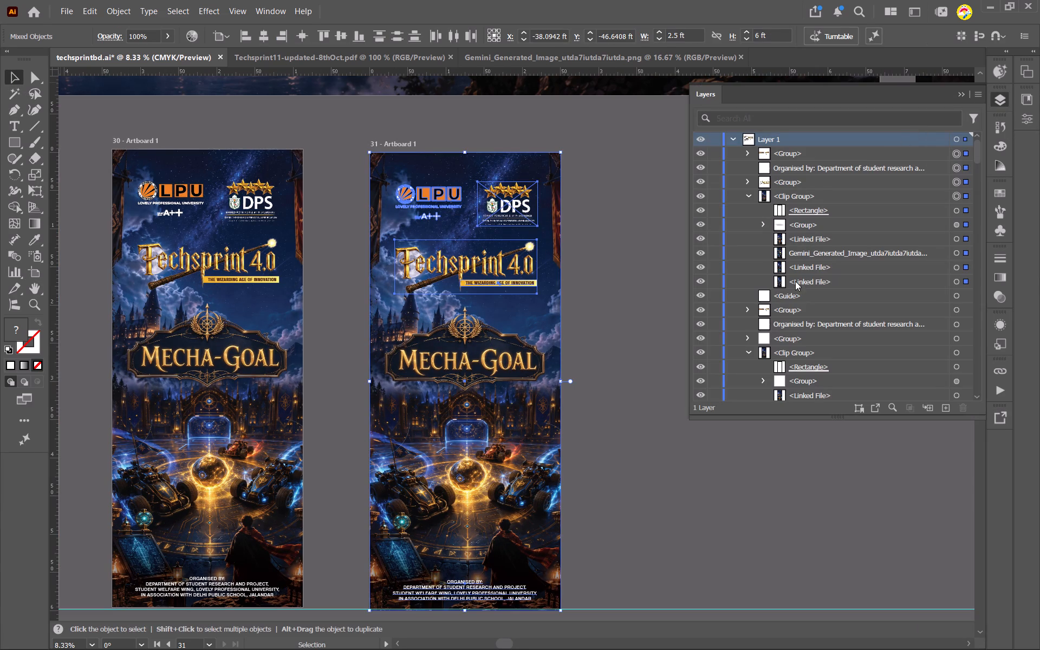
pyautogui.click(551, 301)
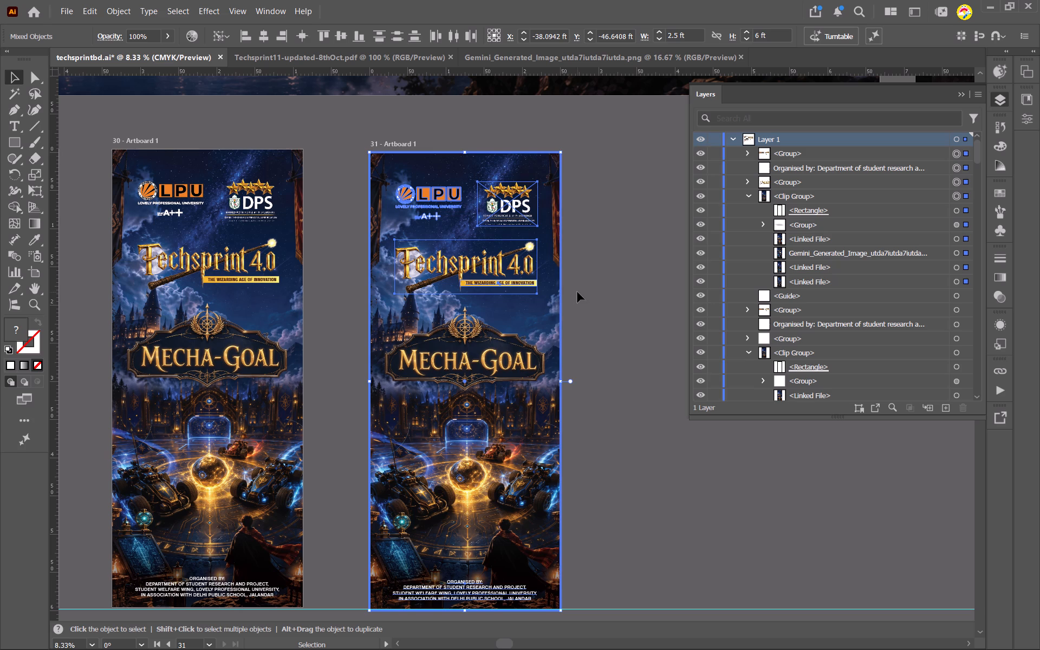
pyautogui.tripleClick(626, 274)
pyautogui.click(554, 290)
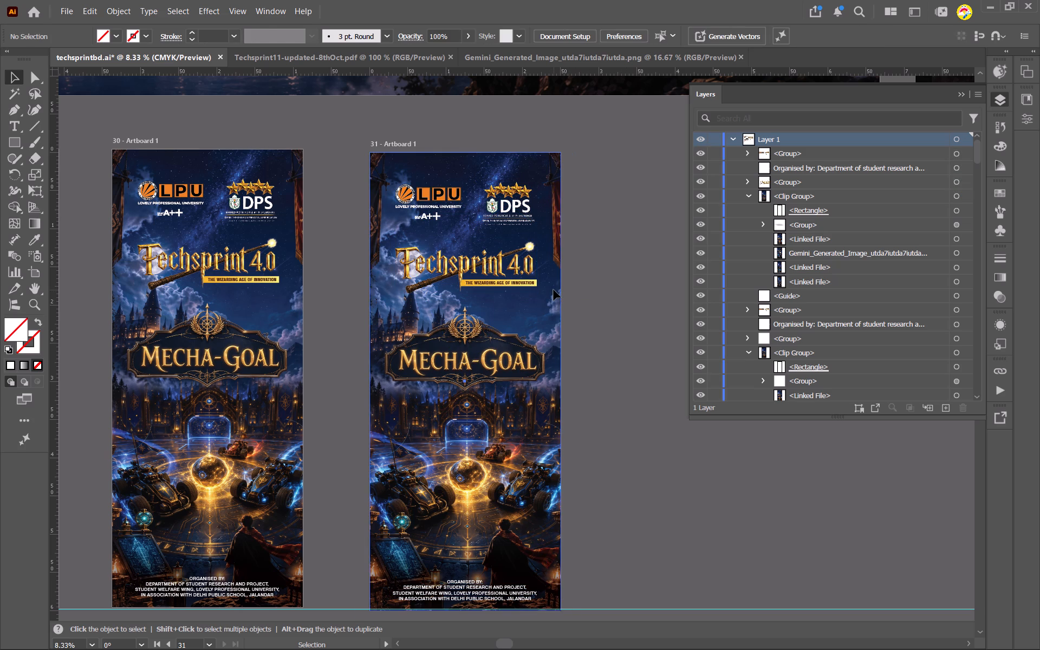
pyautogui.click(957, 236)
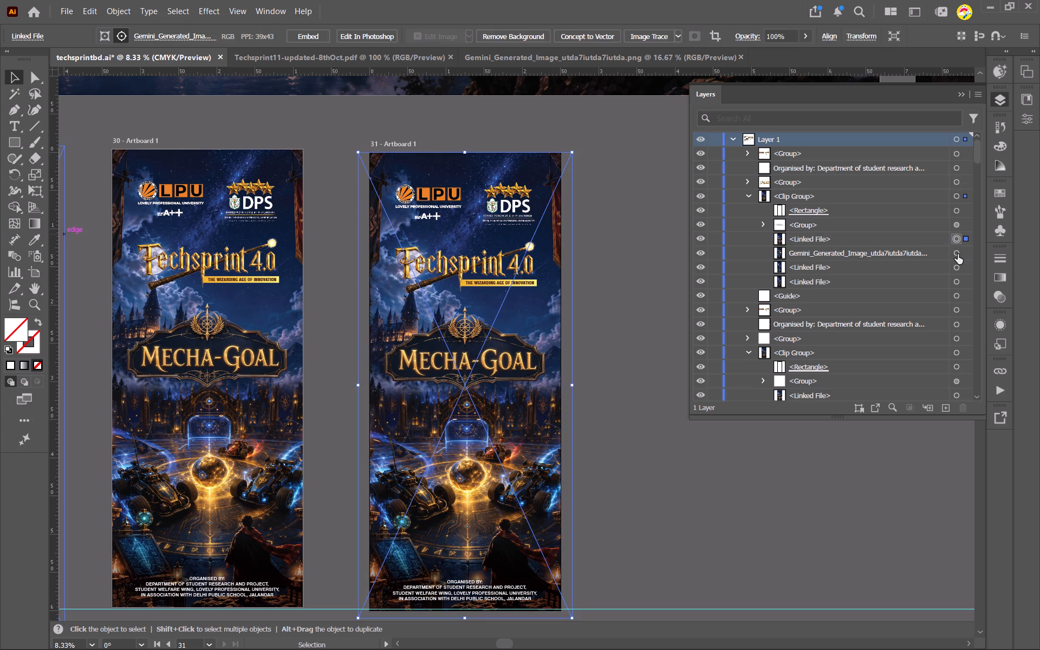
pyautogui.click(958, 254)
pyautogui.keyDown('shift'); pyautogui.click(954, 280); pyautogui.keyUp('shift')
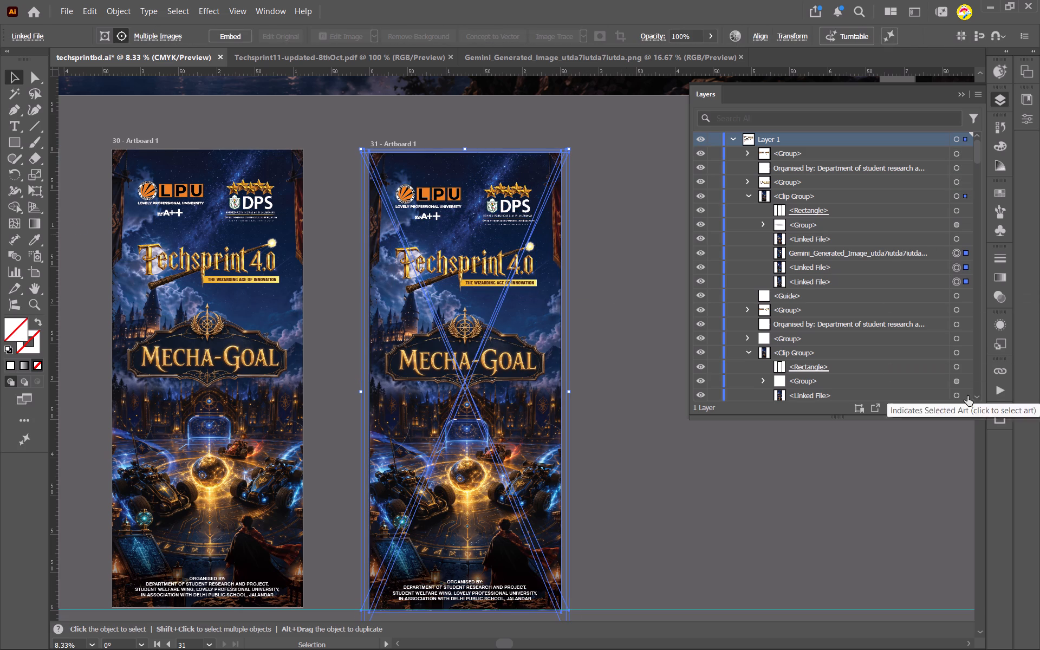
pyautogui.click(918, 259)
pyautogui.keyDown('shift'); pyautogui.click(883, 283); pyautogui.keyUp('shift')
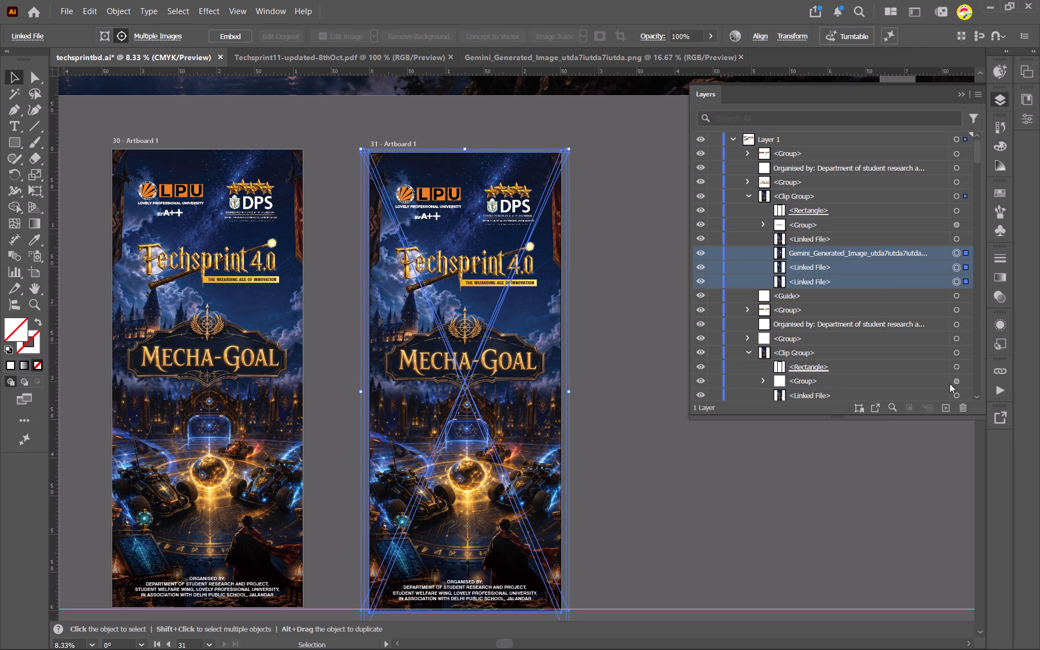
pyautogui.click(963, 406)
# Place the Golden Snitch Hunt image Gemini_Generated_Image_utda7iutda7iutda.psd from File Explorer's Downloads folder onto artboard 31 over the copied banner.
pyautogui.click(900, 241)
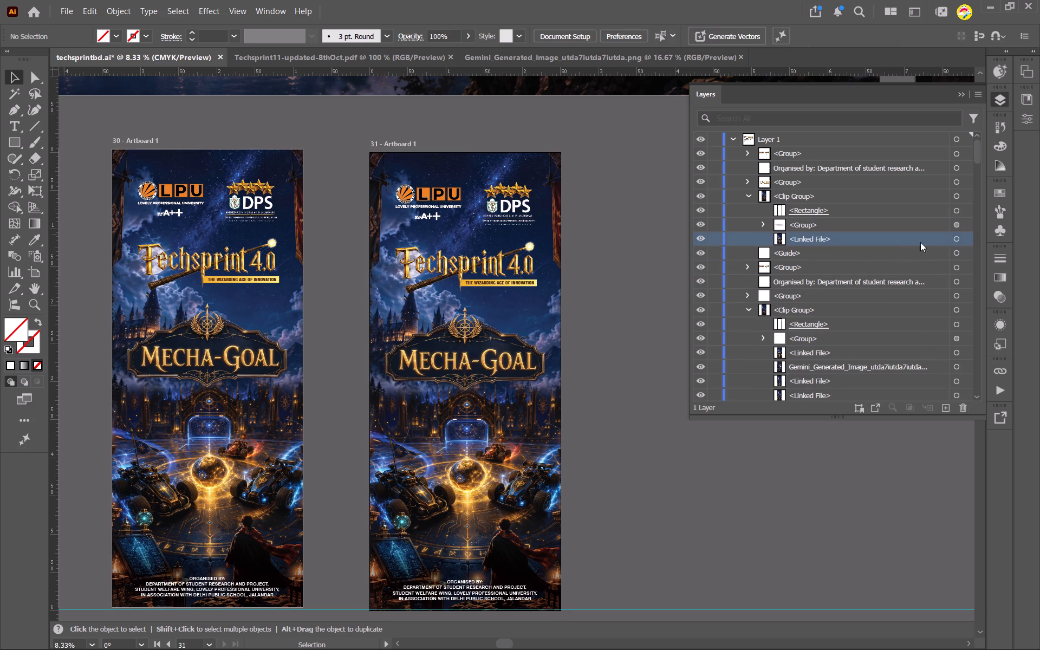
pyautogui.click(960, 242)
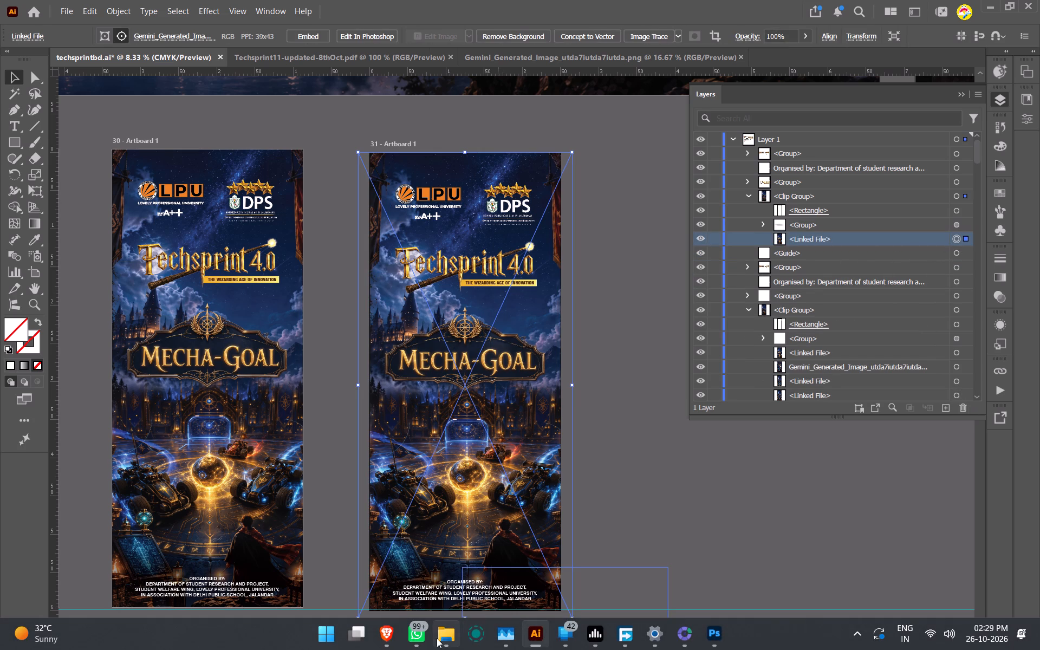
pyautogui.click(448, 638)
pyautogui.moveTo(317, 487); pyautogui.dragTo(339, 460)
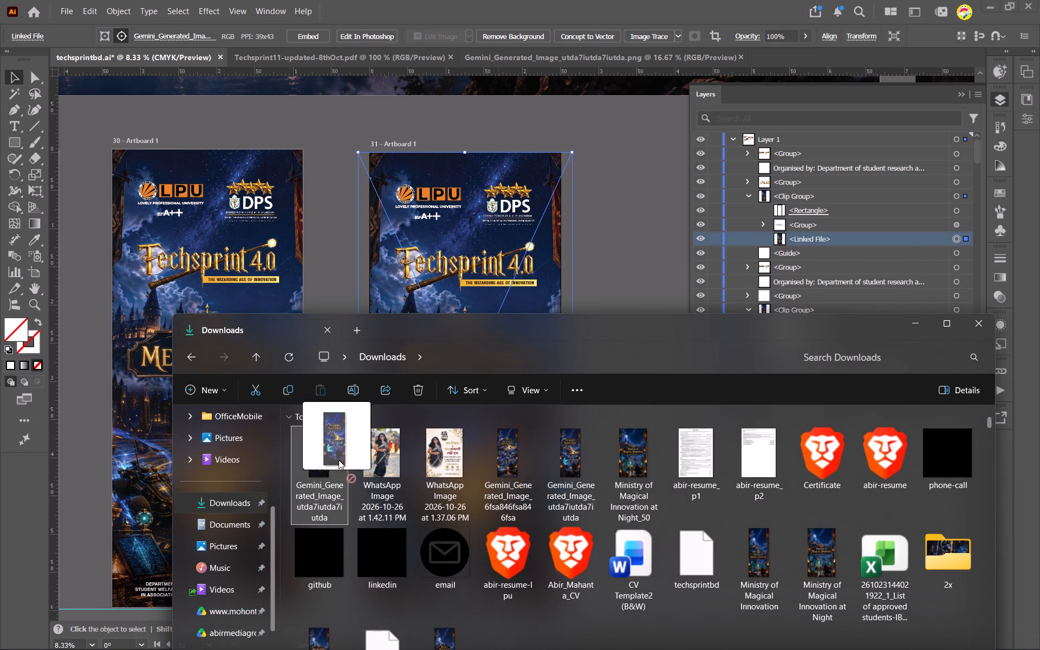
pyautogui.moveTo(339, 460); pyautogui.dragTo(445, 285)
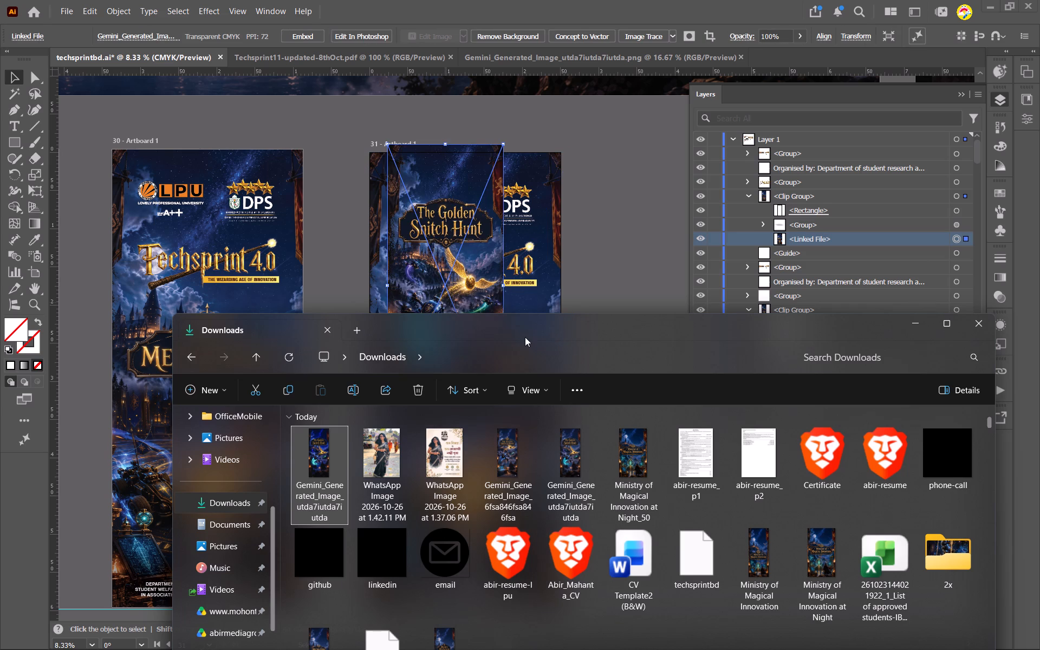
pyautogui.moveTo(525, 337); pyautogui.dragTo(493, 416)
pyautogui.moveTo(471, 338); pyautogui.dragTo(405, 425)
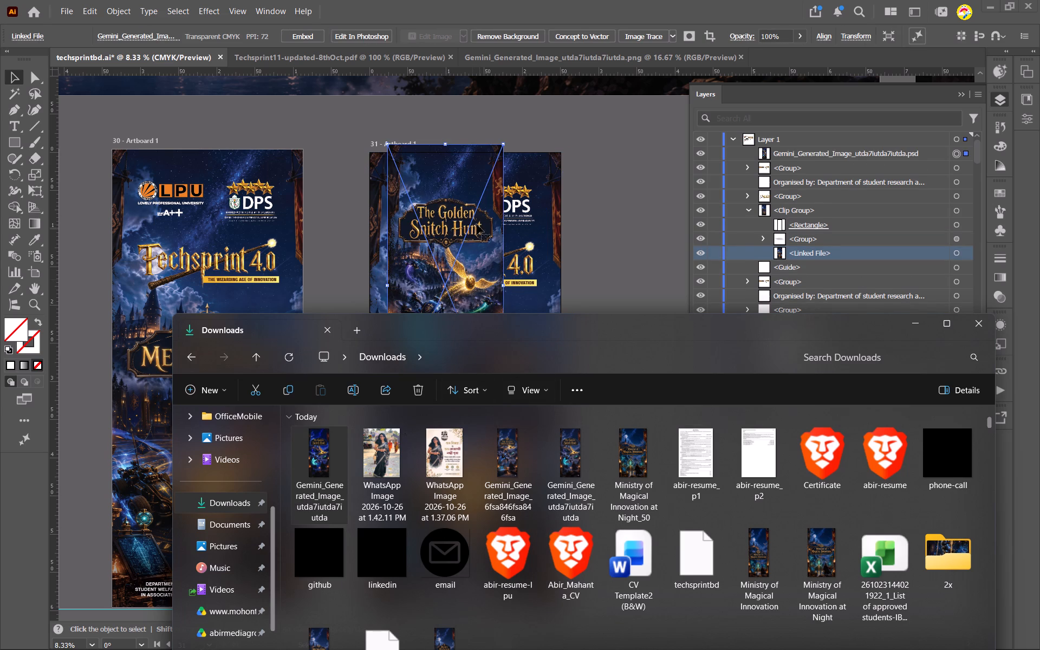
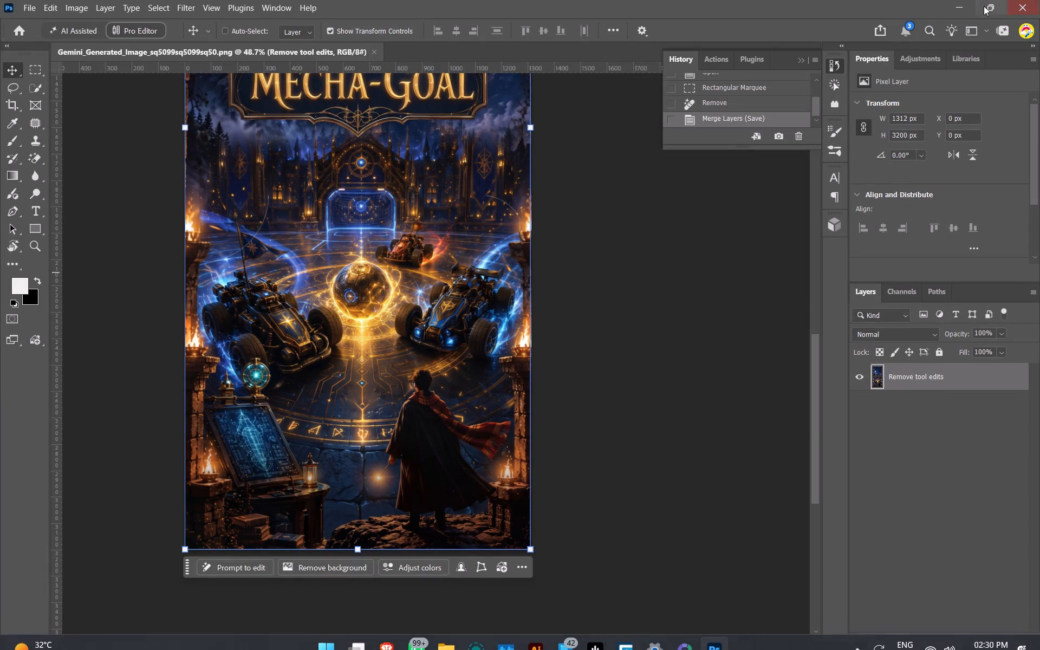
pyautogui.click(964, 7)
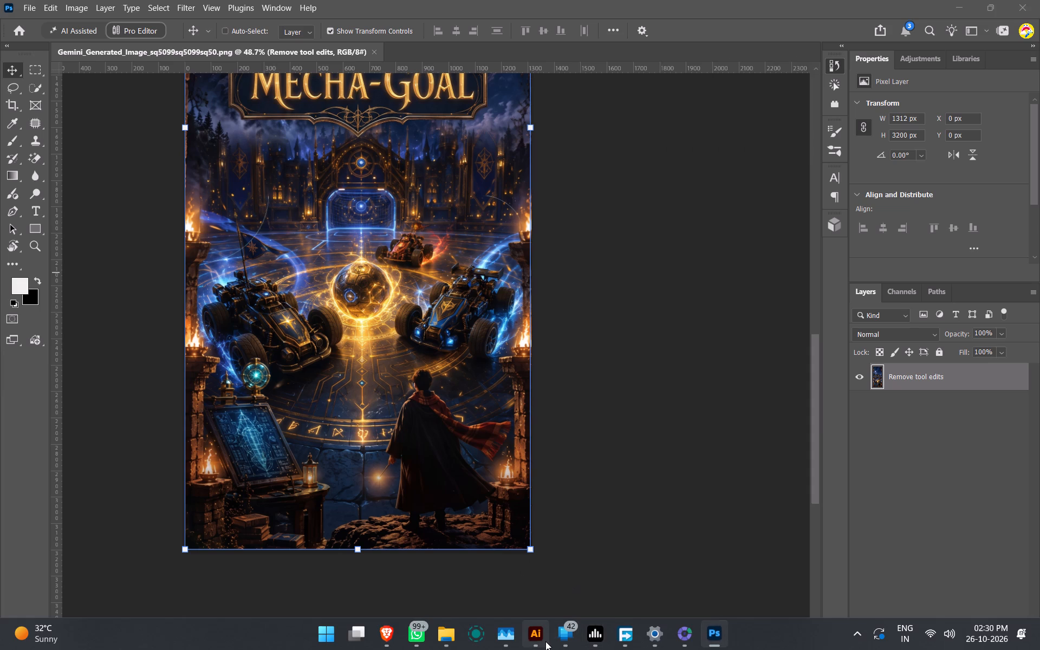
pyautogui.click(545, 641)
pyautogui.hscroll(9, 482, 458)
pyautogui.hscroll(-8, 482, 458)
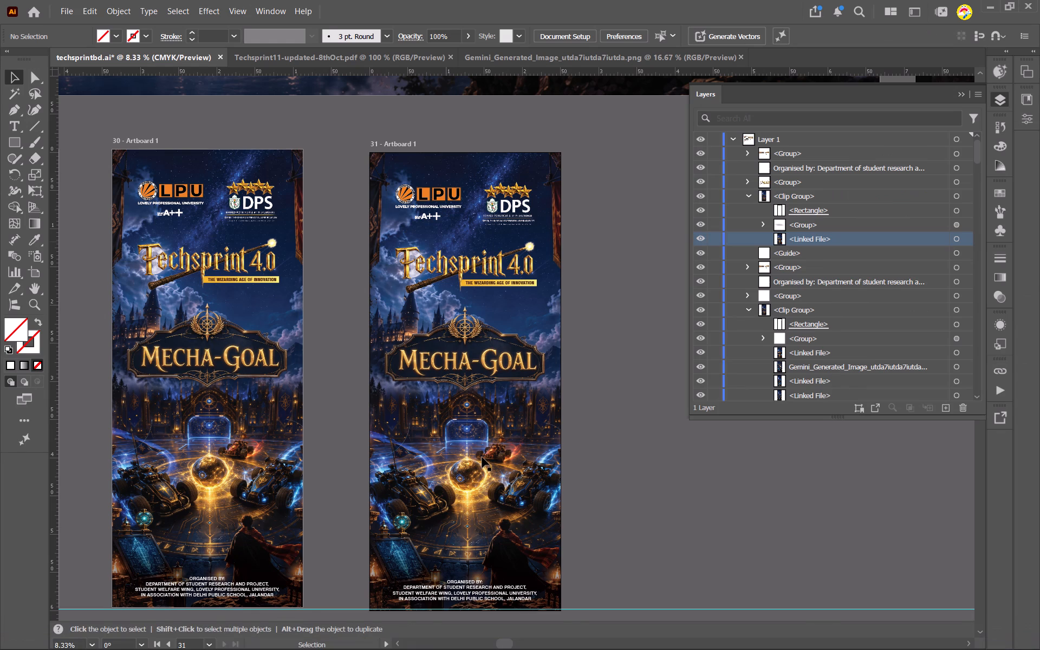
pyautogui.scroll(-2, 482, 457)
pyautogui.hscroll(6, 482, 457)
pyautogui.hscroll(-1, 482, 457)
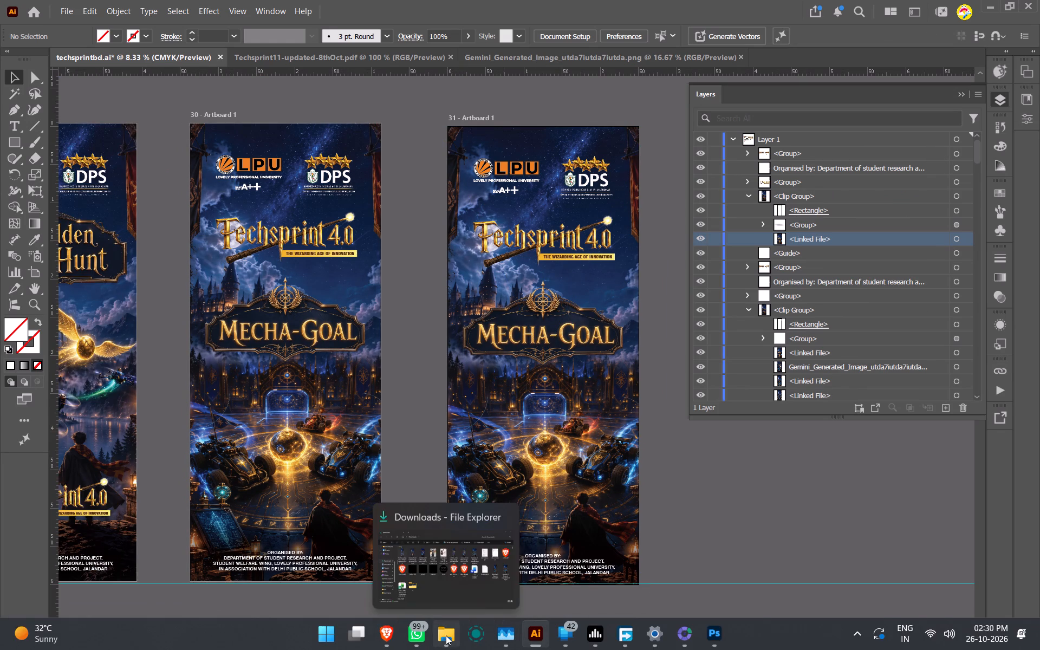
pyautogui.click(446, 635)
pyautogui.moveTo(285, 596); pyautogui.dragTo(310, 554)
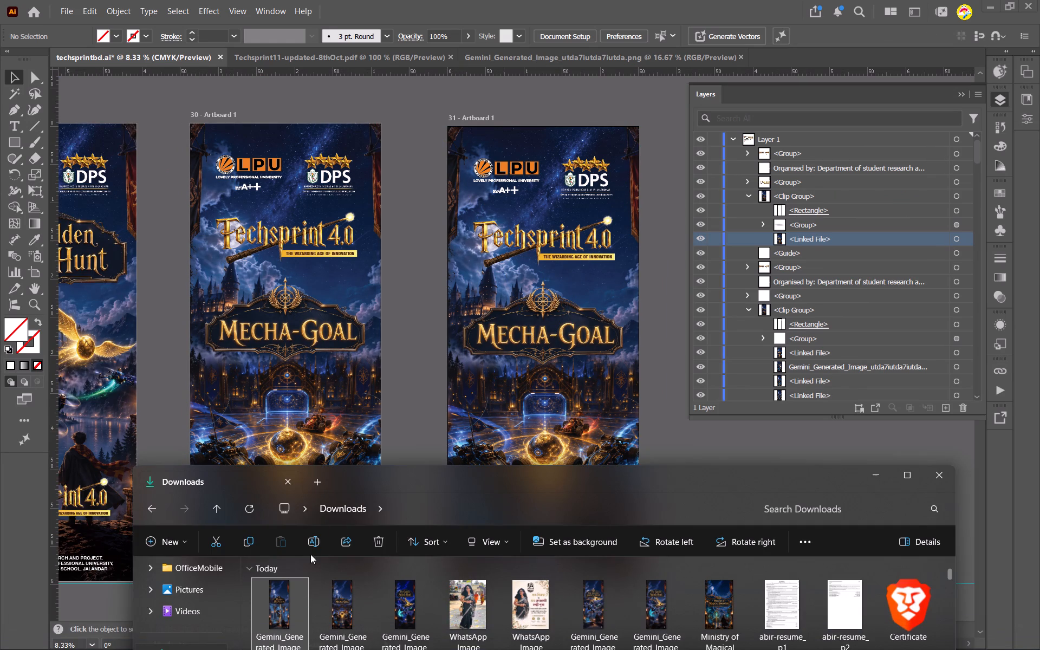
pyautogui.moveTo(310, 554); pyautogui.dragTo(534, 327)
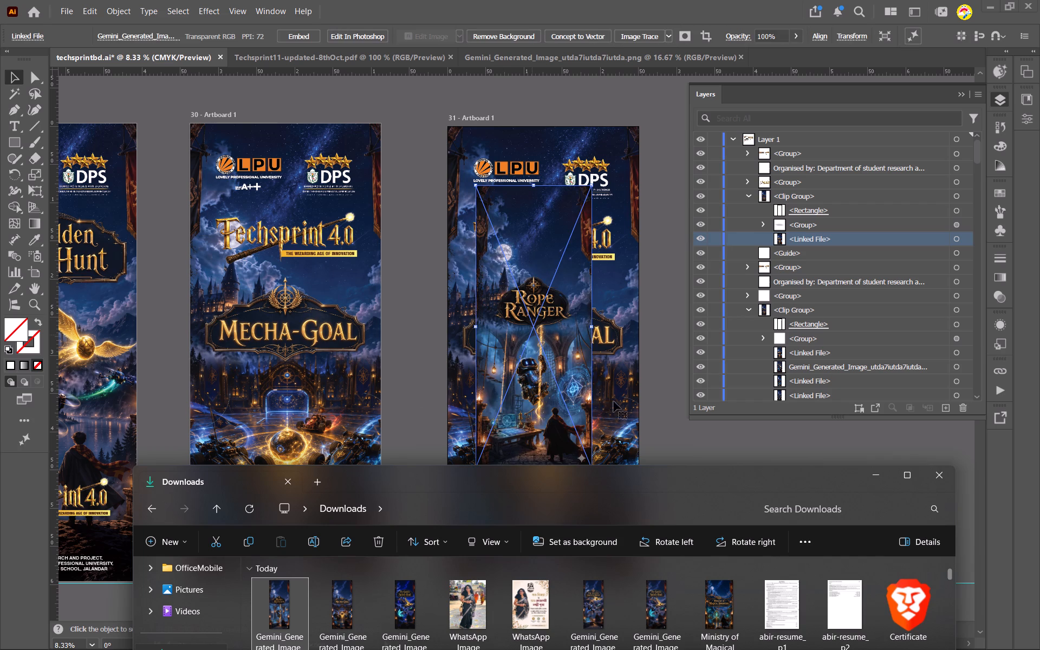
# Move the placed Rope Ranger image so it snaps to the upper-left corner of the duplicated artboard.
pyautogui.click(881, 478)
pyautogui.moveTo(557, 391); pyautogui.dragTo(548, 364)
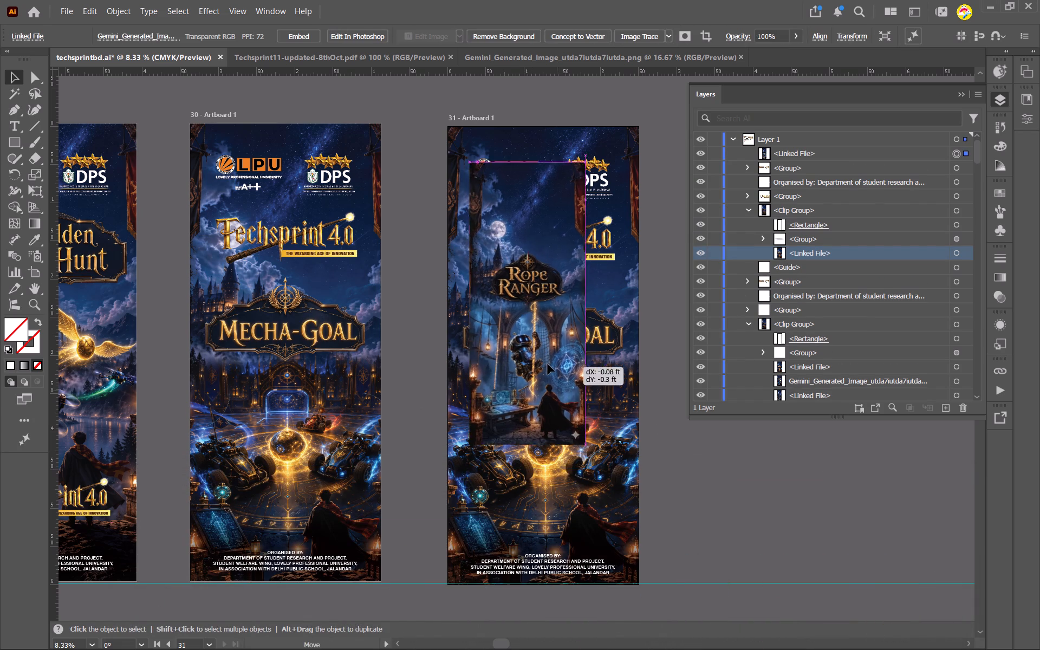
pyautogui.moveTo(548, 364); pyautogui.dragTo(528, 331)
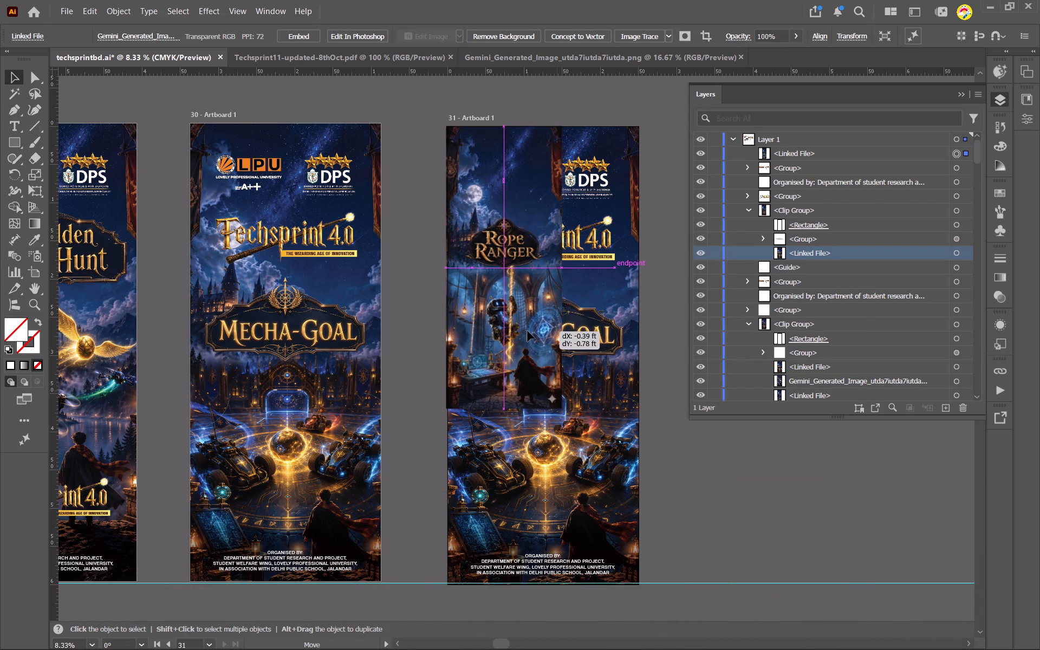
pyautogui.moveTo(528, 331); pyautogui.dragTo(528, 331)
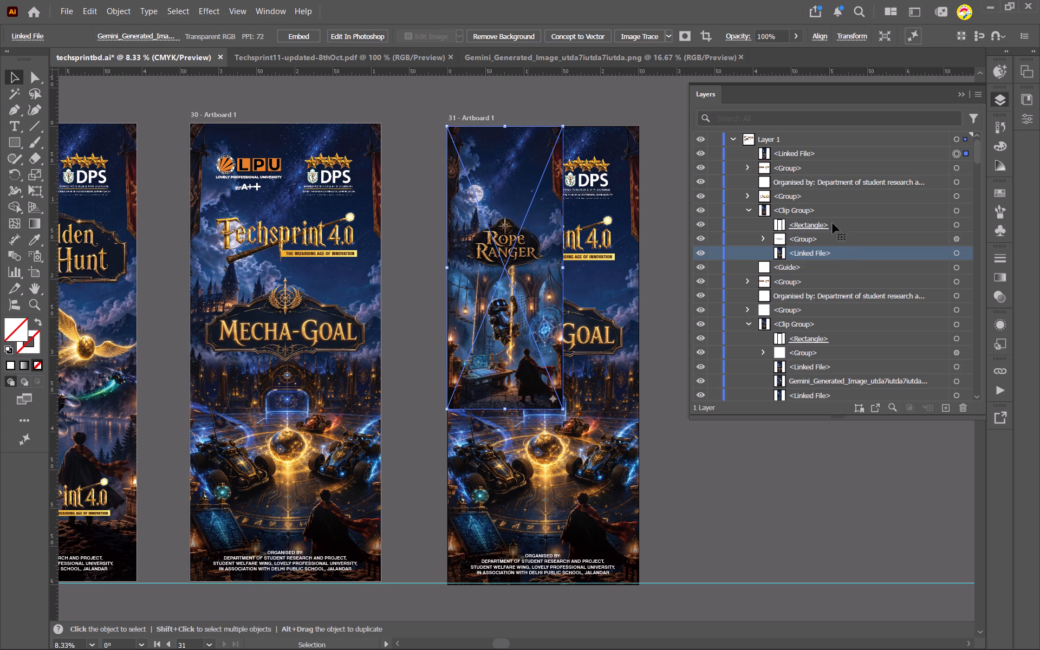
# Replace the Mecha-Goal background in the duplicated artboard's clip group by moving the Rope Ranger image in and deleting the old linked image.
pyautogui.moveTo(778, 151); pyautogui.dragTo(794, 245)
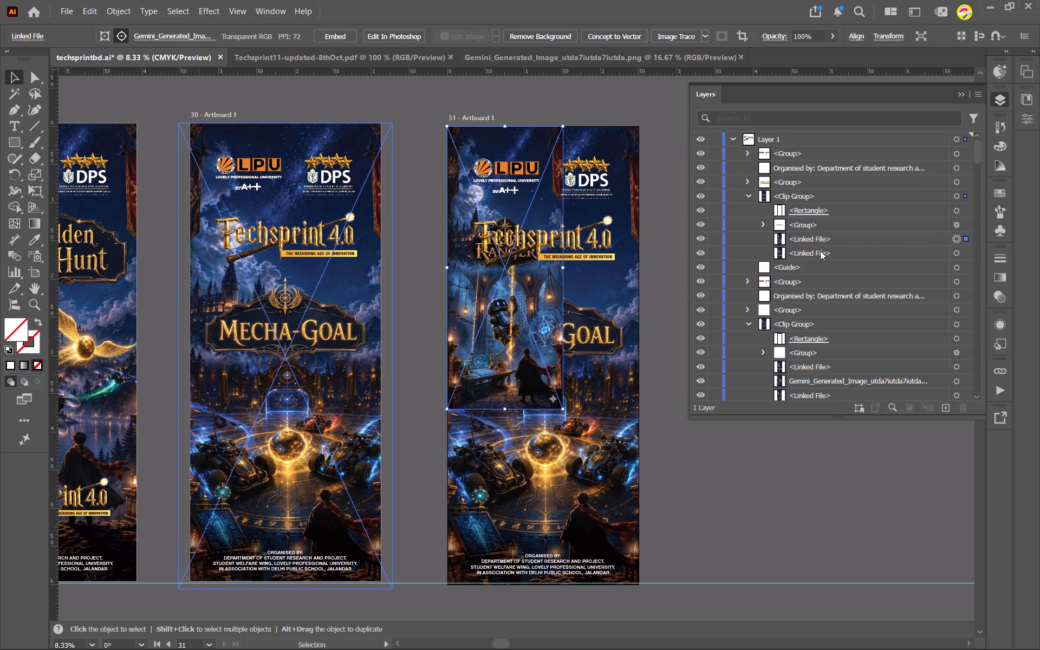
pyautogui.click(960, 250)
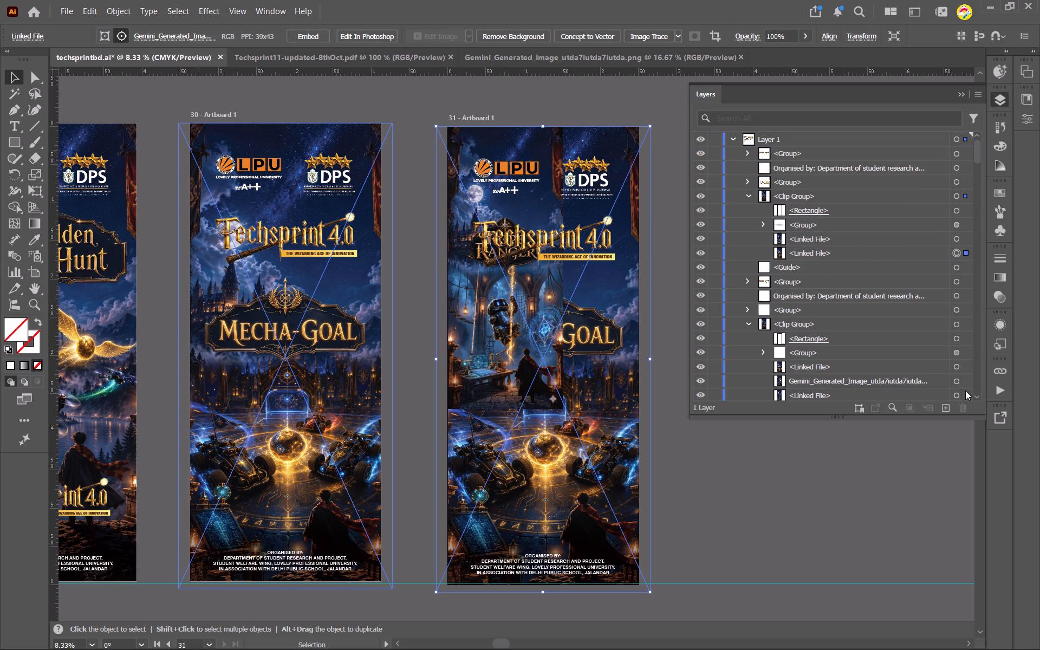
pyautogui.click(918, 255)
pyautogui.click(966, 404)
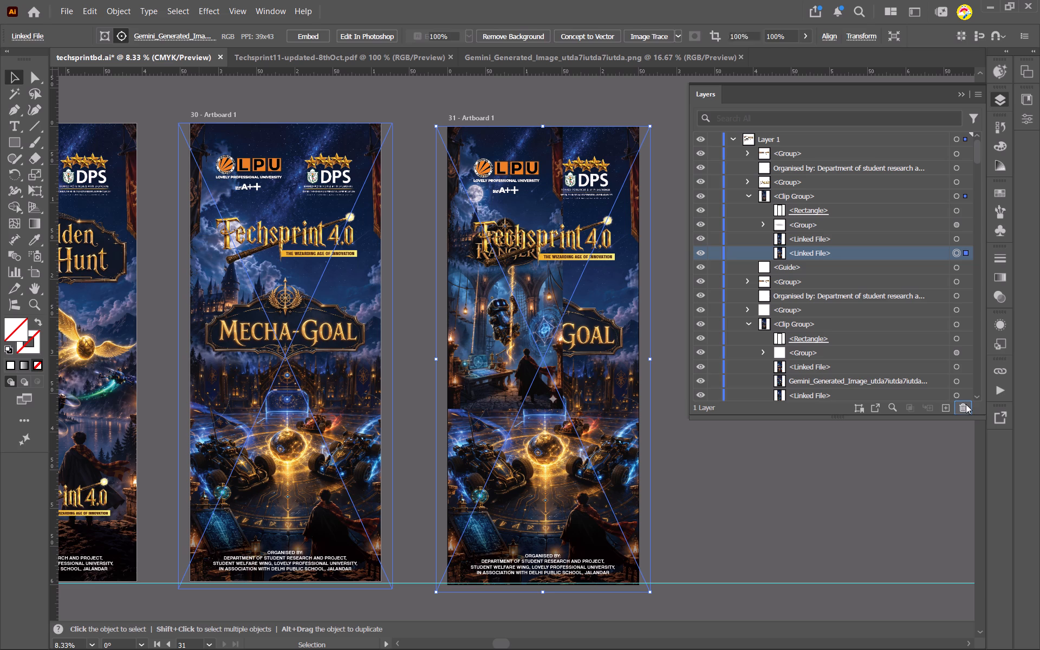
# Scale the Rope Ranger image to cover the whole artboard, then stretch its width slightly past the right edge.
pyautogui.click(957, 237)
pyautogui.click(928, 236)
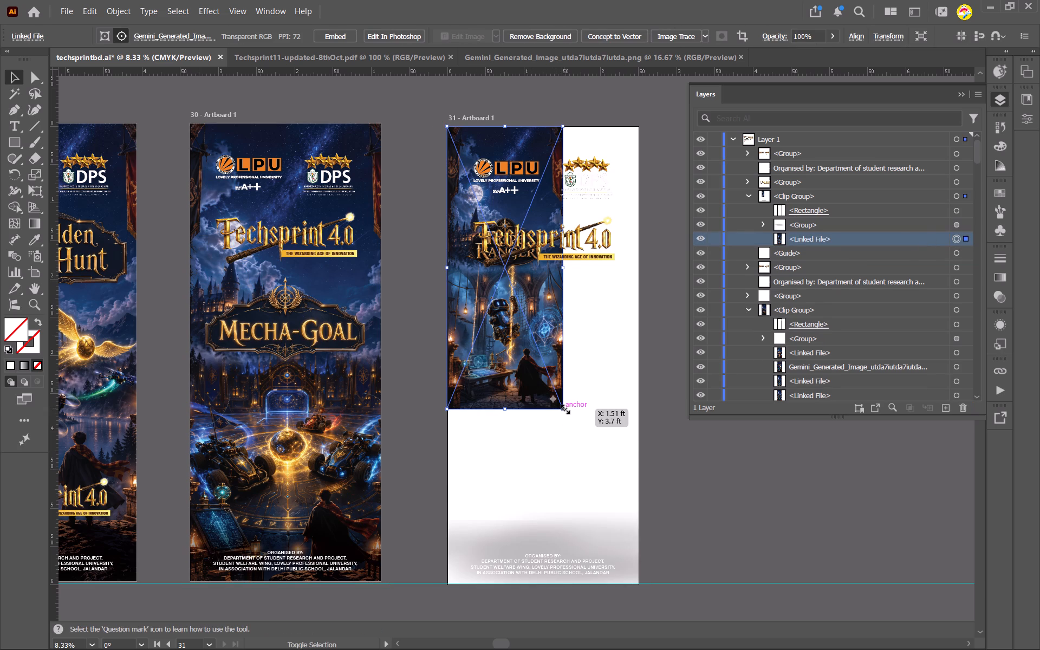
pyautogui.keyDown('shift'); pyautogui.moveTo(564, 408); pyautogui.dragTo(630, 590); pyautogui.keyUp('shift')
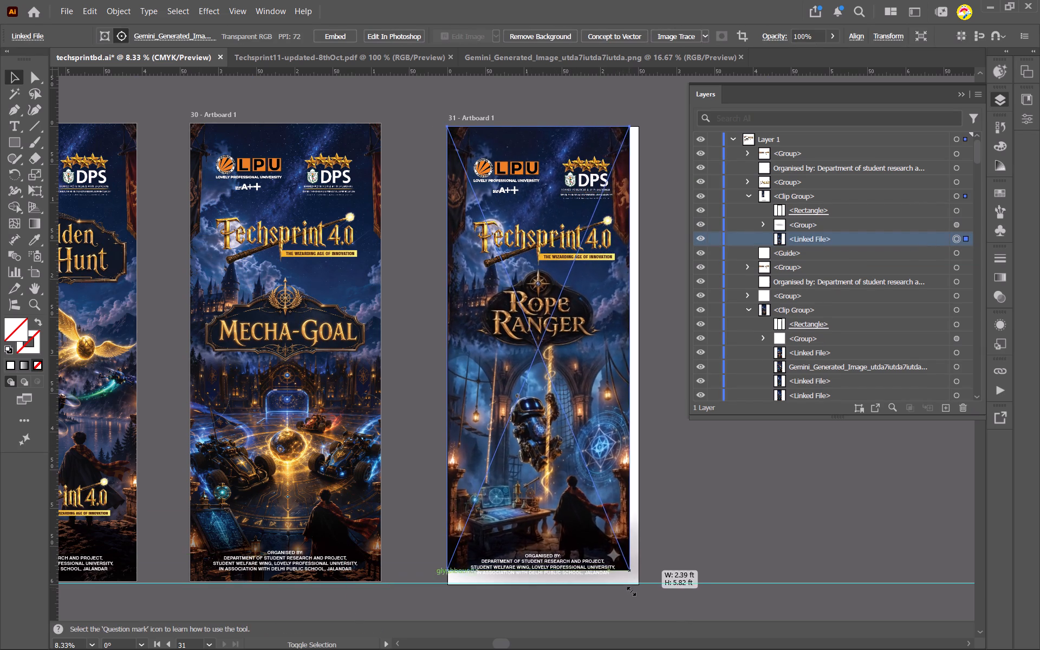
pyautogui.keyDown('shift'); pyautogui.moveTo(630, 590); pyautogui.dragTo(639, 610); pyautogui.keyUp('shift')
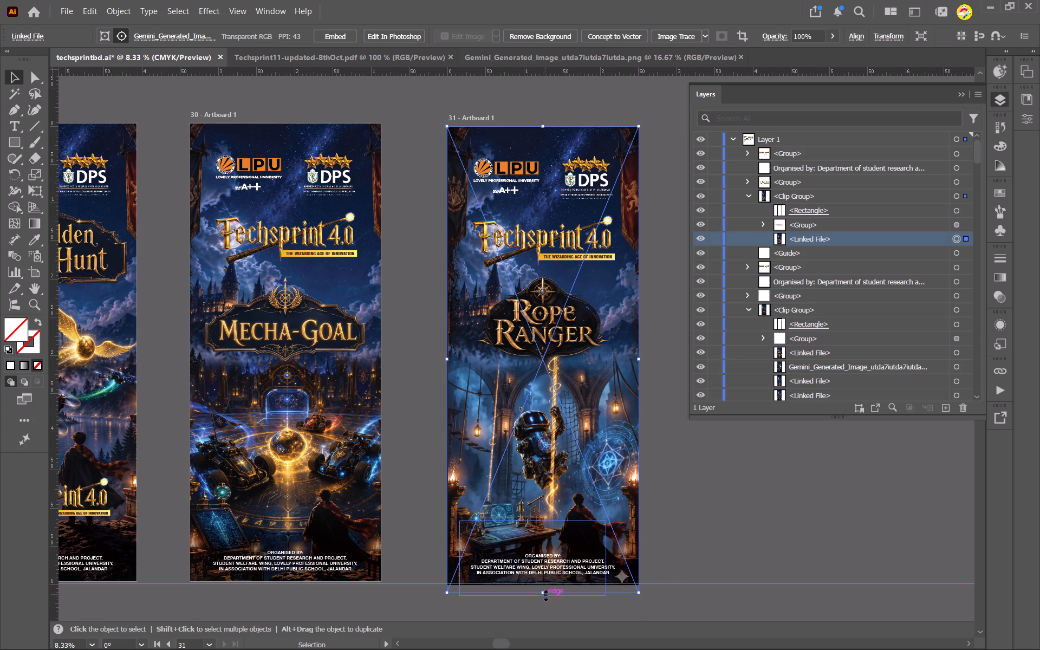
pyautogui.moveTo(640, 359); pyautogui.dragTo(662, 361)
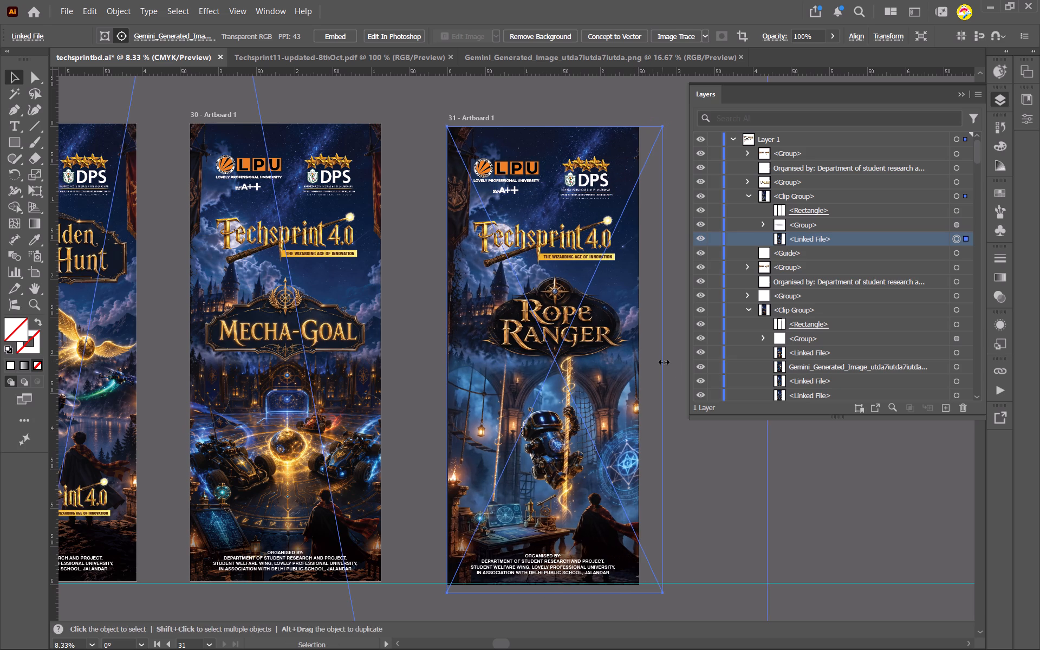
pyautogui.moveTo(662, 361); pyautogui.dragTo(654, 363)
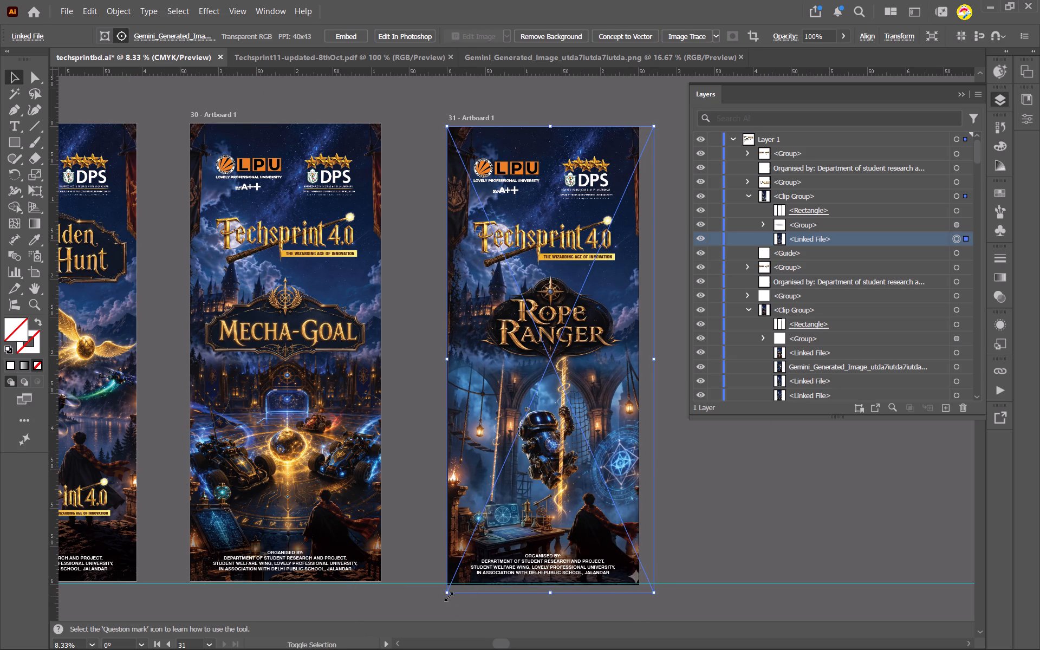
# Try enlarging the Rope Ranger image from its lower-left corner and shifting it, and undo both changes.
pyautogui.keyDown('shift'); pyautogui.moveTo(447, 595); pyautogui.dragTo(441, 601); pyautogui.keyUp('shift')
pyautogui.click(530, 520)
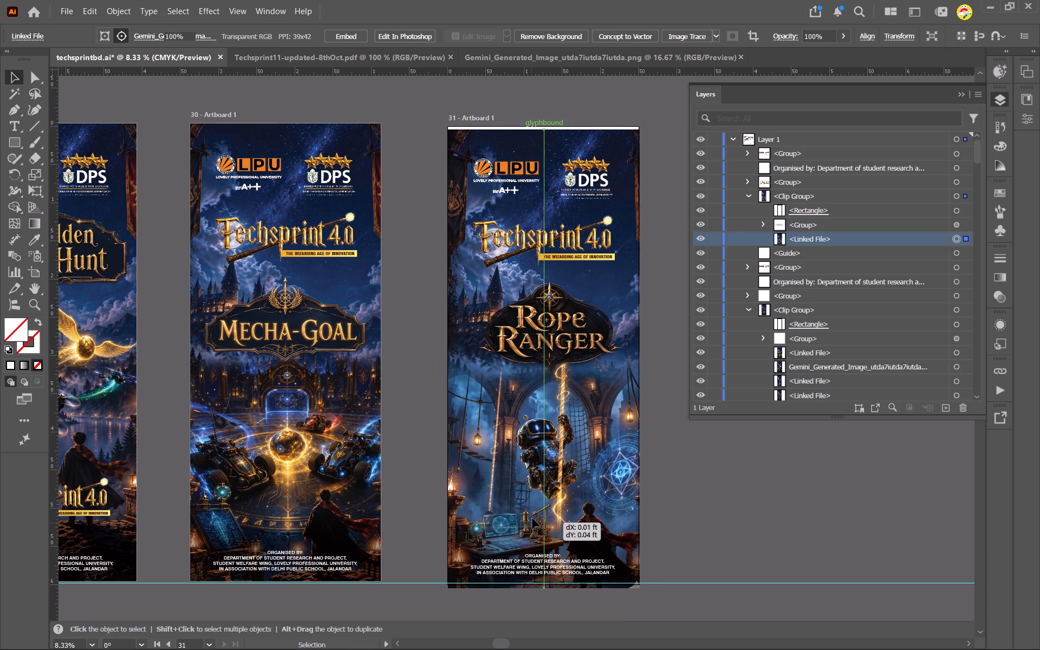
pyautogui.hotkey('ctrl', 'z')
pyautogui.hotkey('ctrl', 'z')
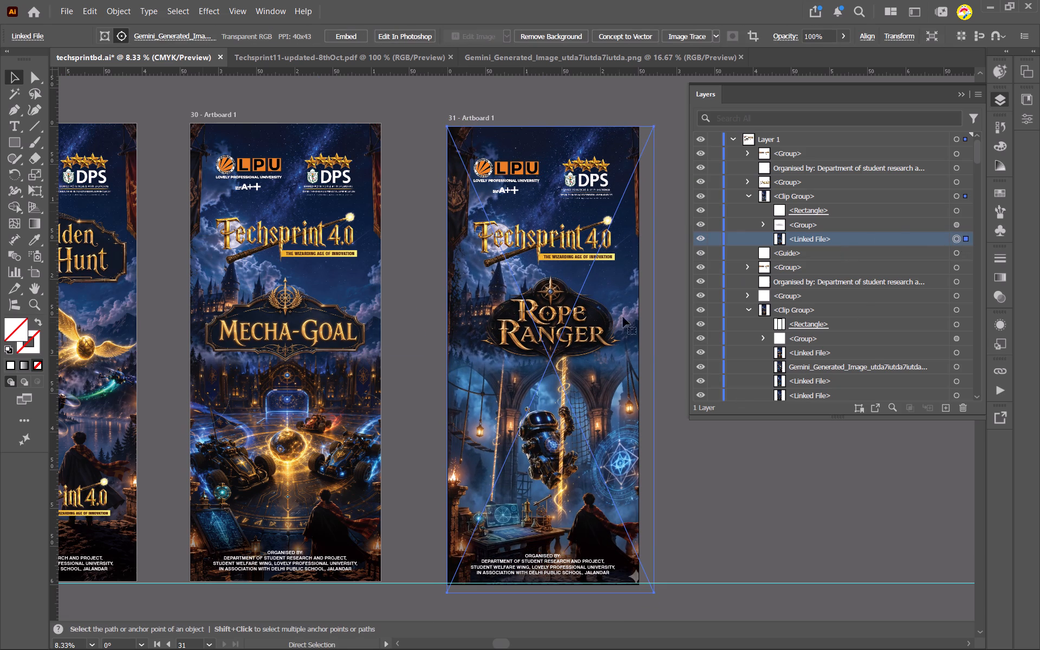
# Centre the Rope Ranger image horizontally on its artboard with Align.
pyautogui.click(814, 238)
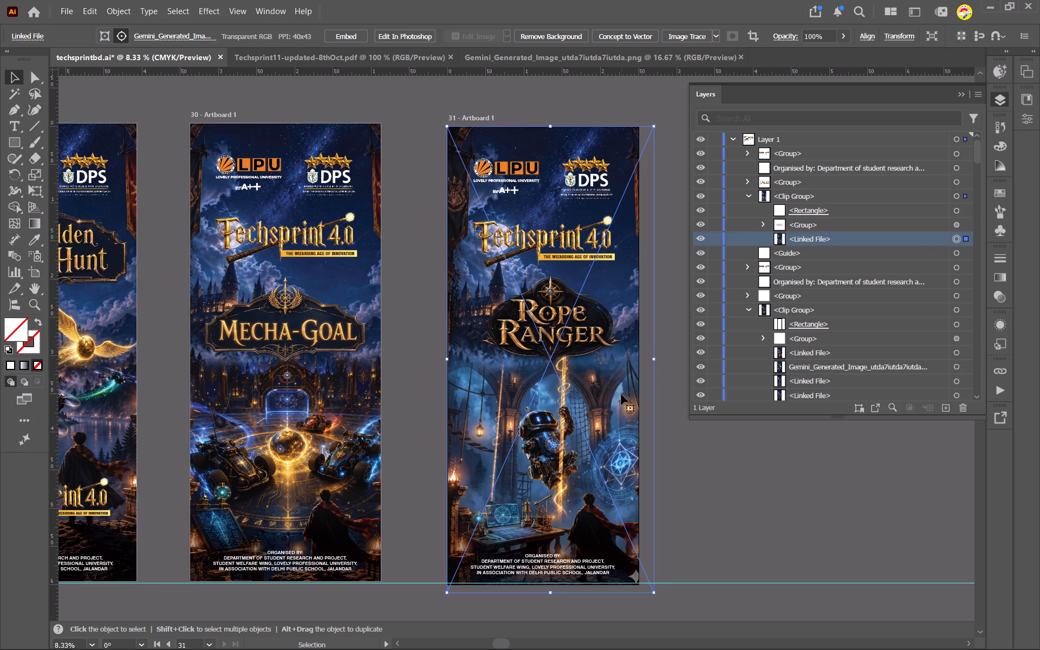
pyautogui.click(628, 393)
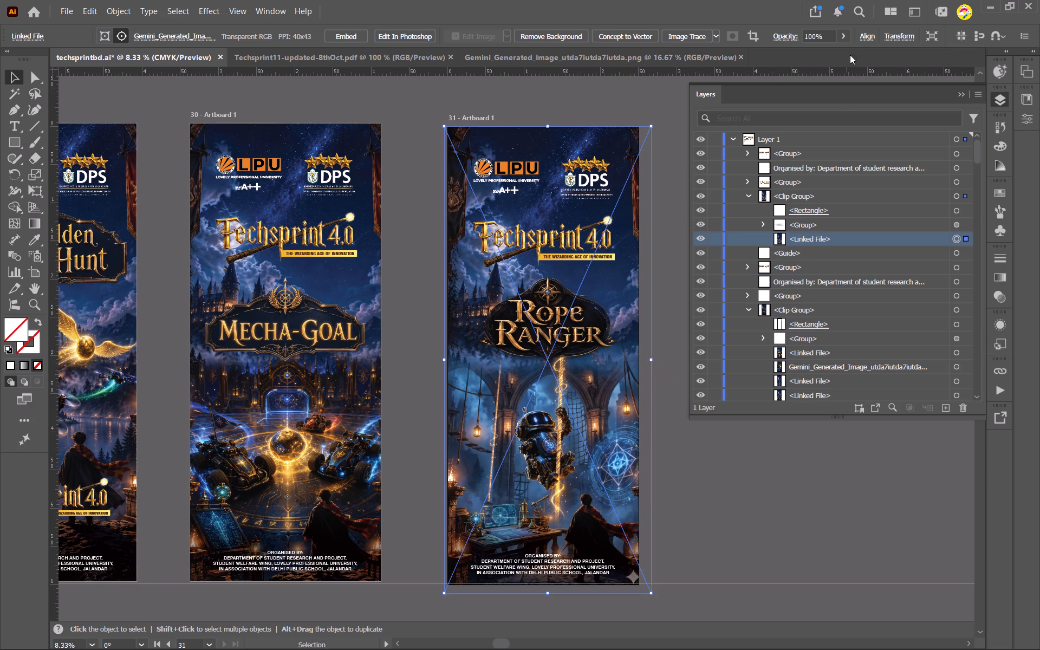
pyautogui.click(862, 38)
pyautogui.click(745, 74)
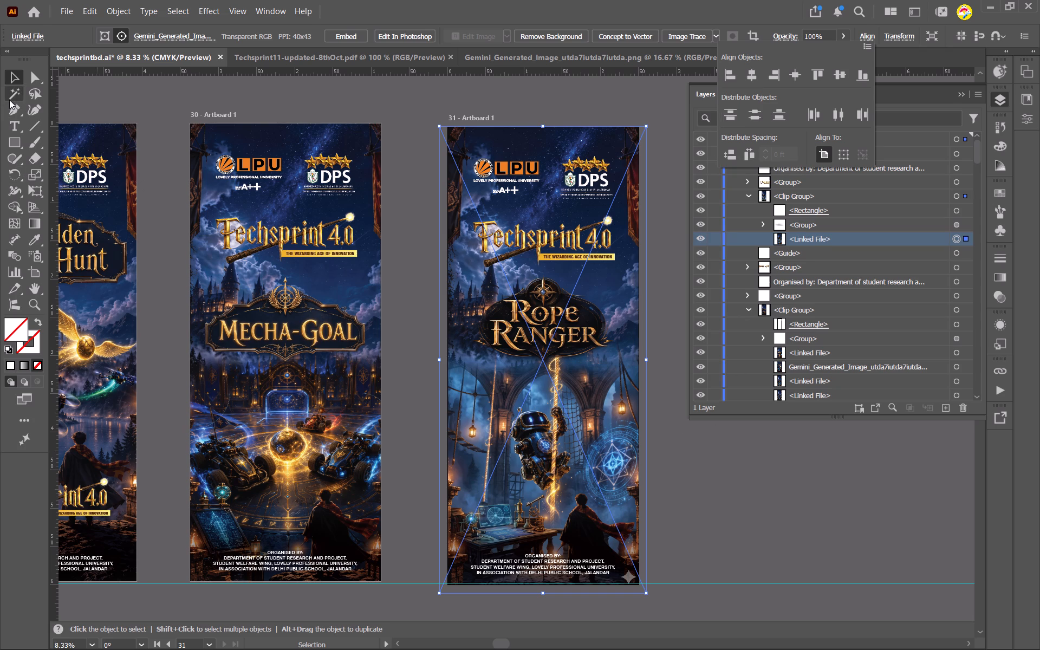
pyautogui.click(413, 40)
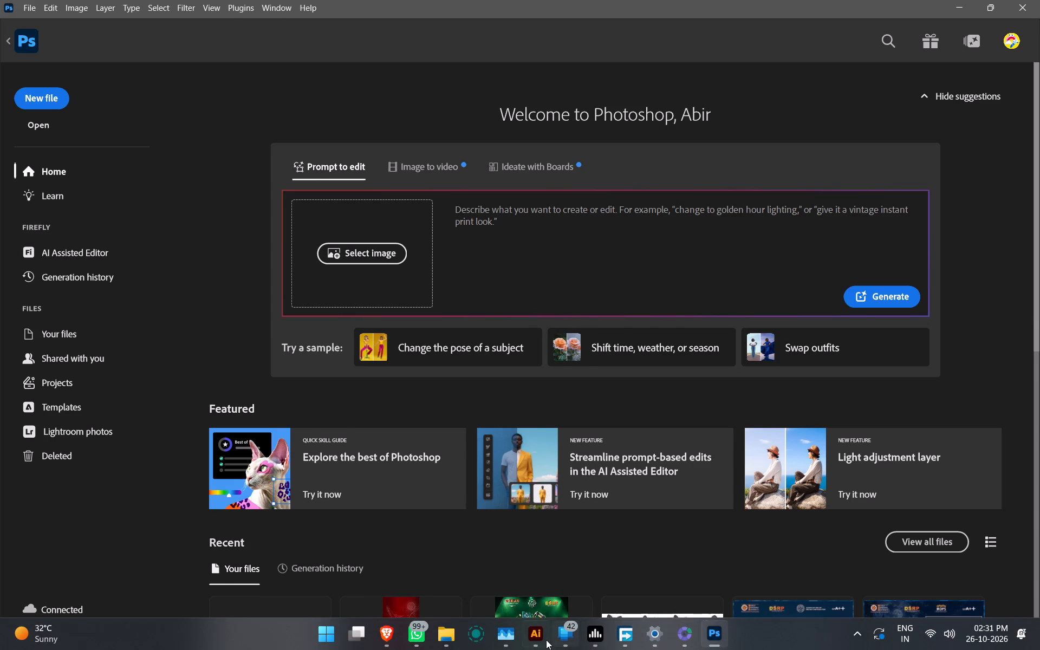
# Switch back to Illustrator and open the linked Rope Ranger image for editing in Photoshop.
pyautogui.click(546, 640)
pyautogui.click(400, 36)
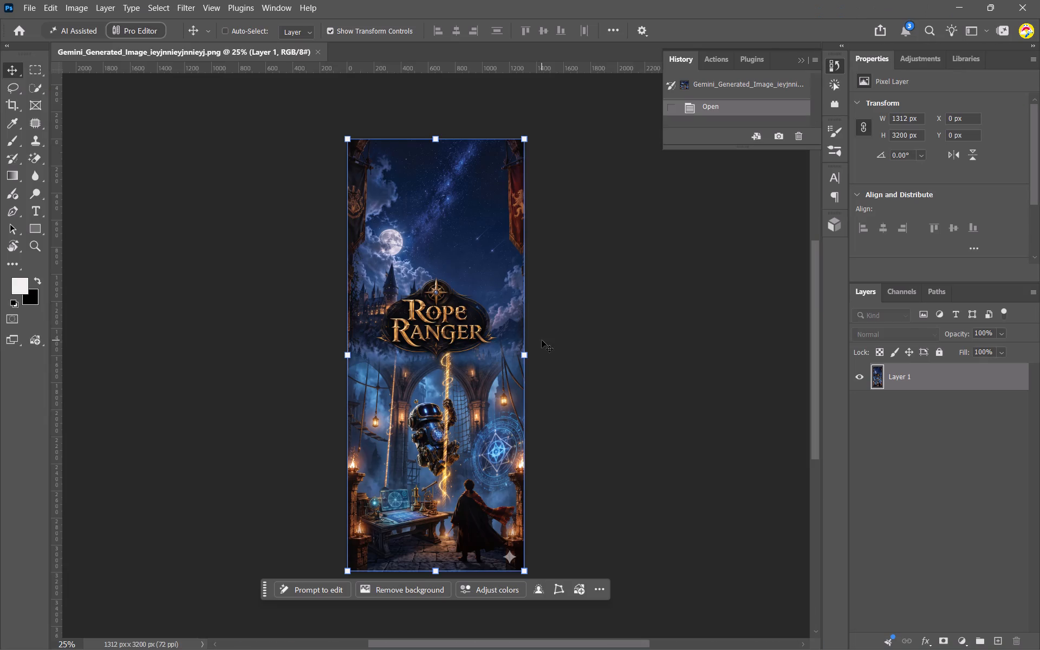
# Select the sparkle watermark in the Rope Ranger image's lower-right corner with a marquee about 137 by 145 px and apply Remove.
pyautogui.click(41, 73)
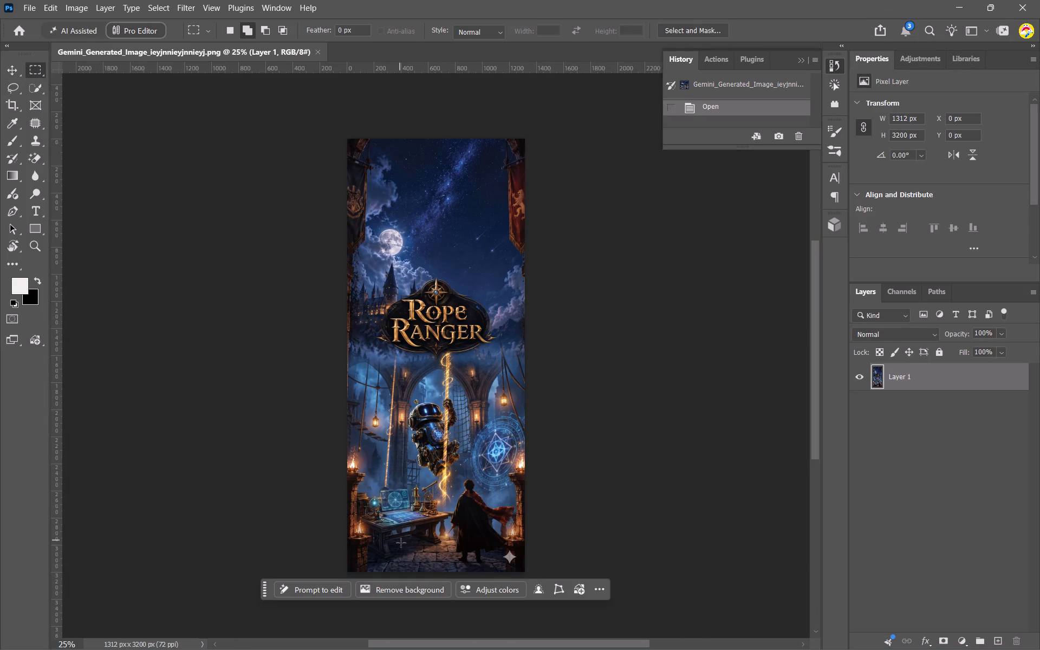
pyautogui.moveTo(500, 548); pyautogui.dragTo(516, 567)
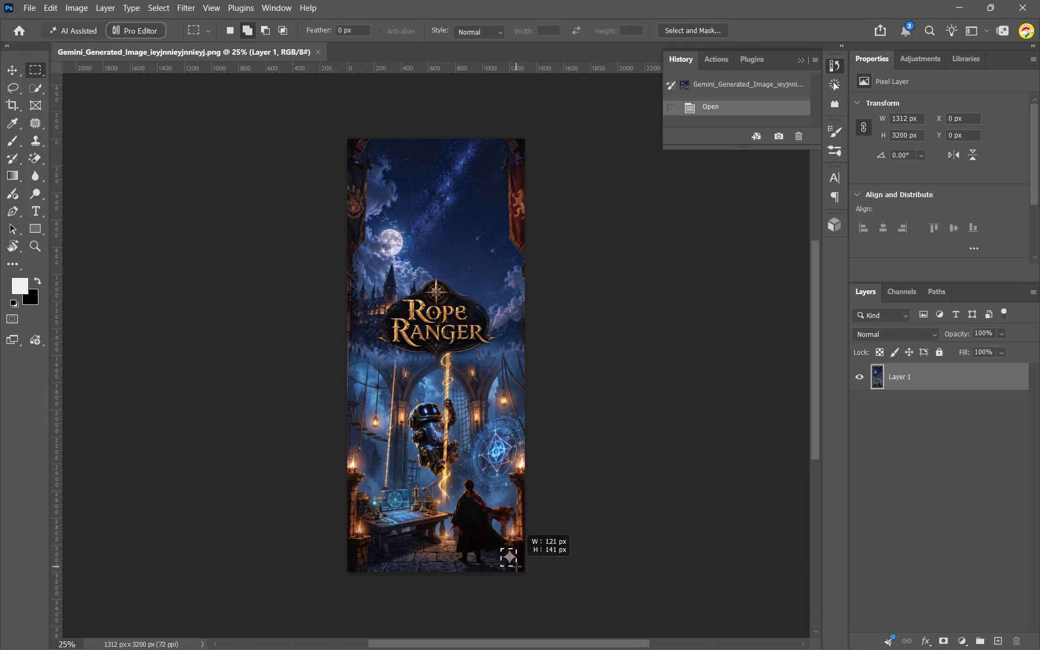
pyautogui.moveTo(516, 567); pyautogui.dragTo(518, 567)
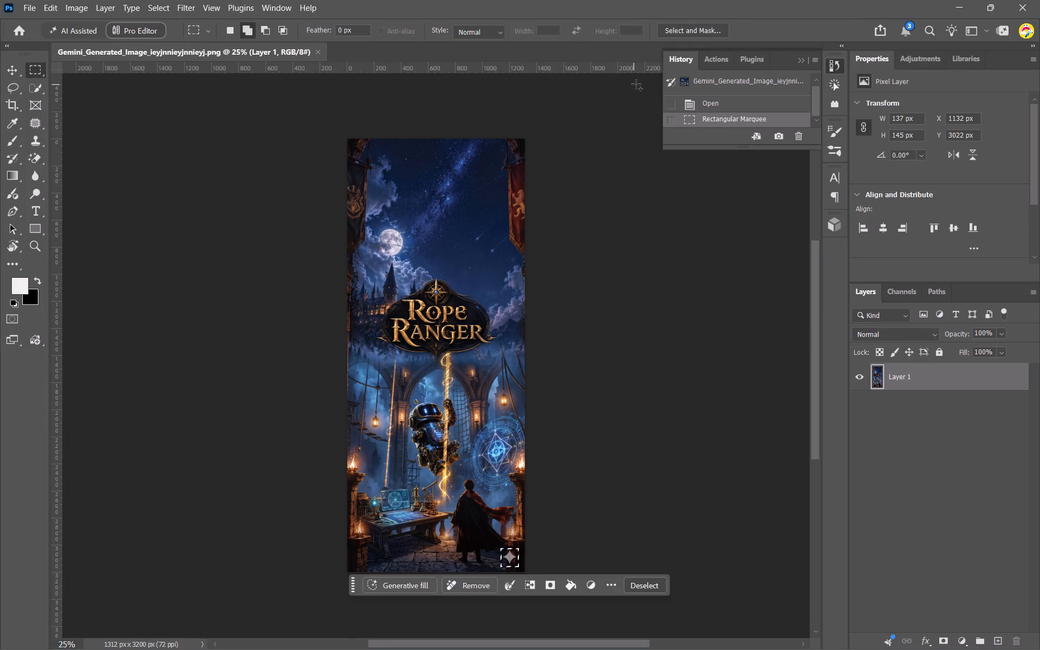
pyautogui.click(465, 585)
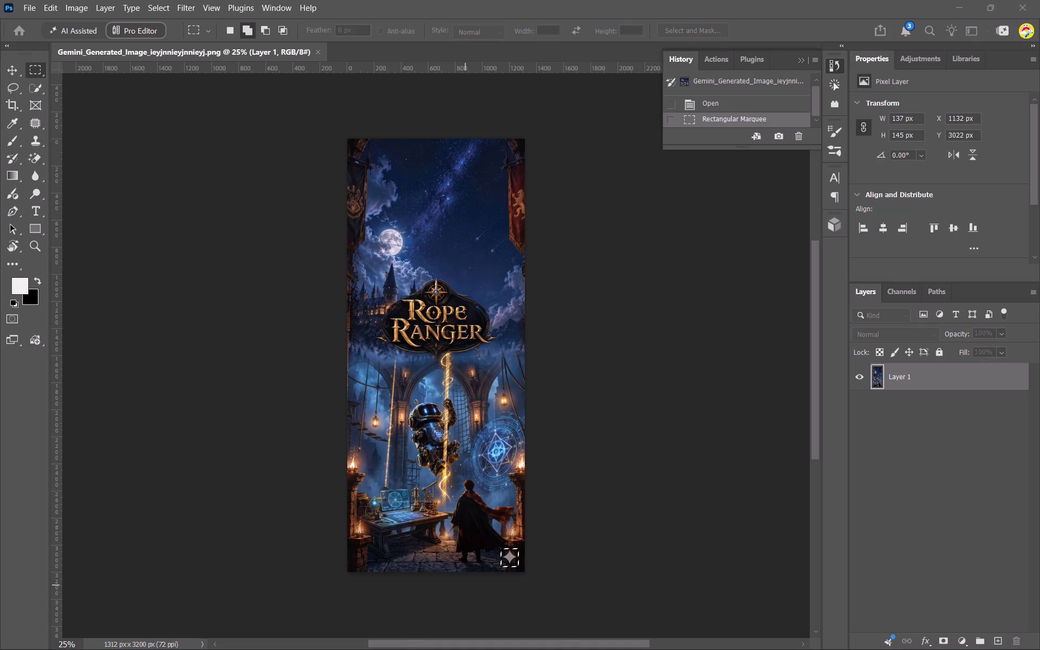
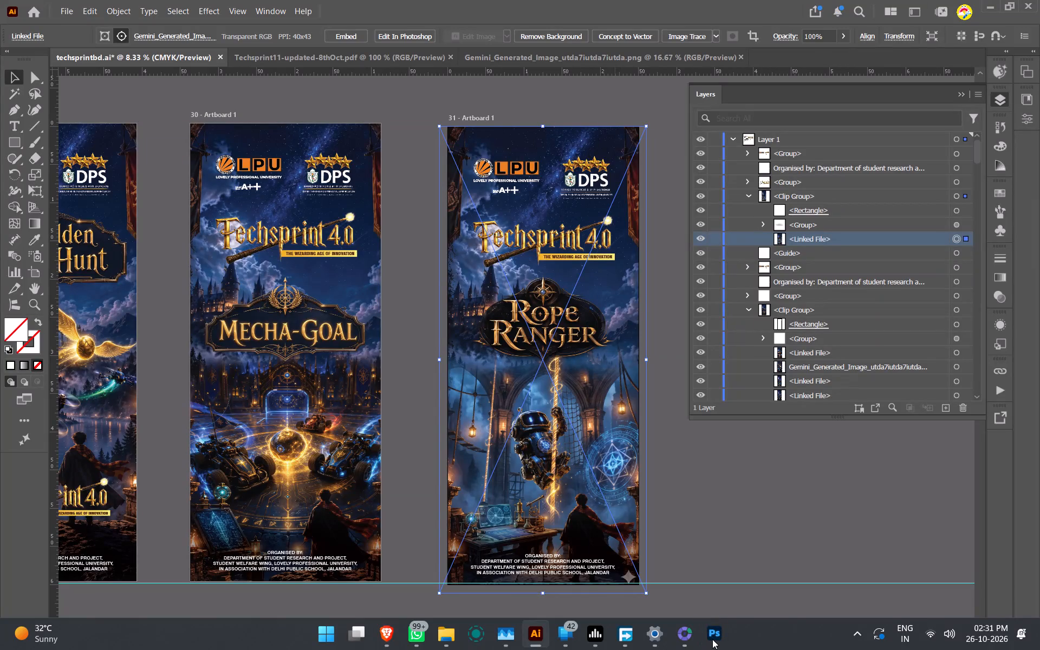
# Switch to Photoshop, merge the Remove tool edits layer with Layer 1, and save the Rope Ranger image.
pyautogui.click(712, 640)
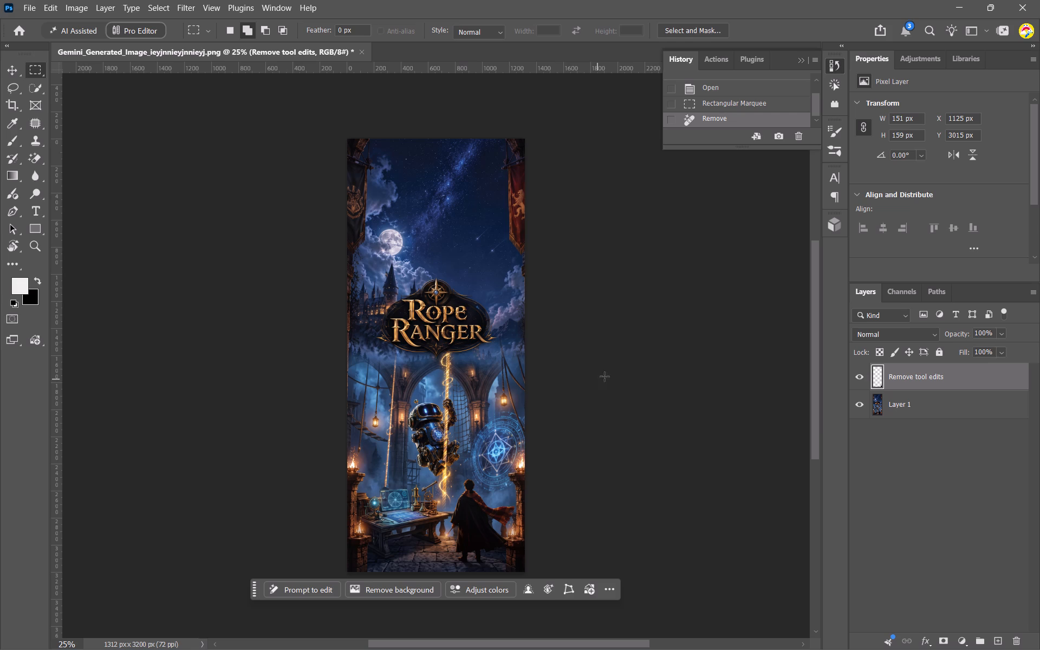
pyautogui.keyDown('shift'); pyautogui.click(955, 415); pyautogui.keyUp('shift')
pyautogui.rightClick(941, 404)
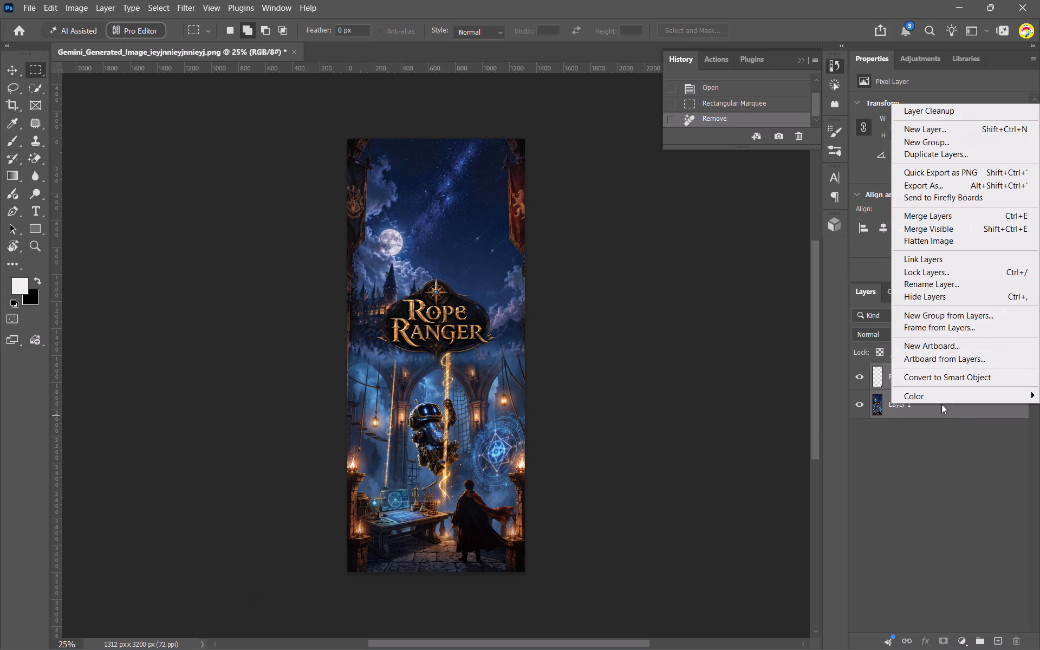
pyautogui.click(941, 217)
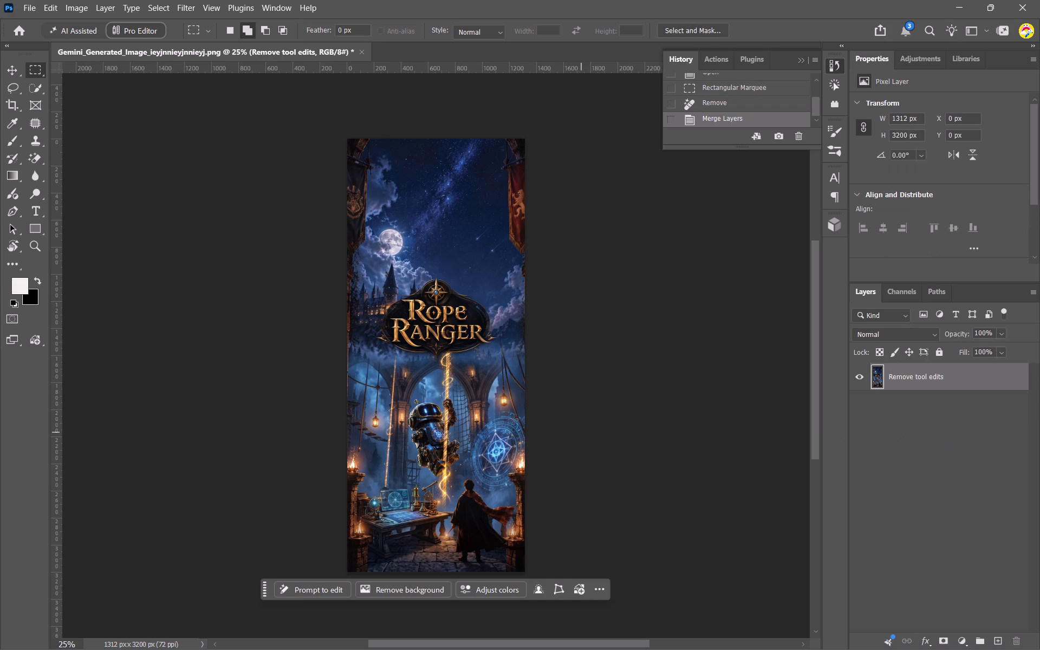
pyautogui.hotkey('ctrl', 's')
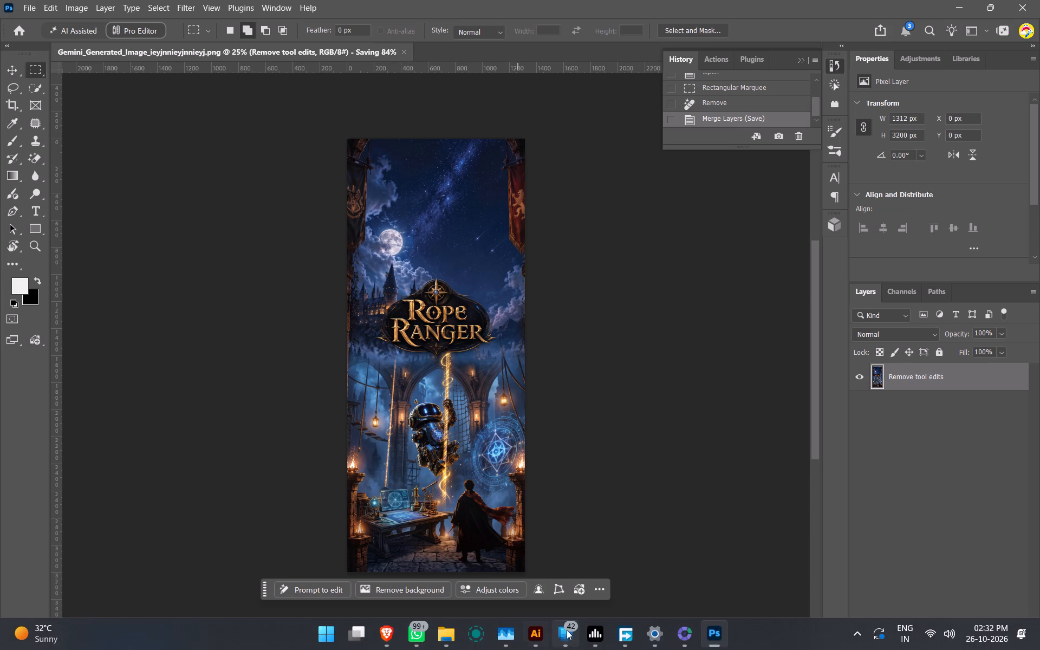
# Switch back to Illustrator and update the modified Rope Ranger image link.
pyautogui.click(542, 639)
pyautogui.click(579, 354)
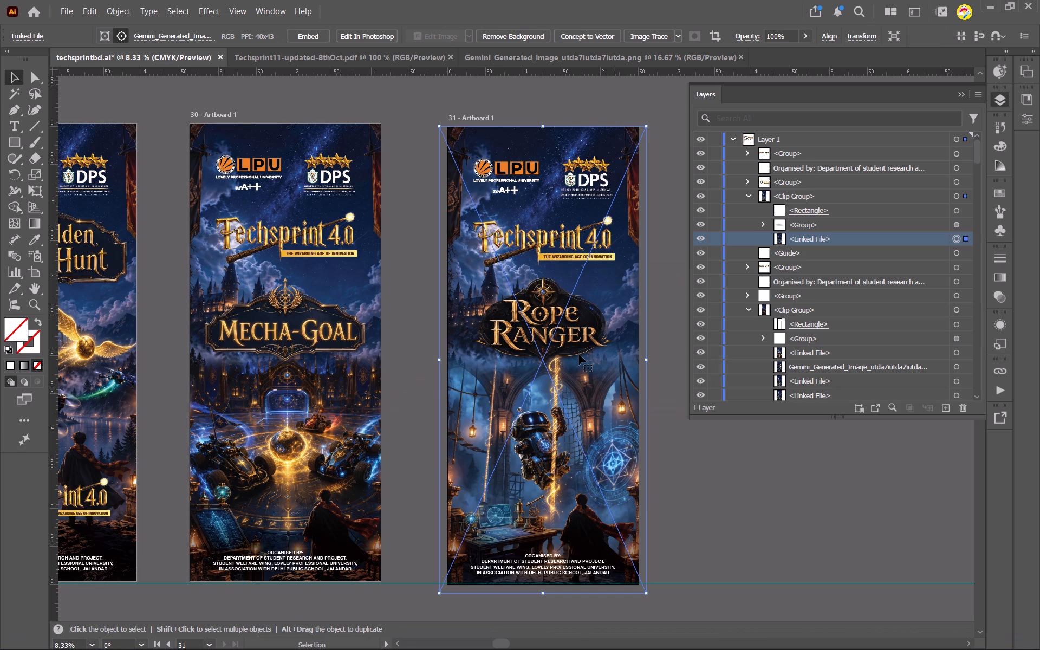
# Minimise the Illustrator and Photoshop windows to bring up the browser.
pyautogui.click(984, 0)
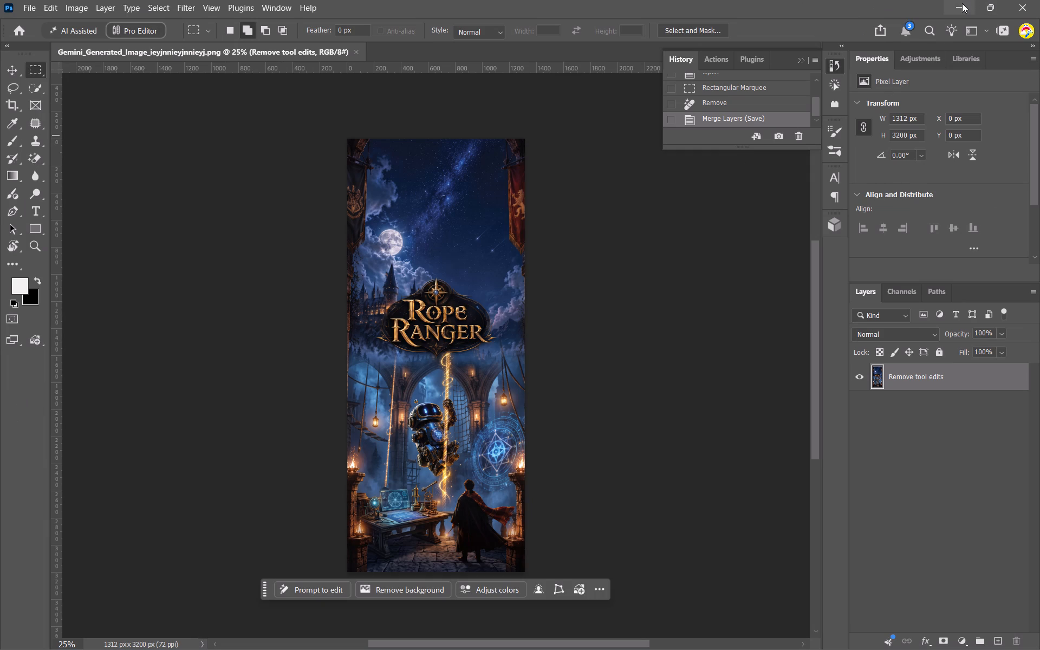
pyautogui.click(962, 3)
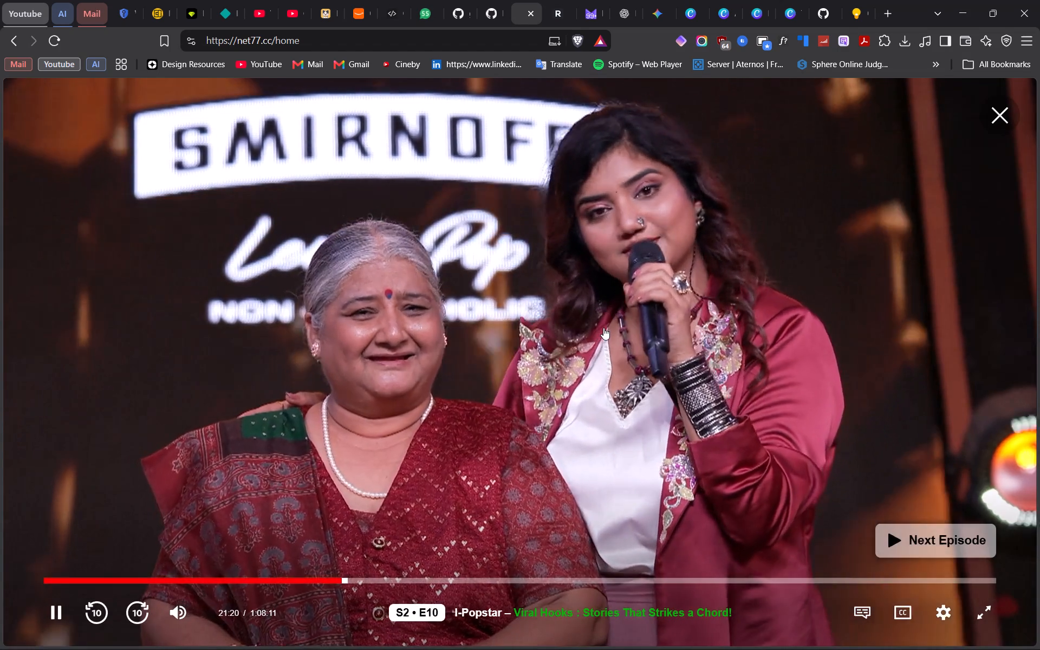
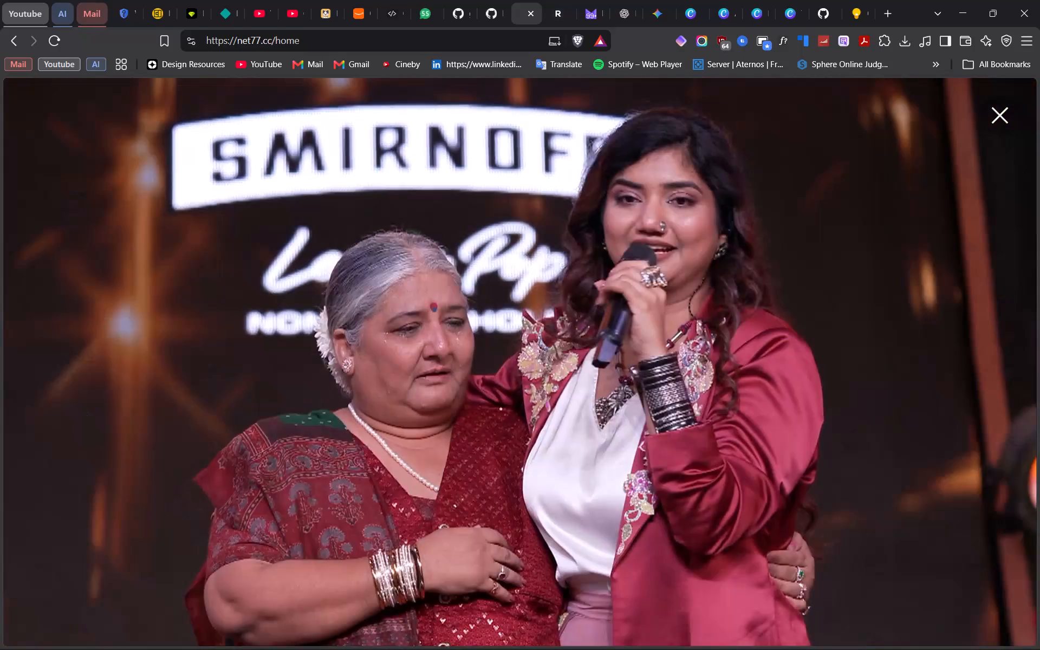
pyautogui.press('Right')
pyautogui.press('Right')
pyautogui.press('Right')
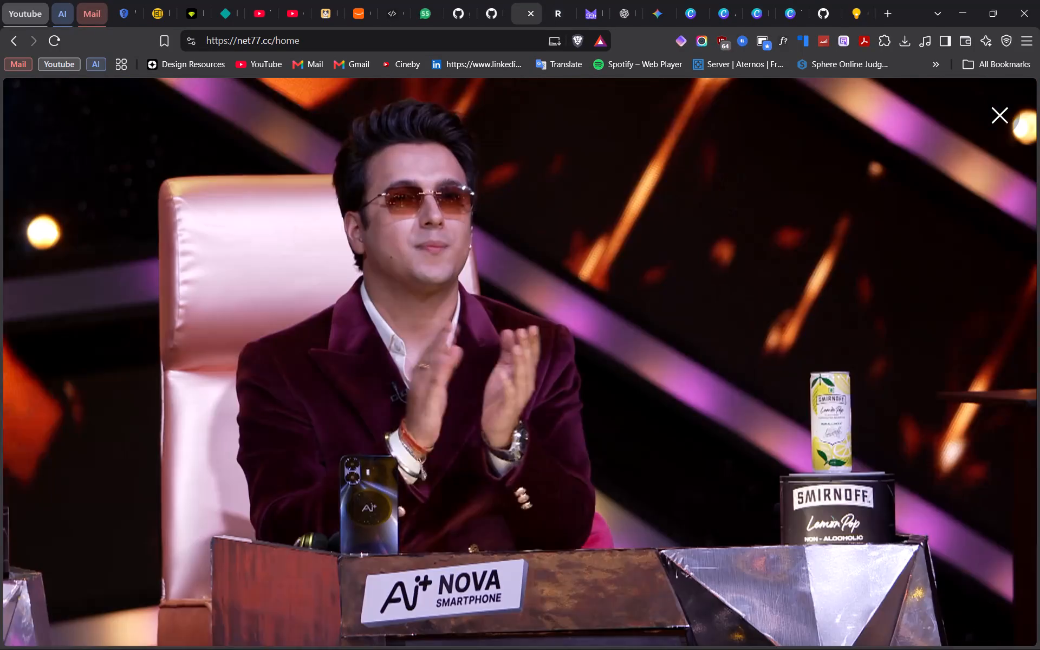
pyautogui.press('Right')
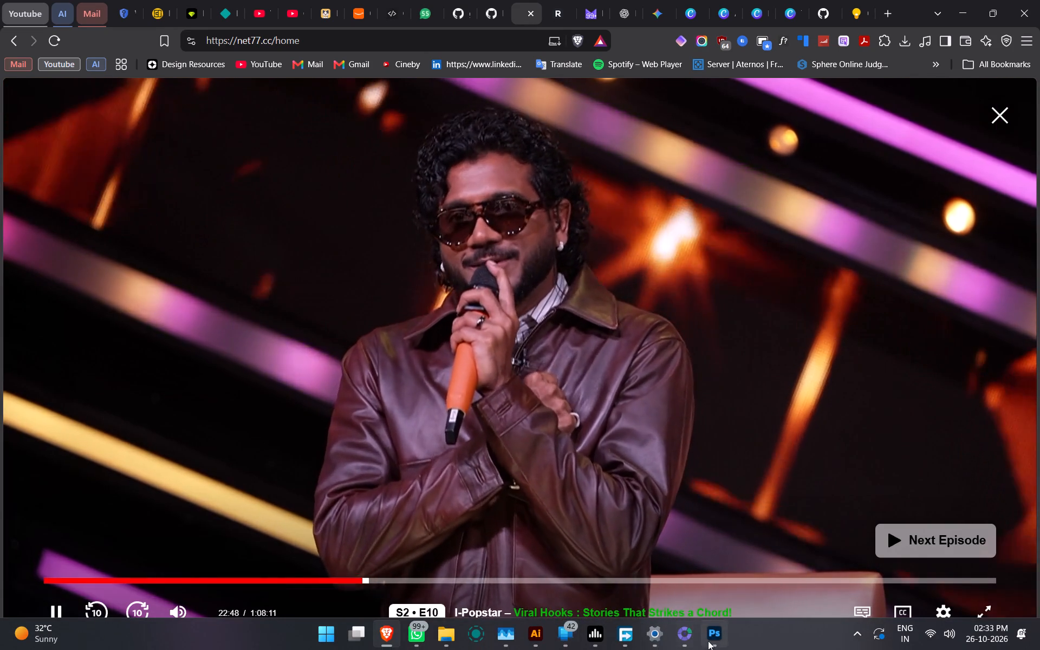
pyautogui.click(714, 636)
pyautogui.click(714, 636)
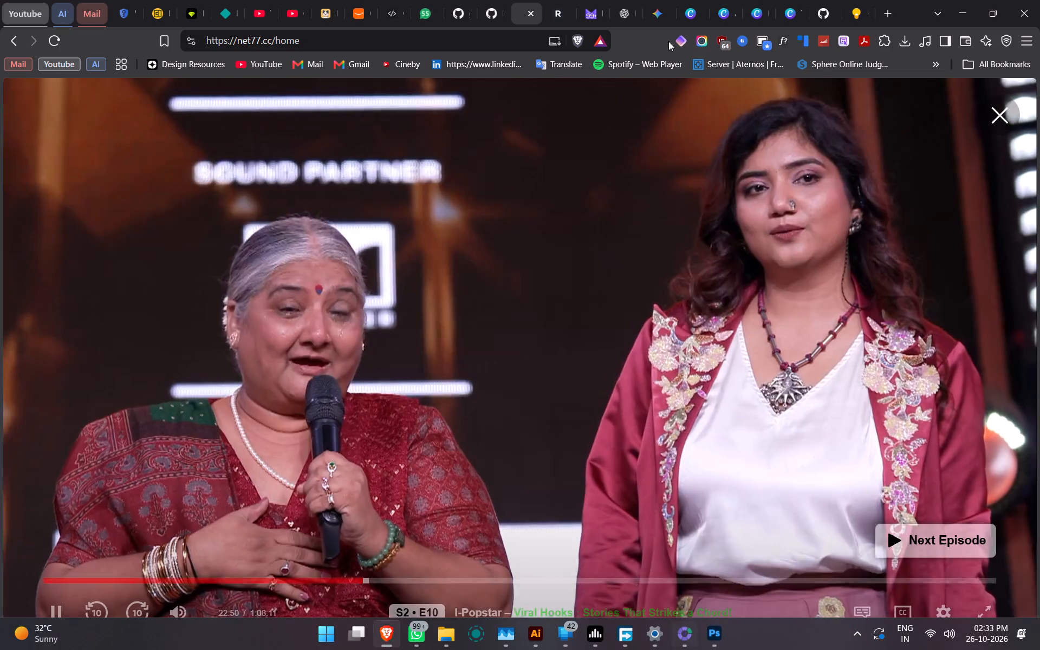
# Switch to Illustrator and duplicate the Rope Ranger artboard with its artwork twice, placing both copies in a row beside the original.
pyautogui.click(545, 636)
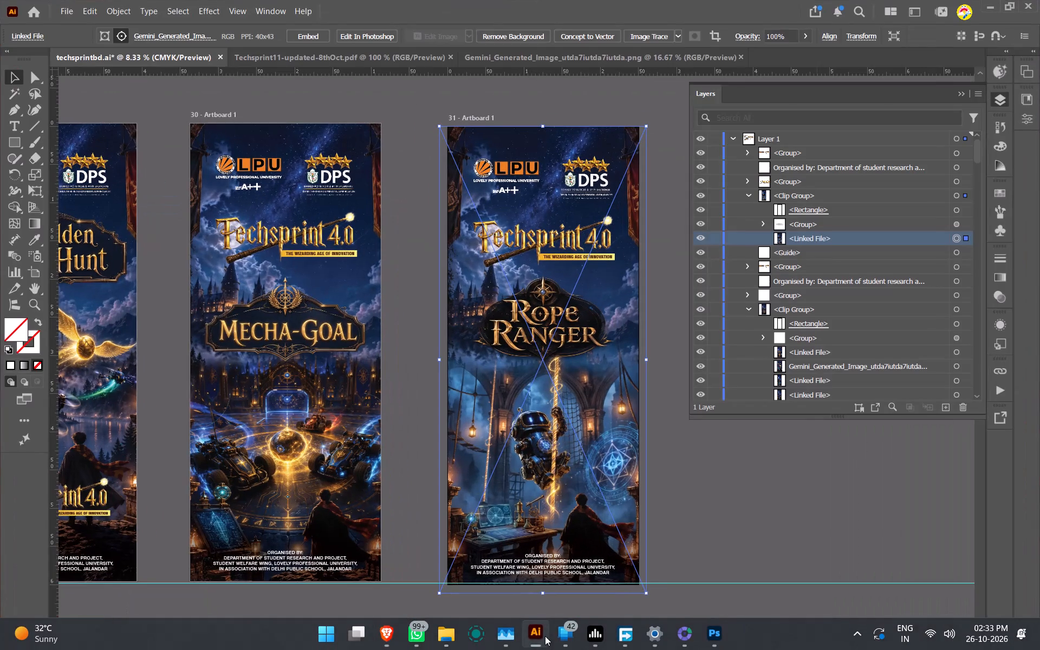
pyautogui.hscroll(-3, 551, 560)
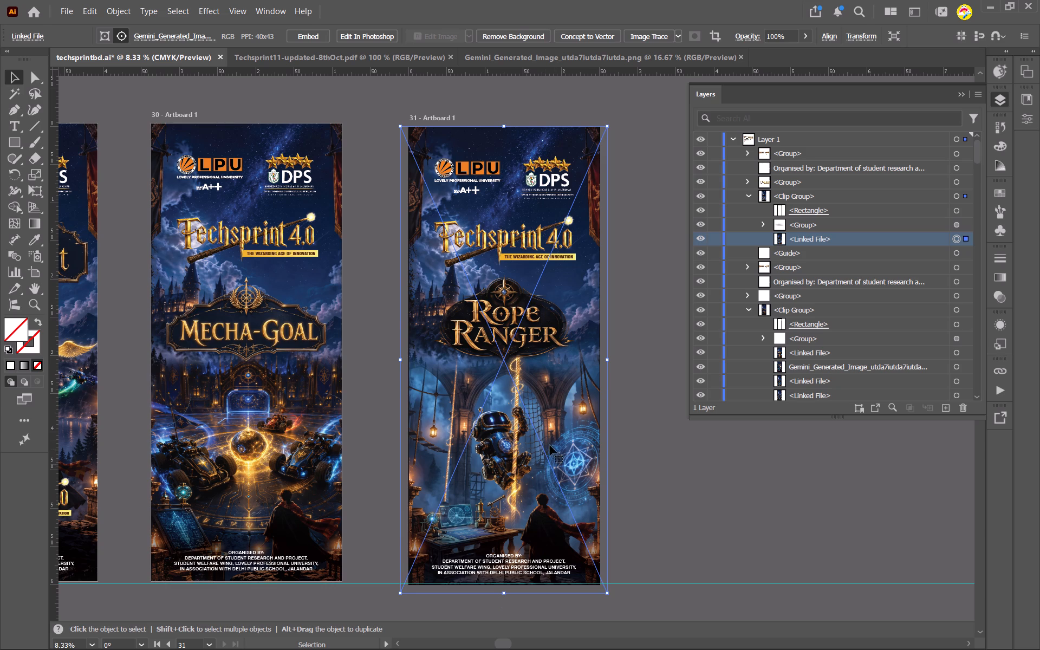
pyautogui.hscroll(-6, 532, 413)
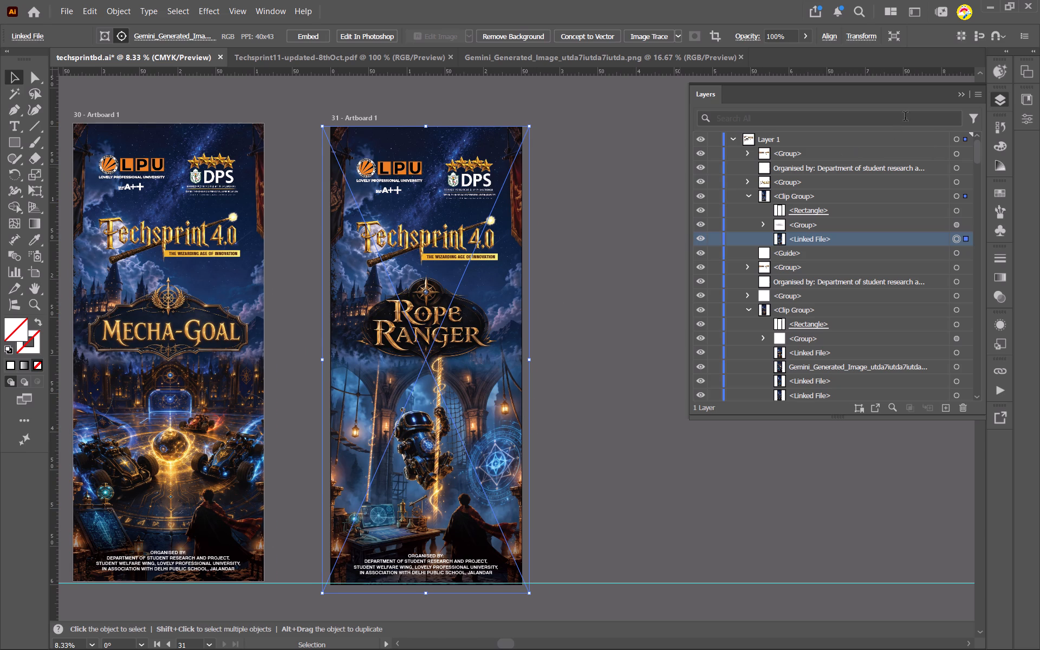
pyautogui.click(962, 95)
pyautogui.click(38, 270)
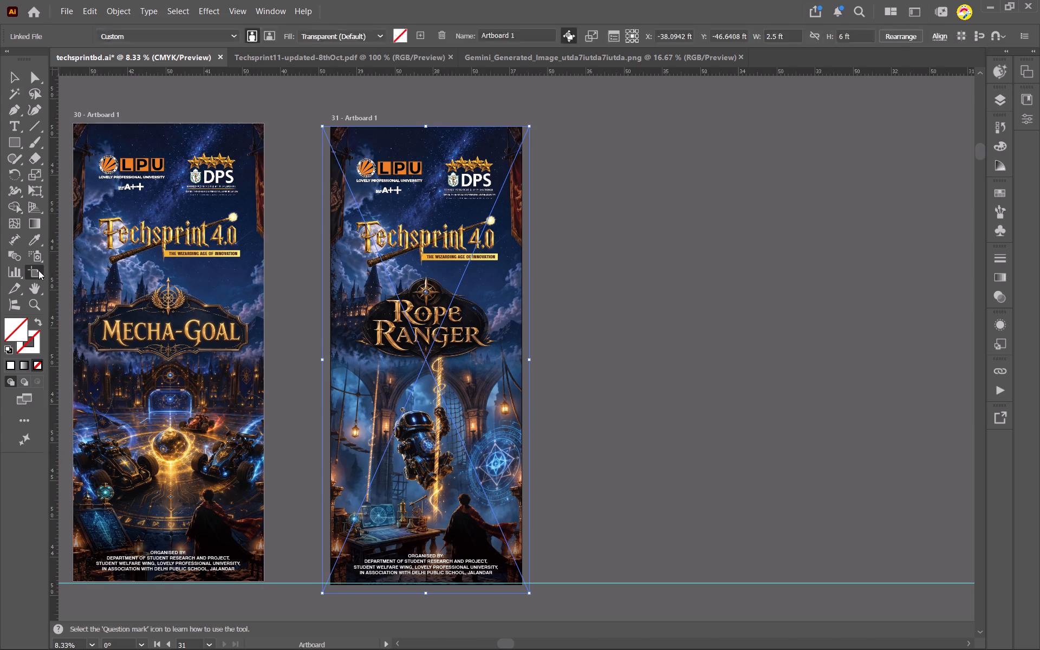
pyautogui.hotkey('ctrl', 'c')
pyautogui.hotkey('ctrl', 'v')
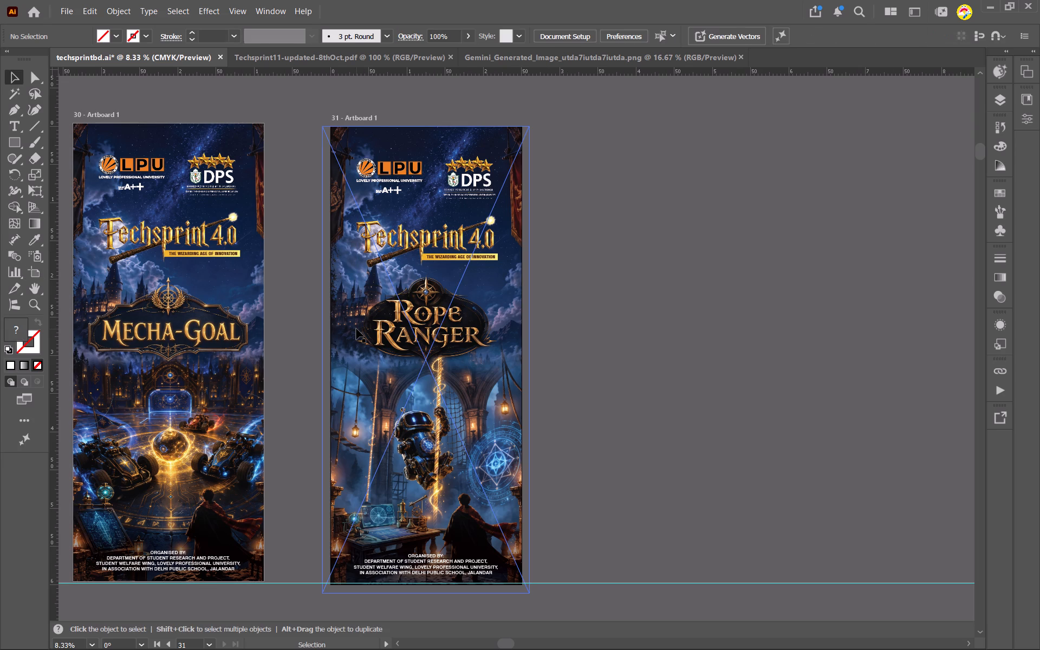
pyautogui.hscroll(-7, 356, 329)
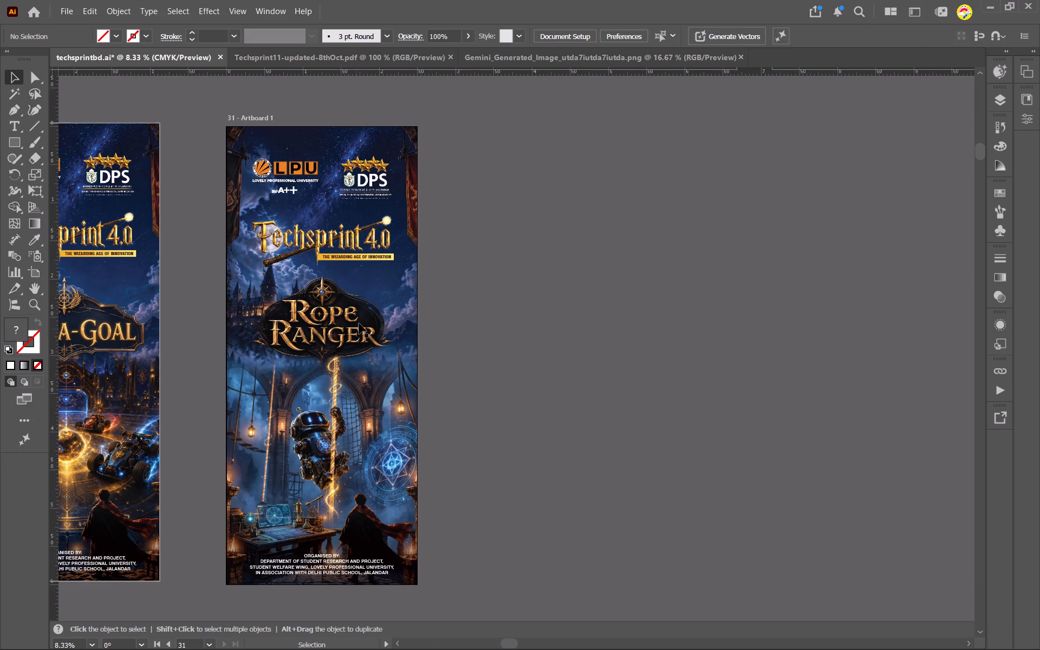
pyautogui.hscroll(-2, 359, 323)
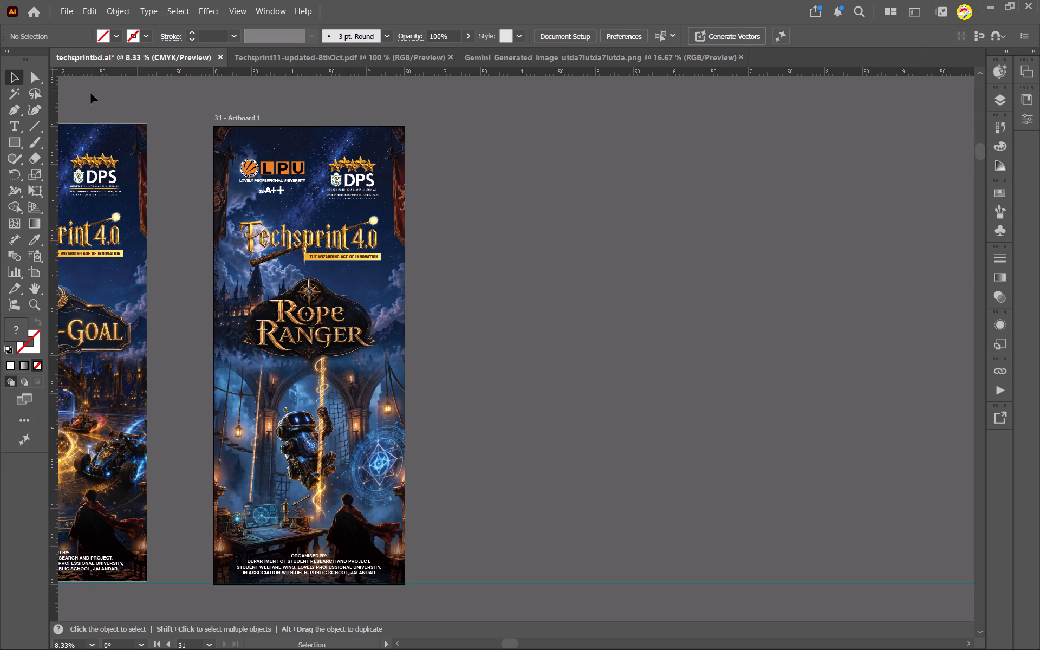
pyautogui.click(40, 269)
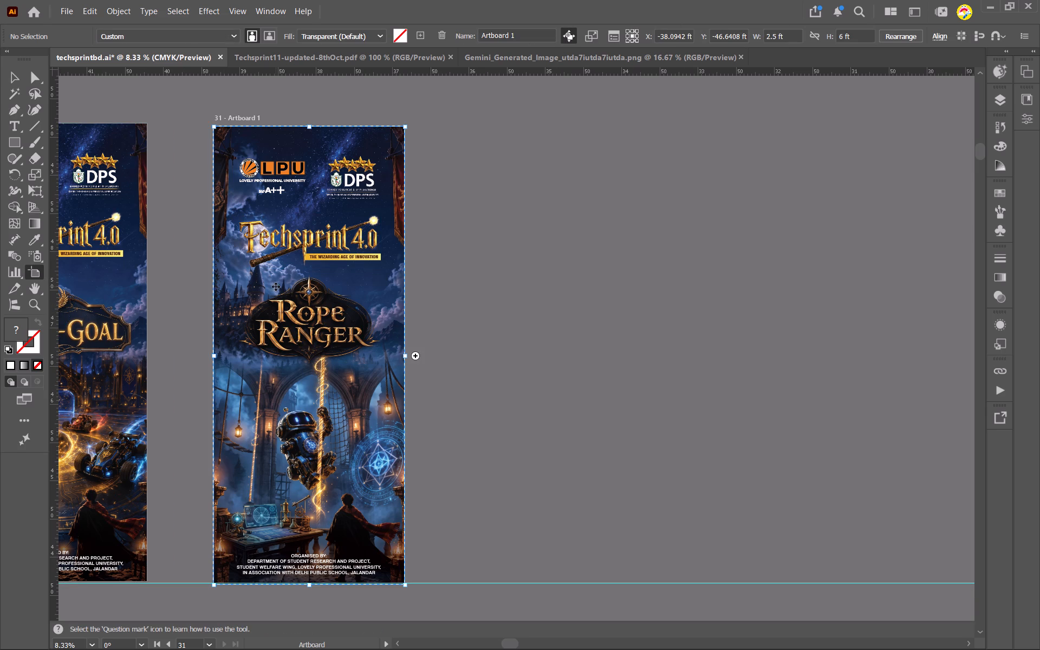
pyautogui.hscroll(11, 276, 287)
pyautogui.hscroll(-8, 307, 287)
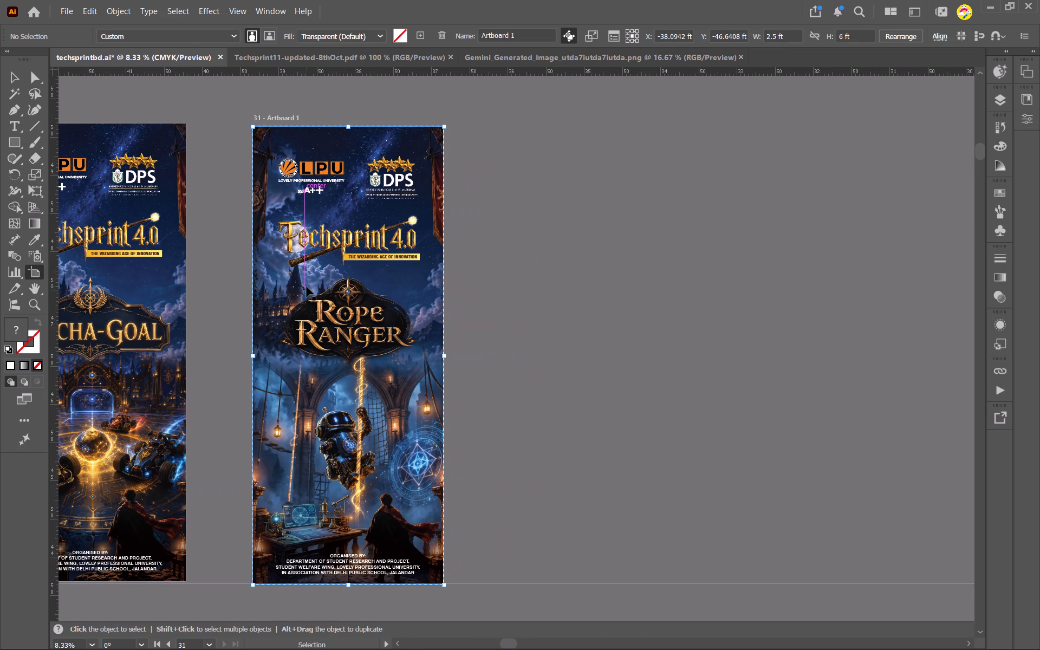
pyautogui.hotkey('ctrl', 'v')
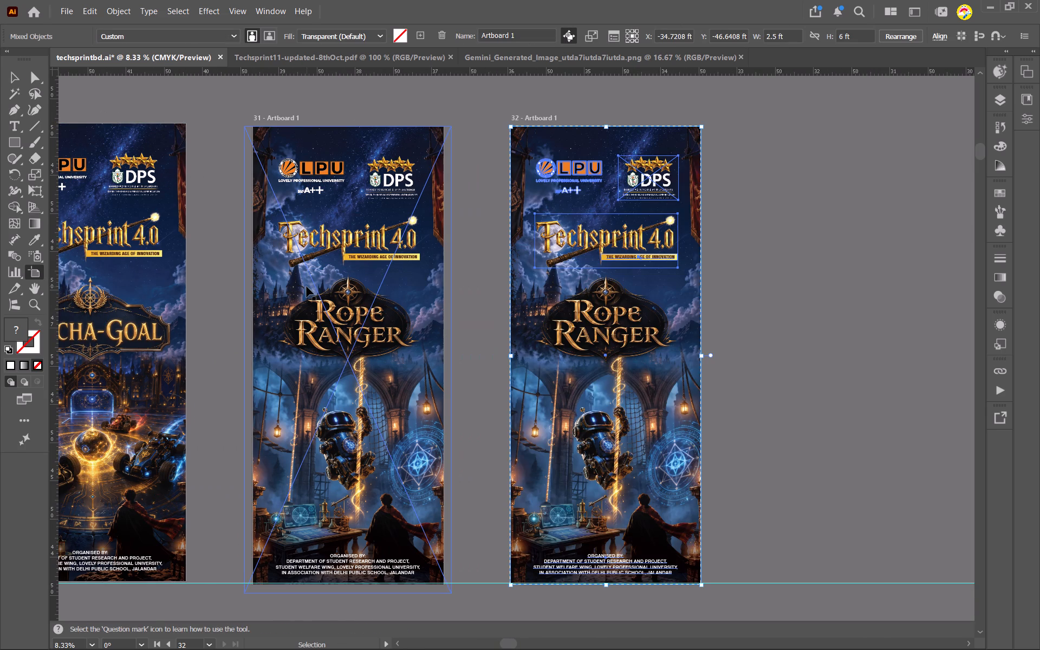
pyautogui.hotkey('ctrl', 'v')
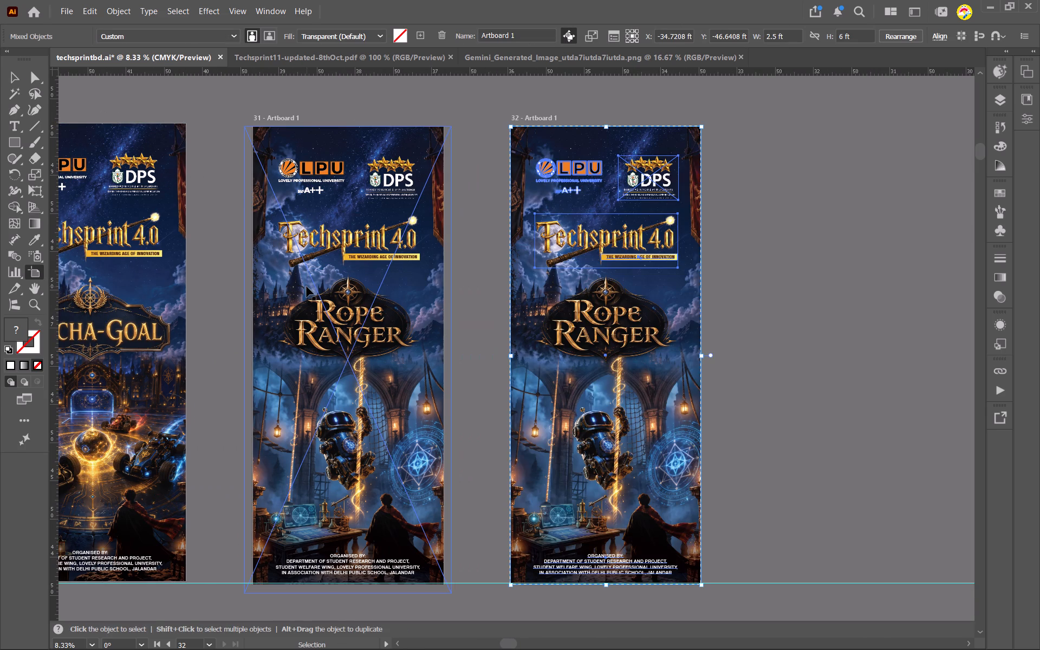
pyautogui.hscroll(-7, 307, 287)
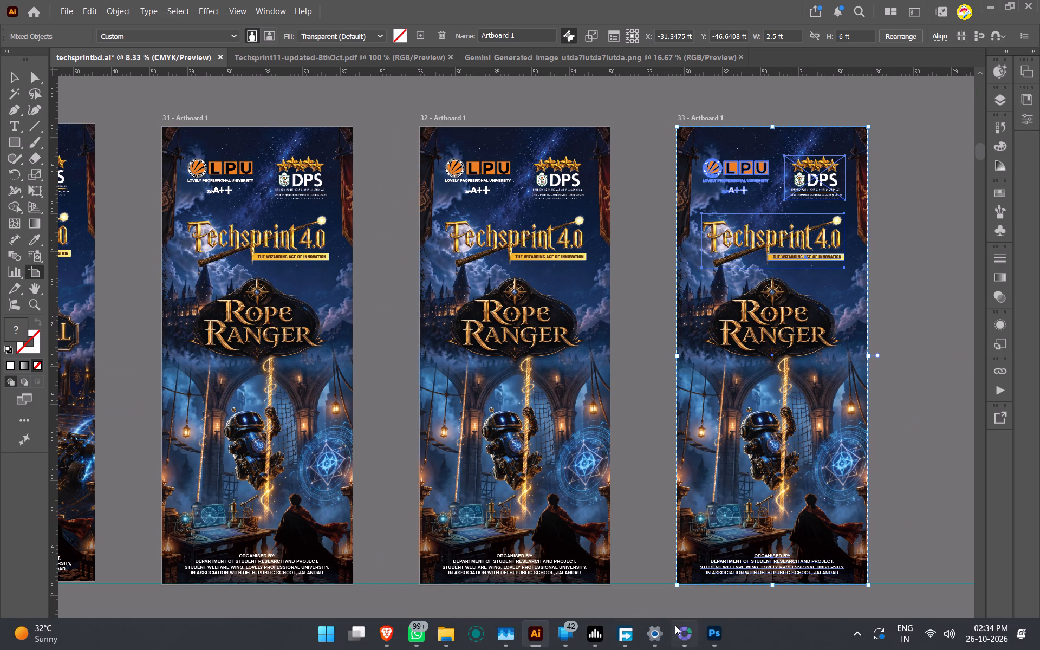
# Switch to Photoshop.
pyautogui.click(712, 630)
pyautogui.hscroll(9, 376, 483)
# Switch back to Illustrator, to the document with the Rope Ranger banner artboards.
pyautogui.click(535, 644)
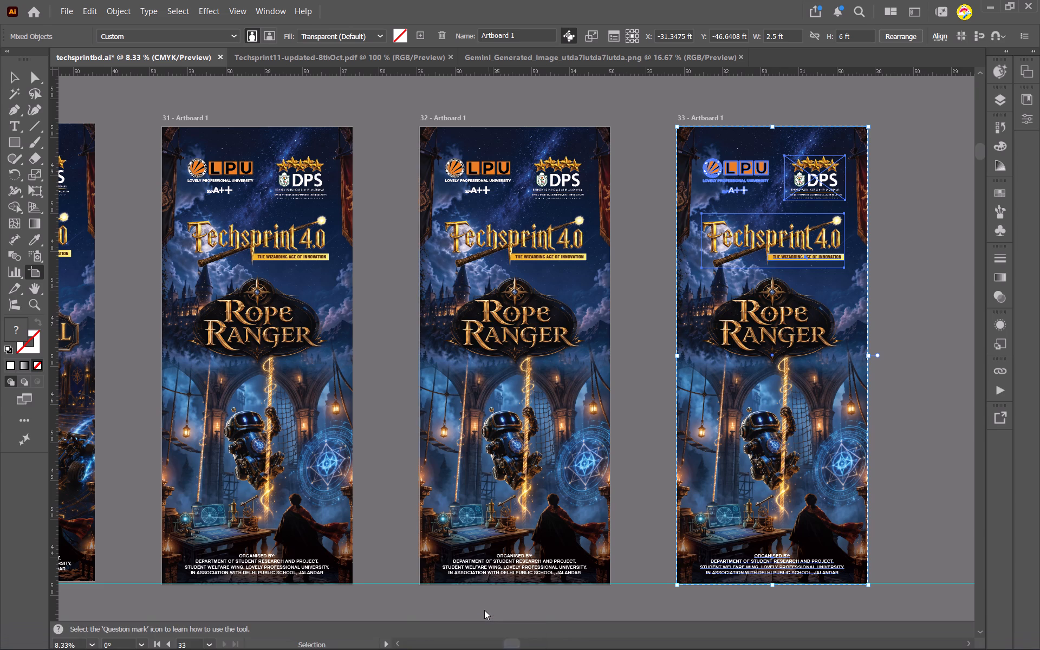
pyautogui.click(22, 87)
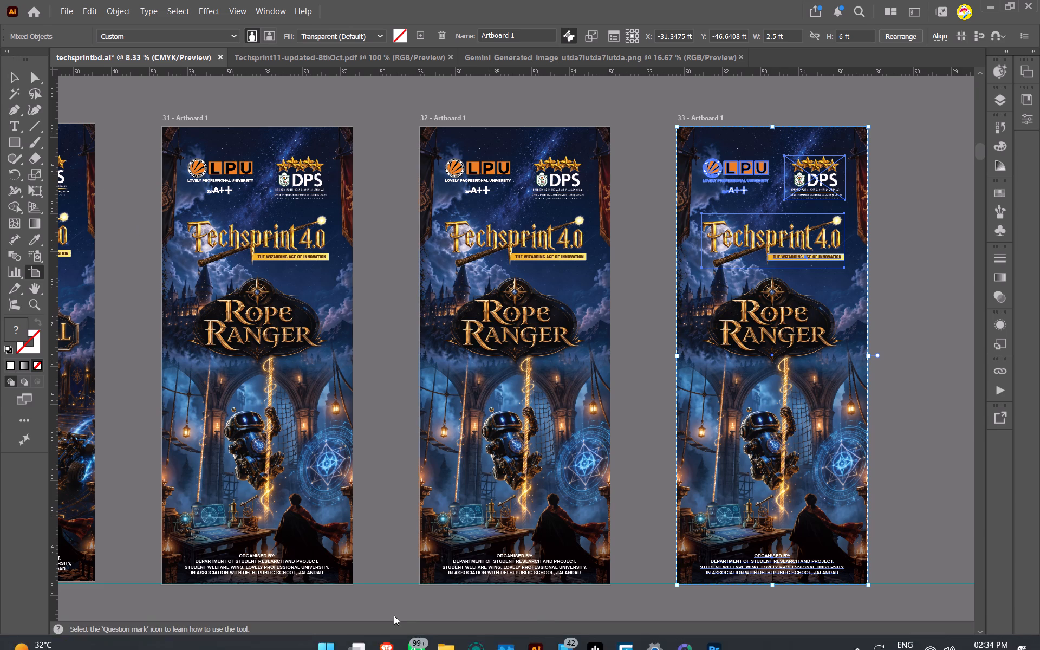
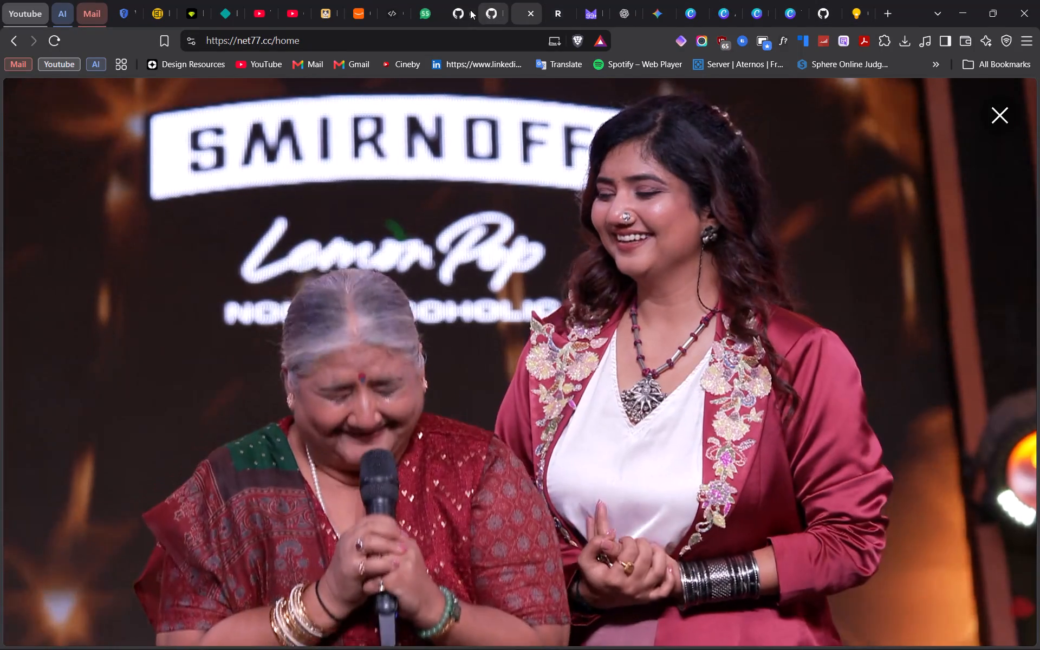
# In the browser, close the Canva home tab and the Canva tab beside it, bringing up the ID CARDS DESIGN document.
pyautogui.click(716, 641)
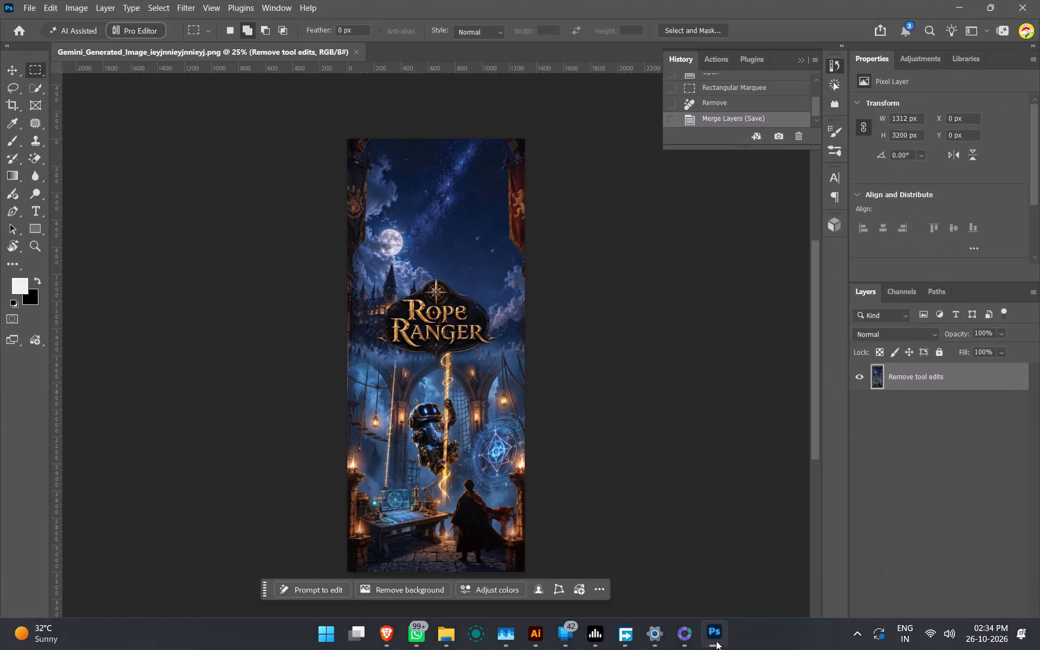
pyautogui.click(716, 641)
pyautogui.click(769, 0)
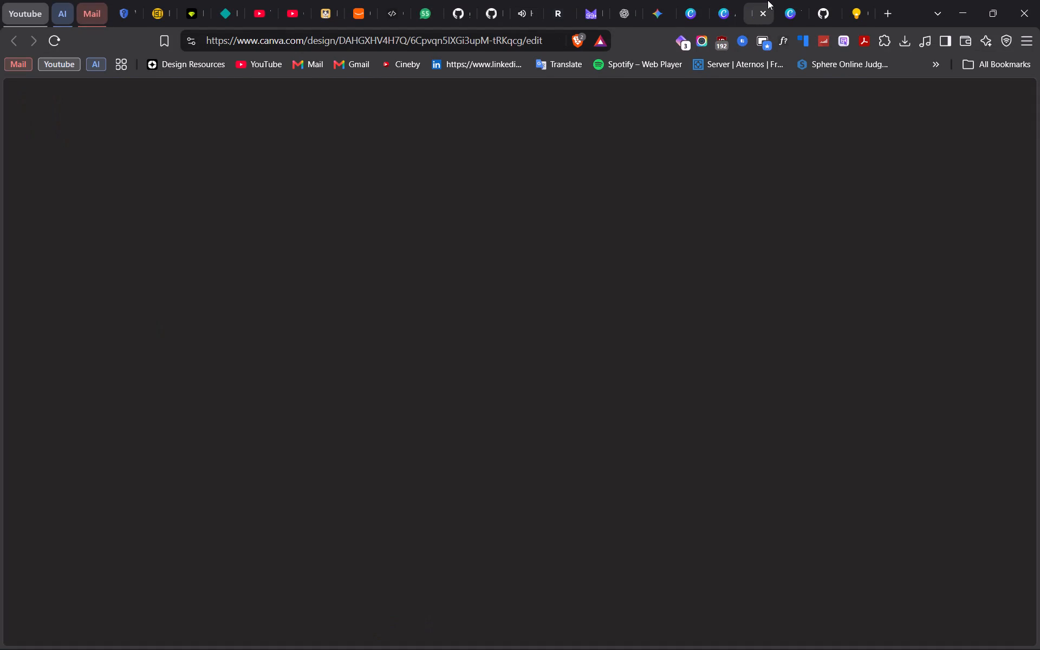
pyautogui.click(694, 12)
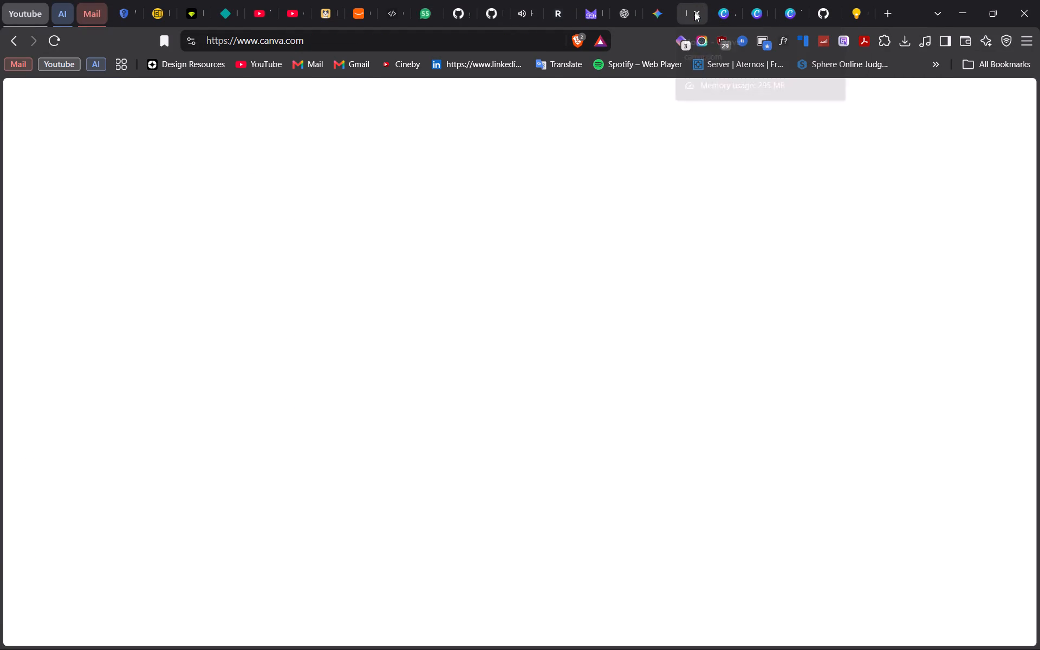
pyautogui.click(694, 12)
pyautogui.click(694, 12)
pyautogui.click(694, 12)
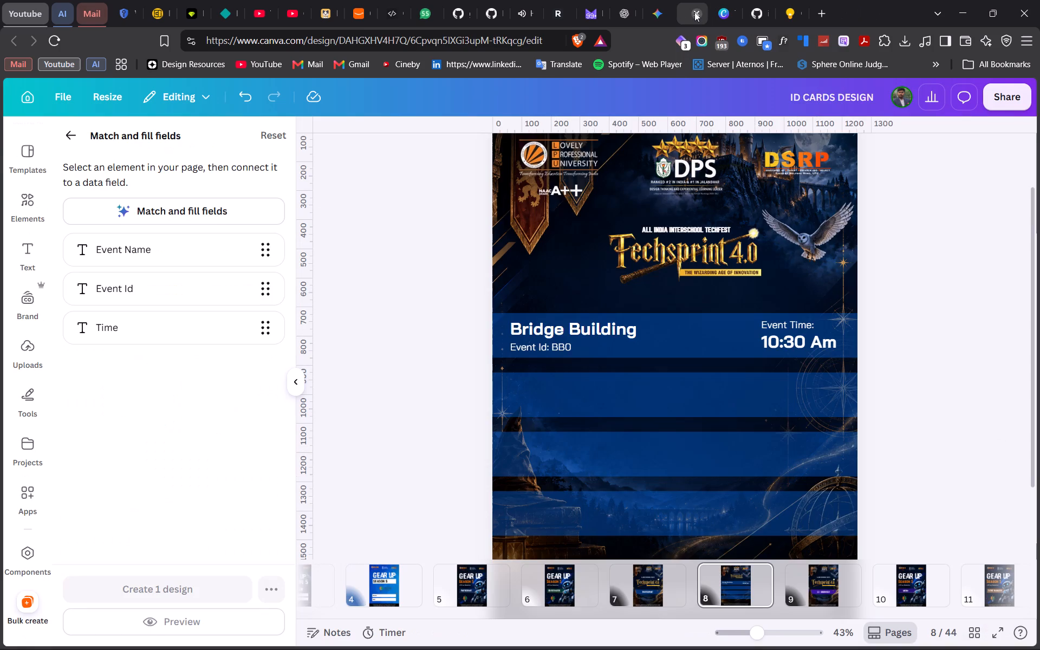
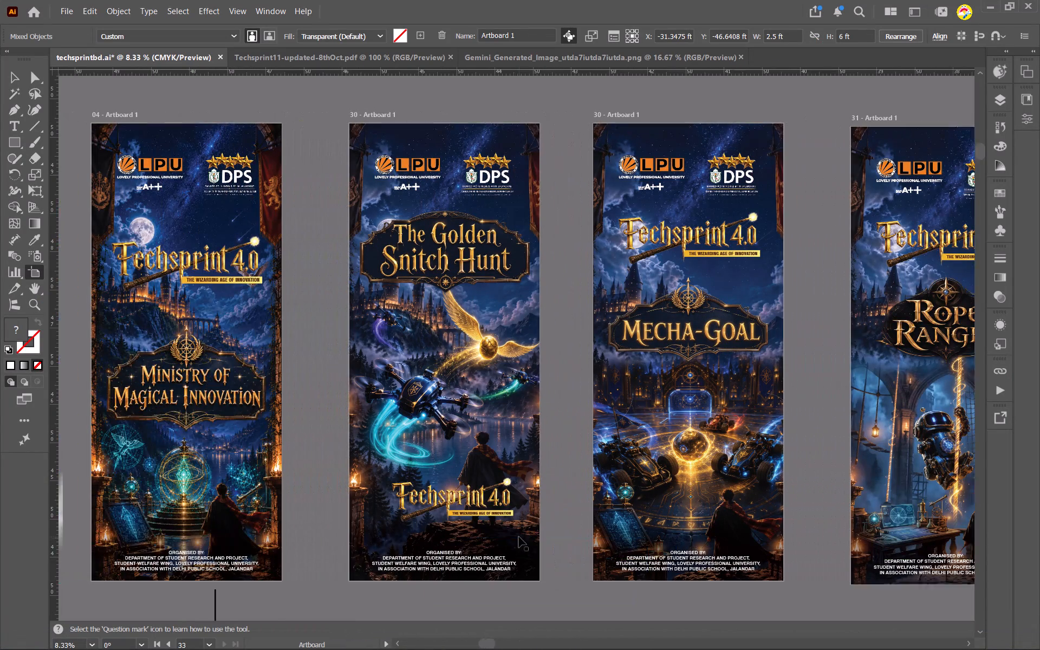
# Save the techsprintbd.ai document with the duplicated Rope Ranger artboards.
pyautogui.hscroll(20, 519, 537)
pyautogui.hscroll(15, 519, 537)
pyautogui.hscroll(-1, 502, 518)
pyautogui.hotkey('ctrl', 's')
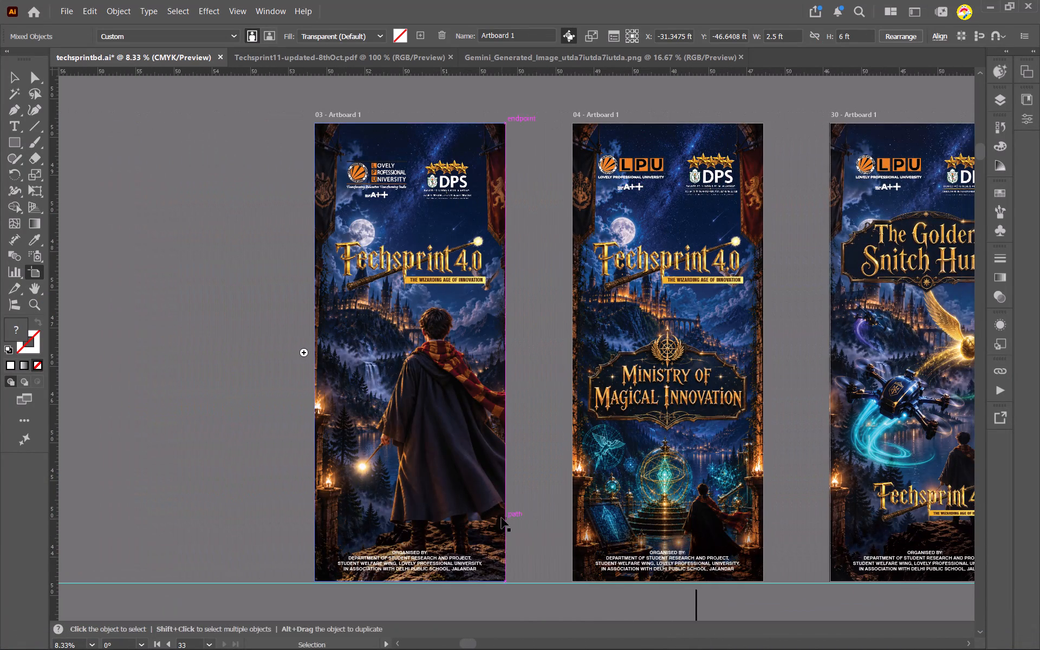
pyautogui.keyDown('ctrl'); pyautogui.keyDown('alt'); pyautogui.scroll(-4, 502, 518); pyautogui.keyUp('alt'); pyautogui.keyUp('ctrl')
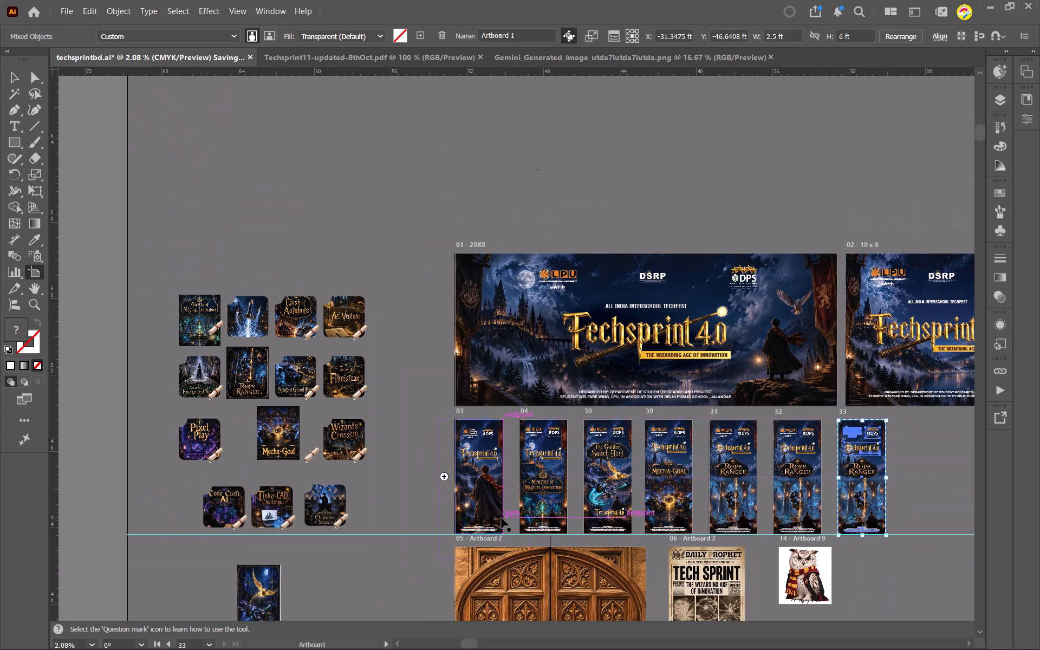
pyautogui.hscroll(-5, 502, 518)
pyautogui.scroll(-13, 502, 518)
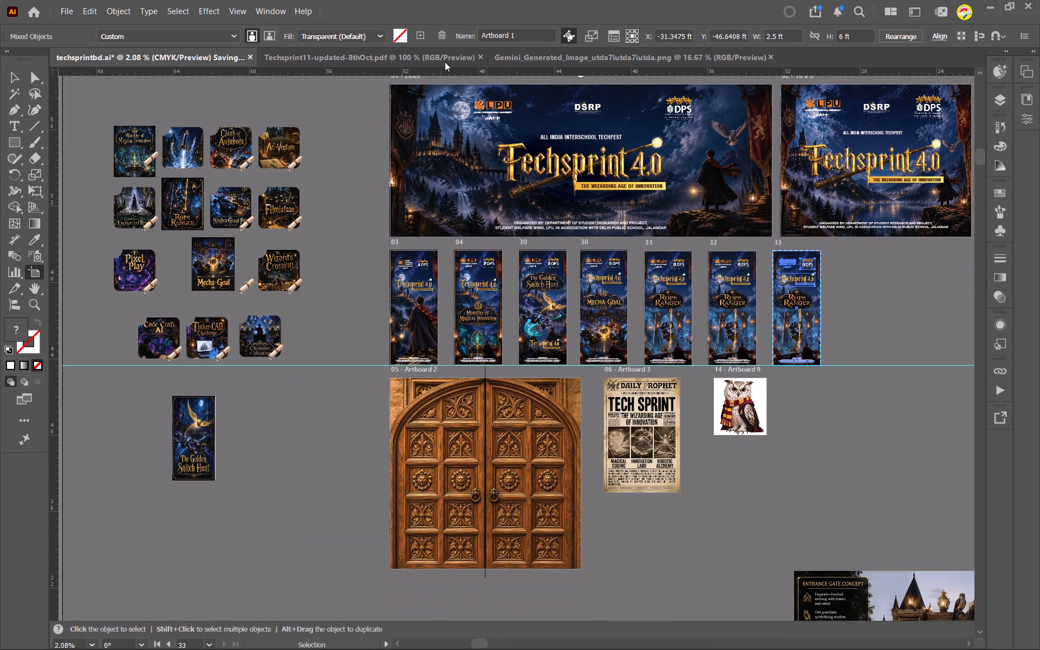
# Close the Techsprint11-updated-8thOct PDF and the Gemini-generated PNG documents, keeping techsprintbd.ai open.
pyautogui.click(482, 60)
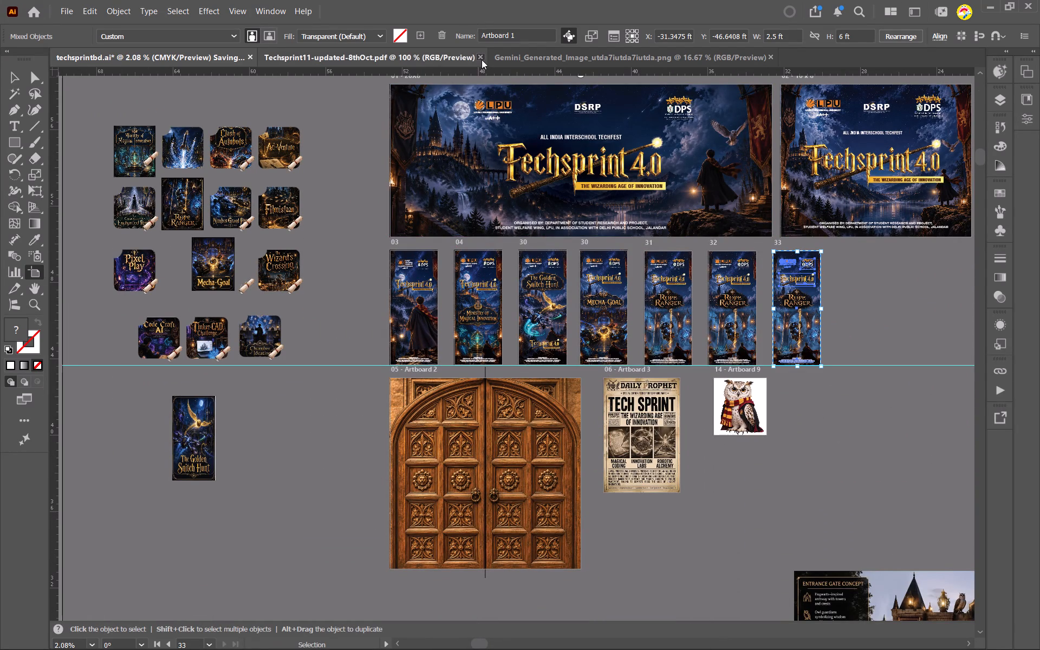
pyautogui.click(543, 58)
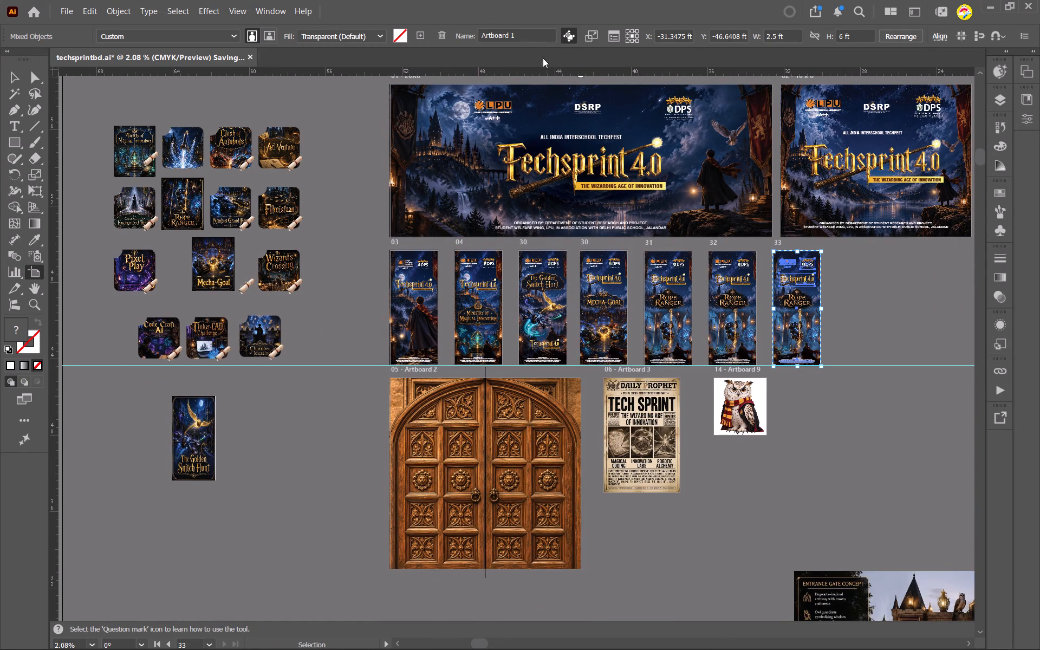
# Release the clipping mask on the water rocket thumbnail and move the full image to the far side of the Ad-Venture thumbnail.
pyautogui.hscroll(-9, 567, 318)
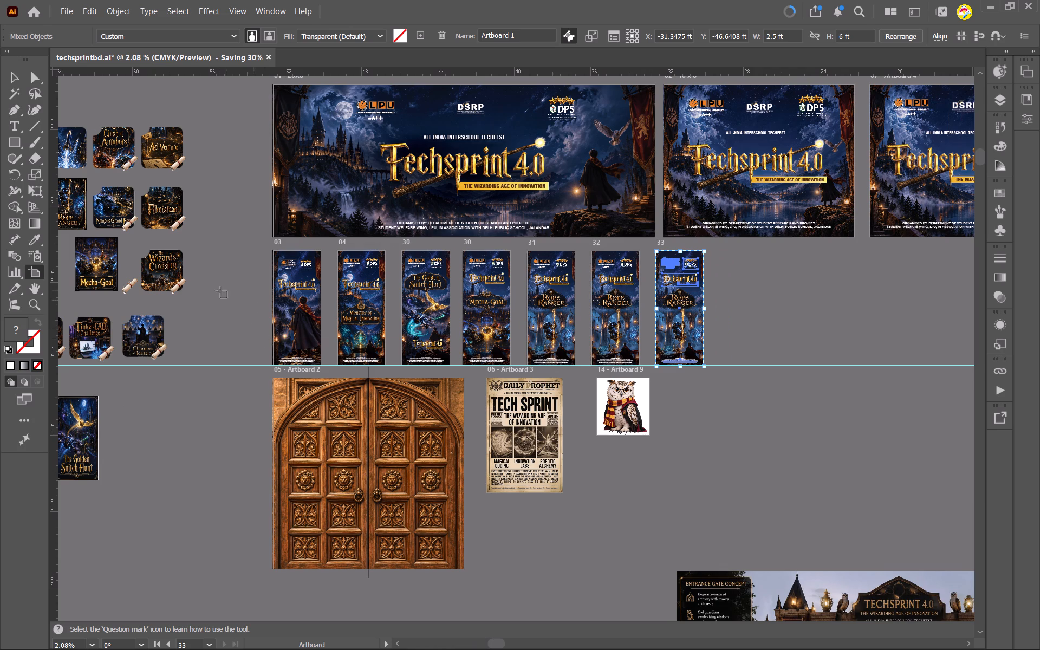
pyautogui.hscroll(10, 220, 290)
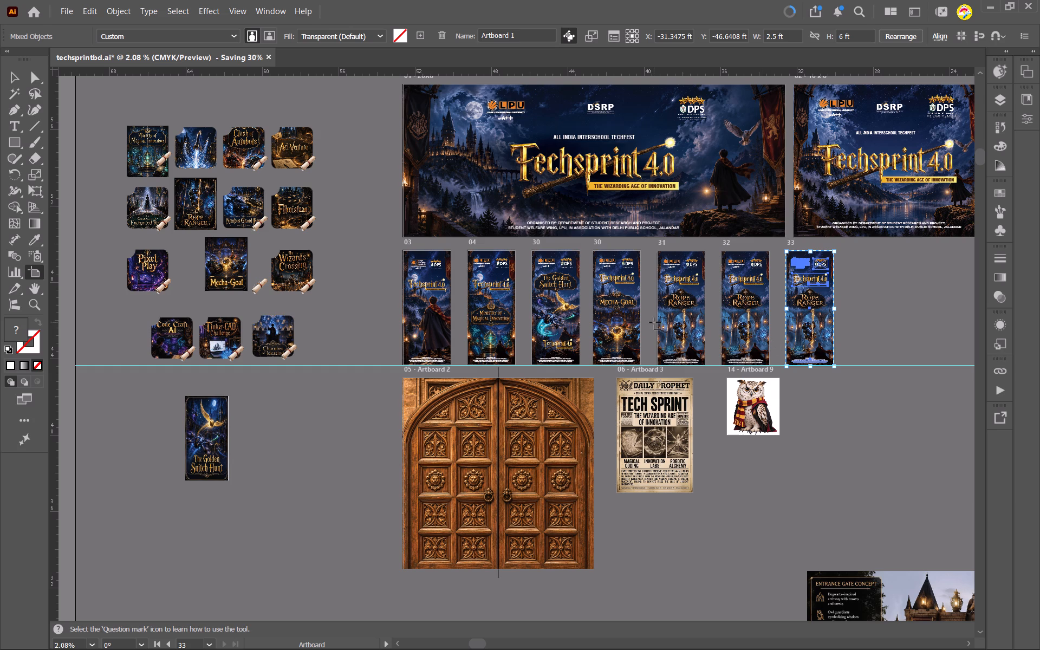
pyautogui.click(14, 76)
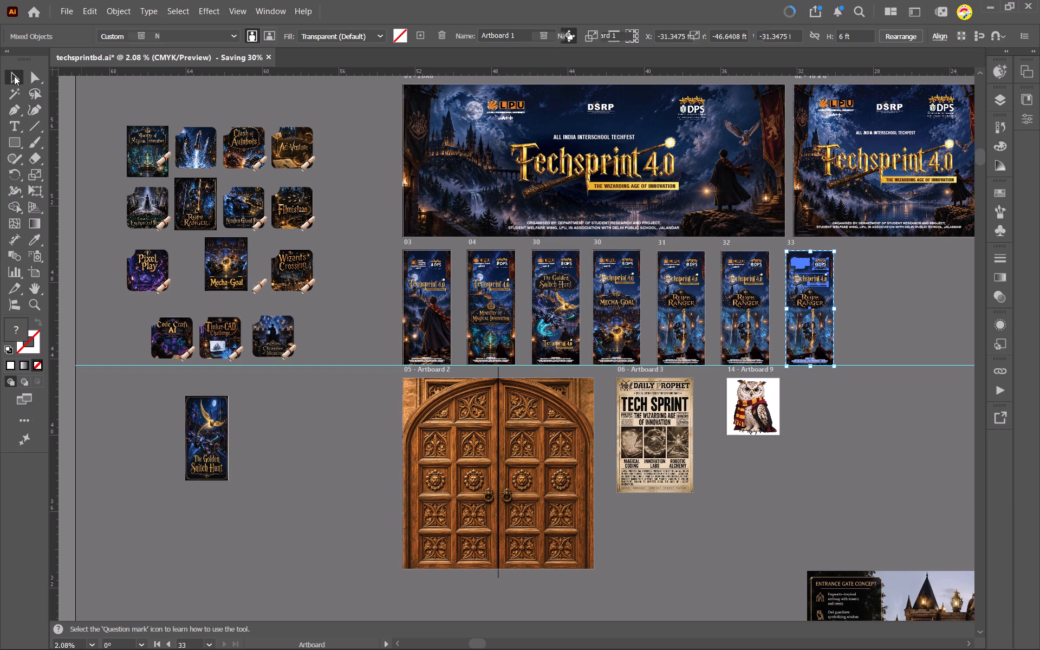
pyautogui.keyDown('ctrl'); pyautogui.keyDown('alt'); pyautogui.scroll(1, 129, 139); pyautogui.keyUp('alt'); pyautogui.keyUp('ctrl')
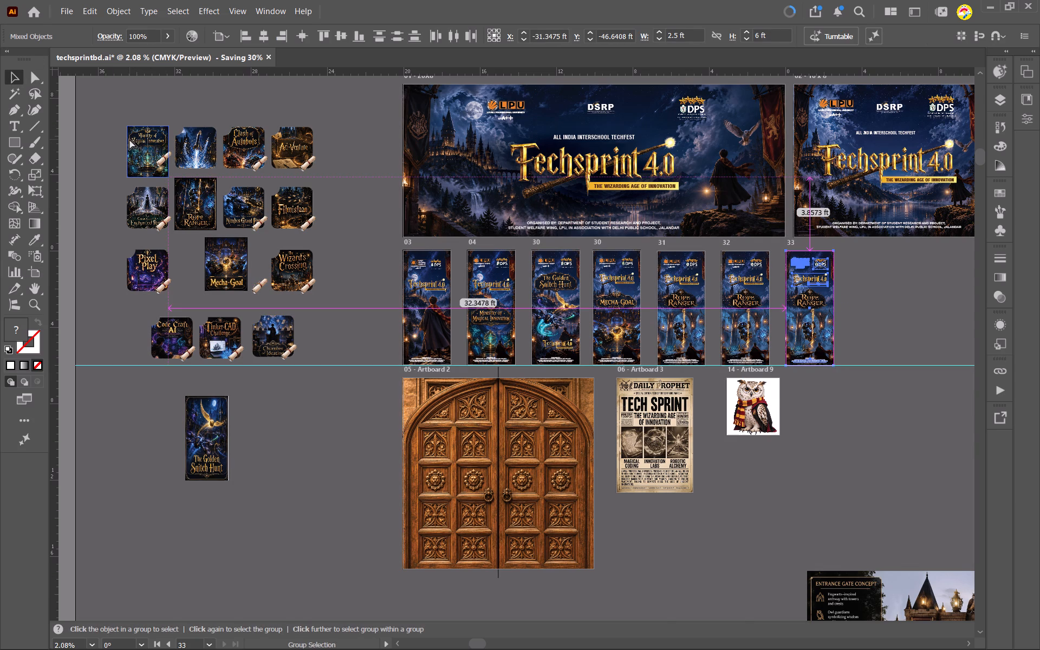
pyautogui.keyDown('ctrl'); pyautogui.keyDown('alt'); pyautogui.scroll(1, 129, 139); pyautogui.keyUp('alt'); pyautogui.keyUp('ctrl')
pyautogui.click(287, 161)
pyautogui.rightClick(266, 152)
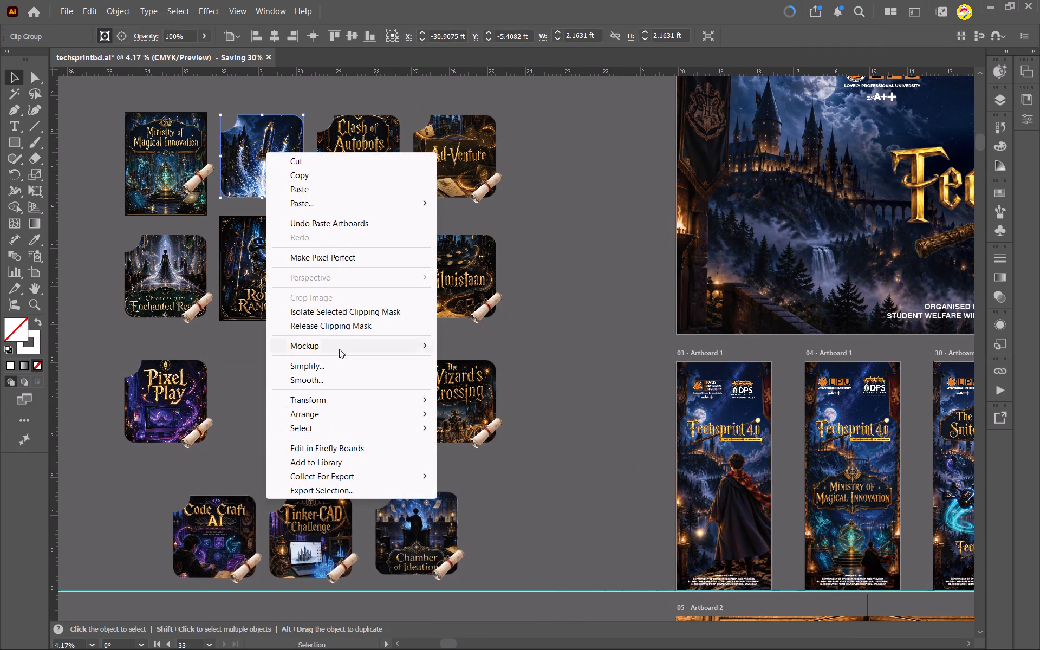
pyautogui.click(343, 330)
pyautogui.moveTo(265, 181); pyautogui.dragTo(531, 282)
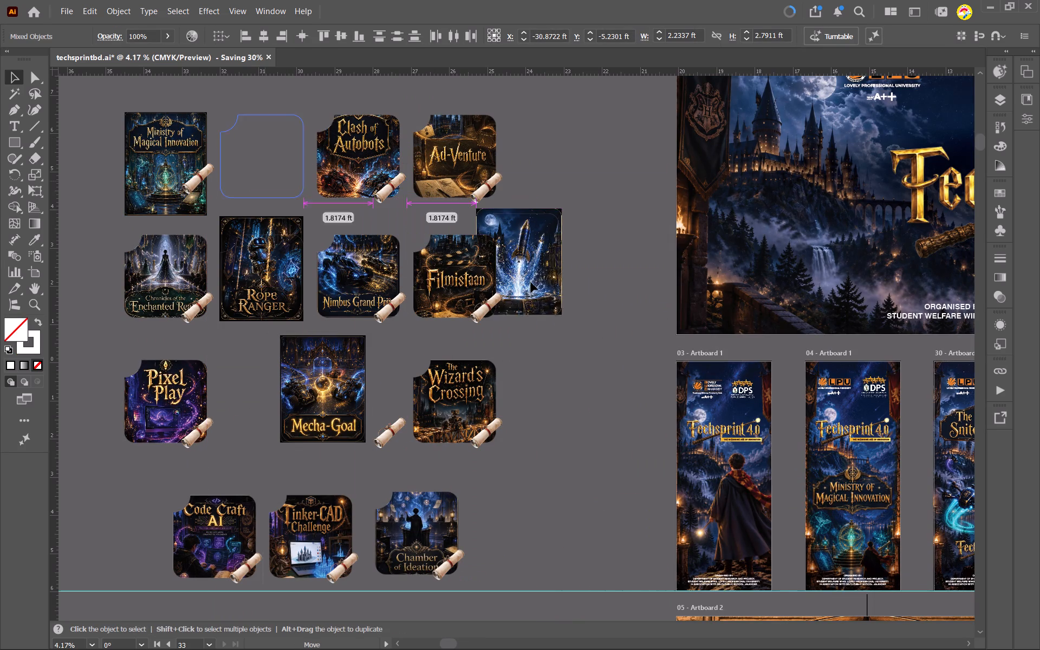
pyautogui.moveTo(531, 282); pyautogui.dragTo(560, 189)
# Shift the Clash of Autobots and Ad-Venture thumbnails along the row to close the gap, and delete their two detached scroll images.
pyautogui.moveTo(355, 174); pyautogui.dragTo(289, 171)
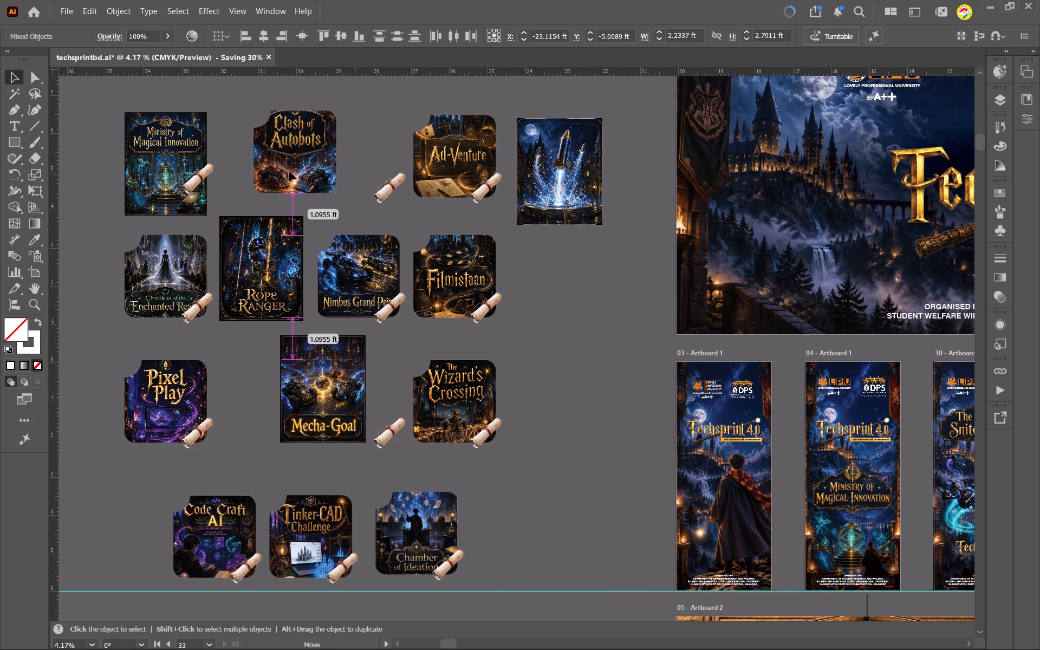
pyautogui.moveTo(289, 171); pyautogui.dragTo(264, 177)
pyautogui.moveTo(460, 171); pyautogui.dragTo(369, 173)
pyautogui.click(392, 188)
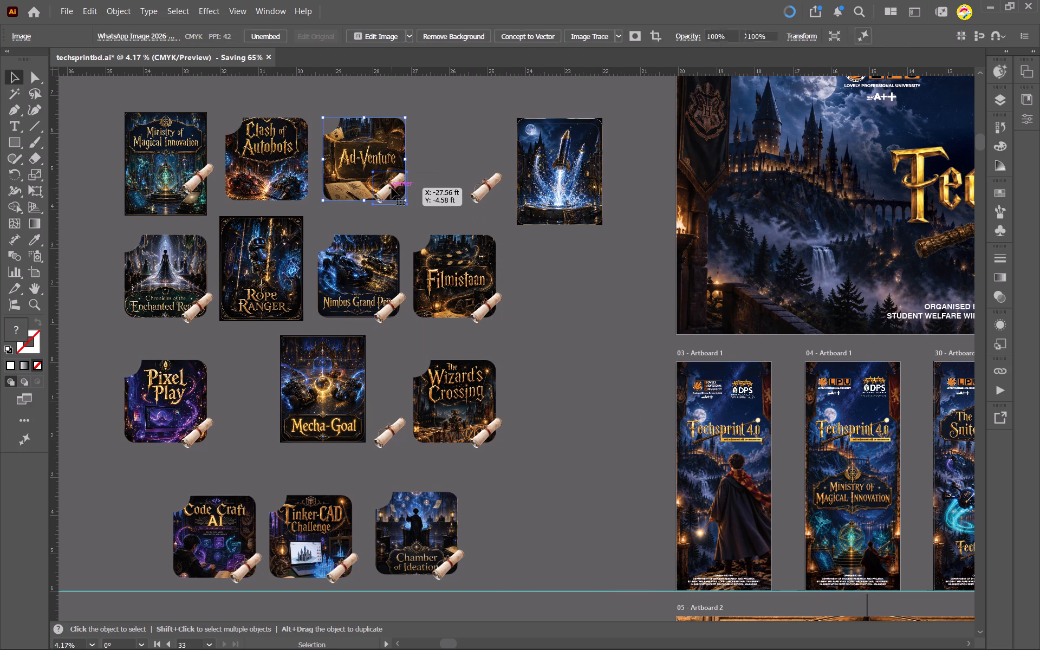
pyautogui.press('Delete')
pyautogui.click(488, 191)
pyautogui.press('Delete')
# Place the rocket image next to the Ad-Venture thumbnail as the row's last item and delete its leftover empty clipping outline.
pyautogui.moveTo(551, 164); pyautogui.dragTo(477, 156)
pyautogui.moveTo(477, 156); pyautogui.dragTo(446, 162)
pyautogui.click(538, 172)
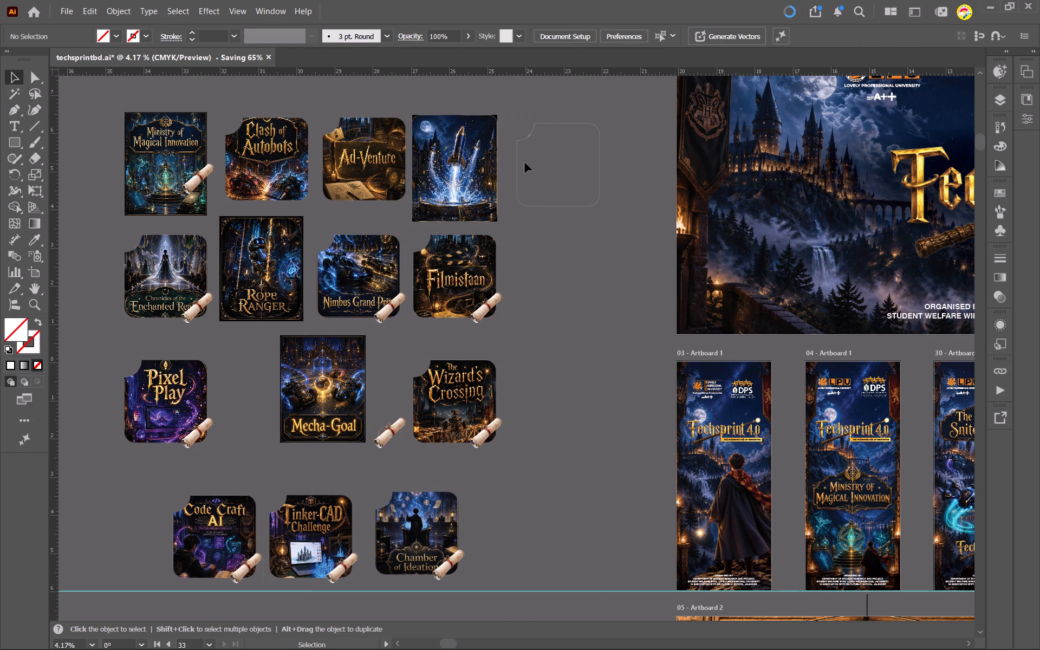
pyautogui.click(522, 163)
pyautogui.moveTo(515, 167); pyautogui.dragTo(555, 159)
pyautogui.press('Delete')
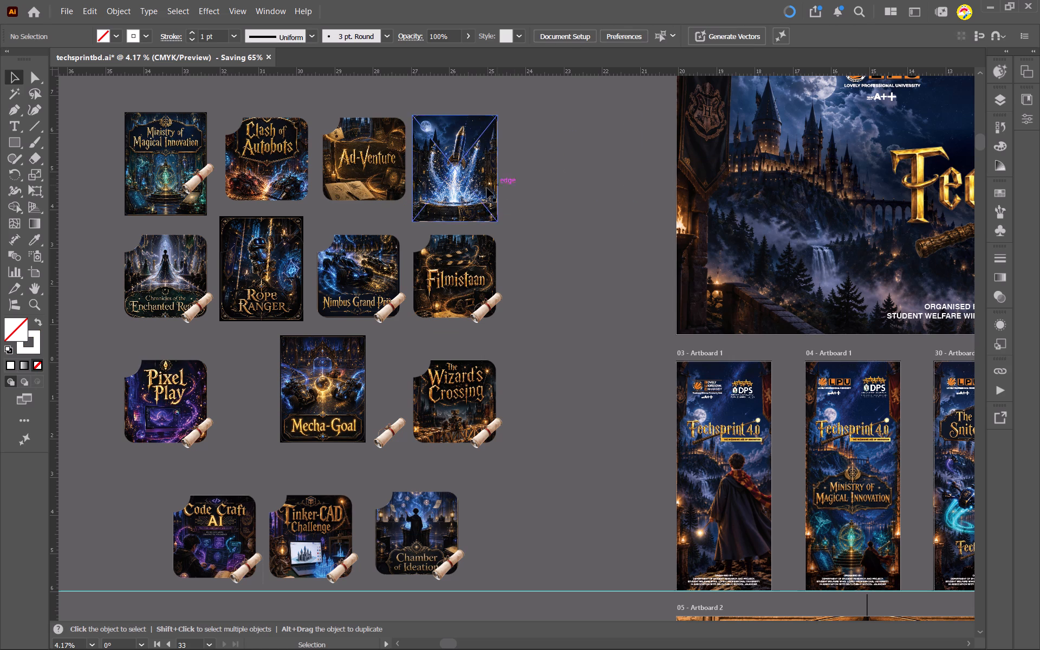
pyautogui.moveTo(487, 188); pyautogui.dragTo(490, 183)
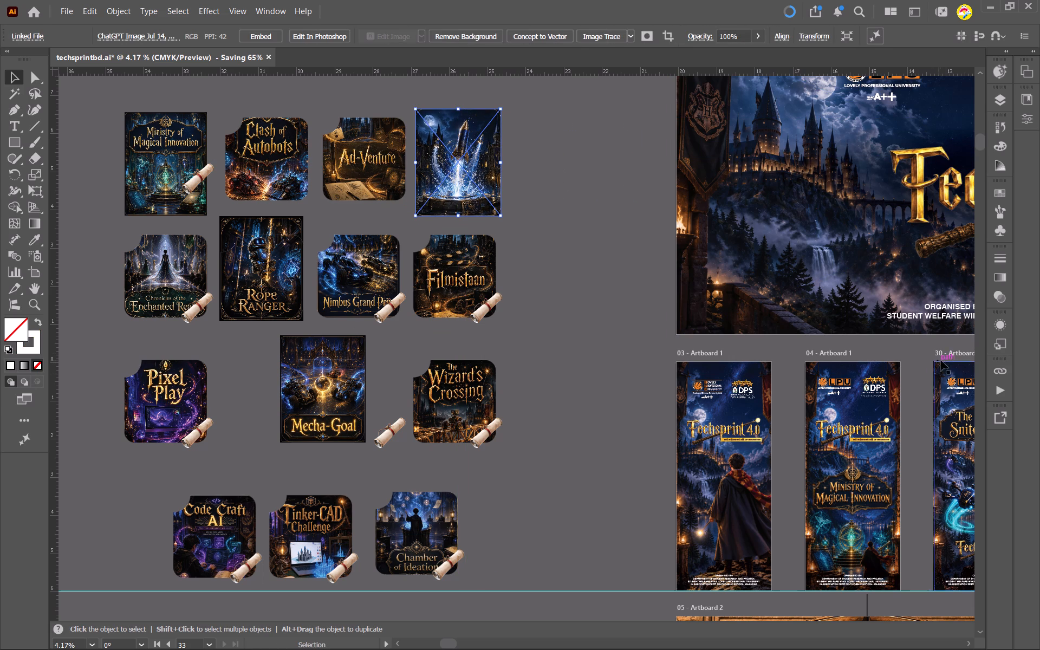
# Add the rocket image to the export assets and export it as a 2x PNG to the Downloads folder.
pyautogui.click(996, 411)
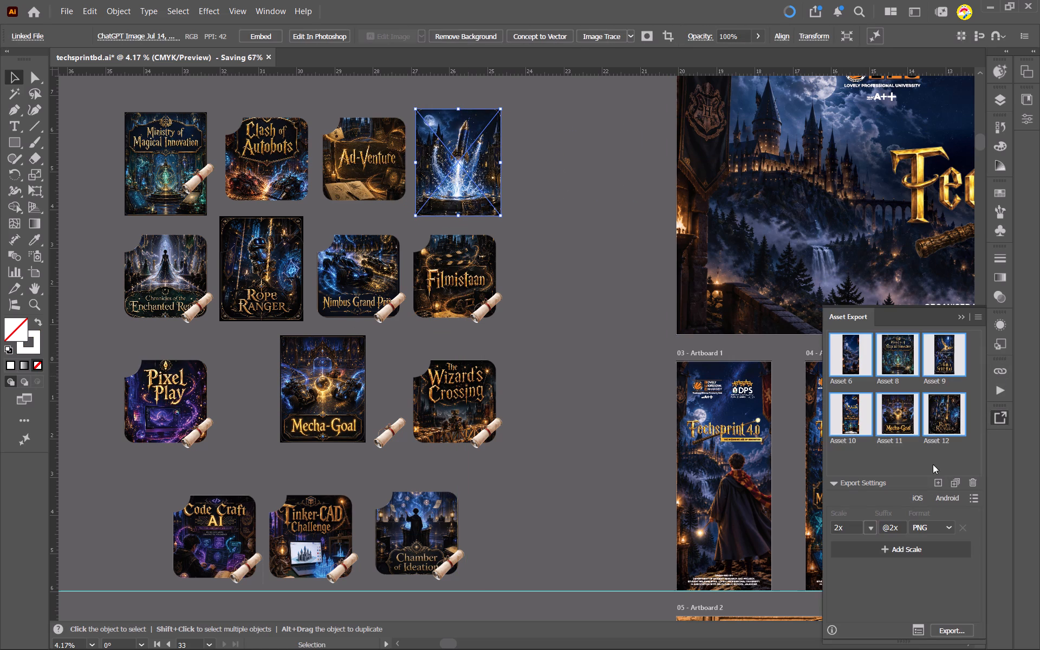
pyautogui.click(936, 482)
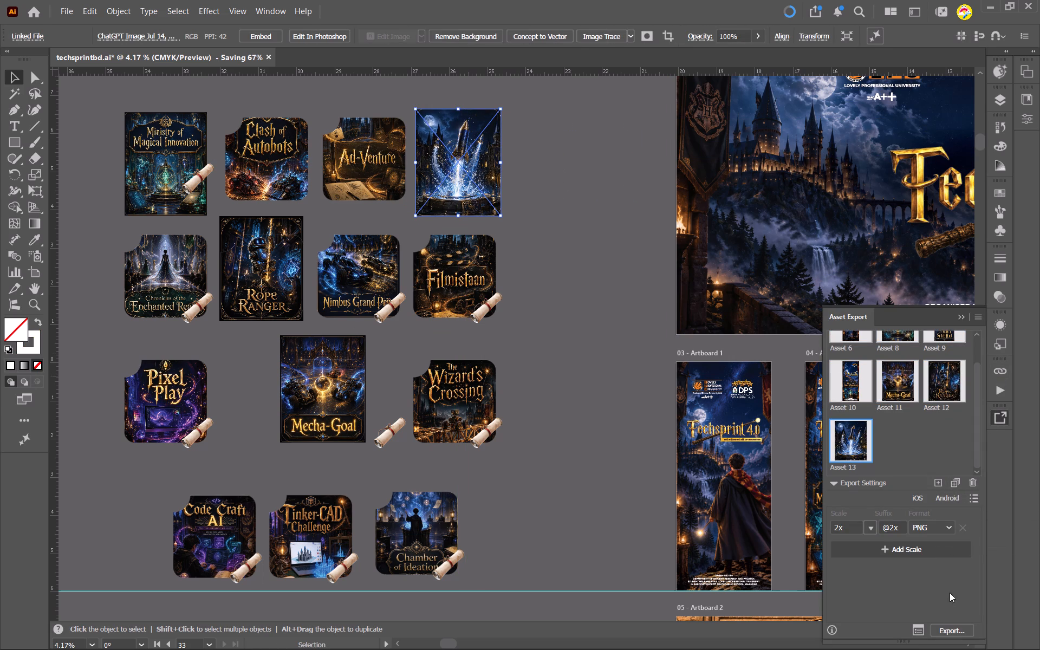
pyautogui.click(945, 628)
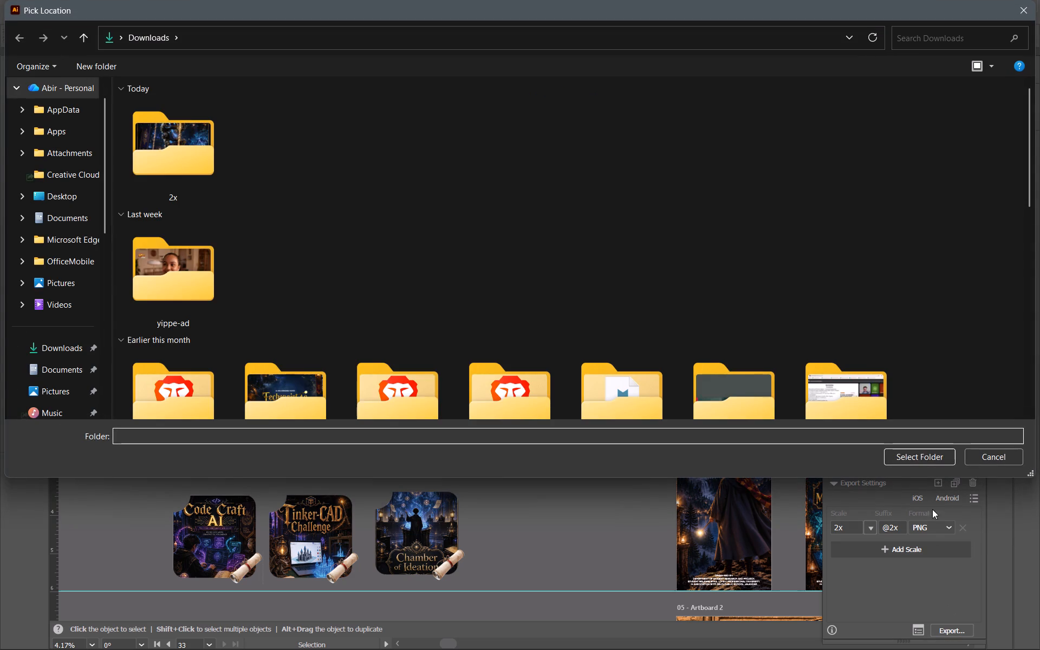
pyautogui.click(913, 466)
pyautogui.click(922, 459)
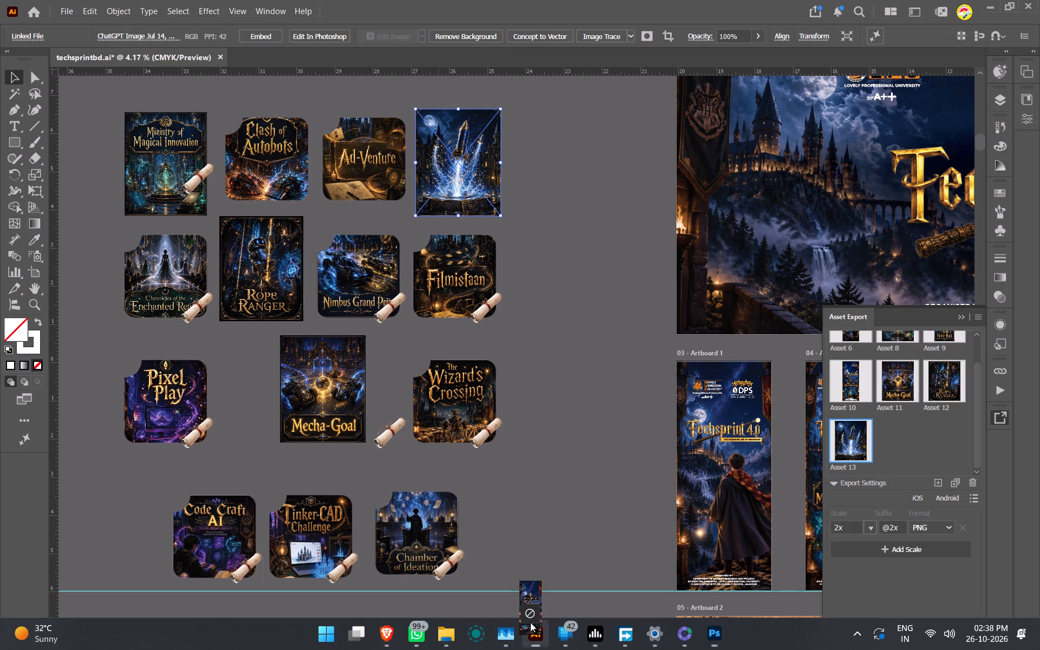
pyautogui.moveTo(530, 622); pyautogui.dragTo(756, 427)
pyautogui.hscroll(-20, 771, 415)
pyautogui.hscroll(-11, 771, 415)
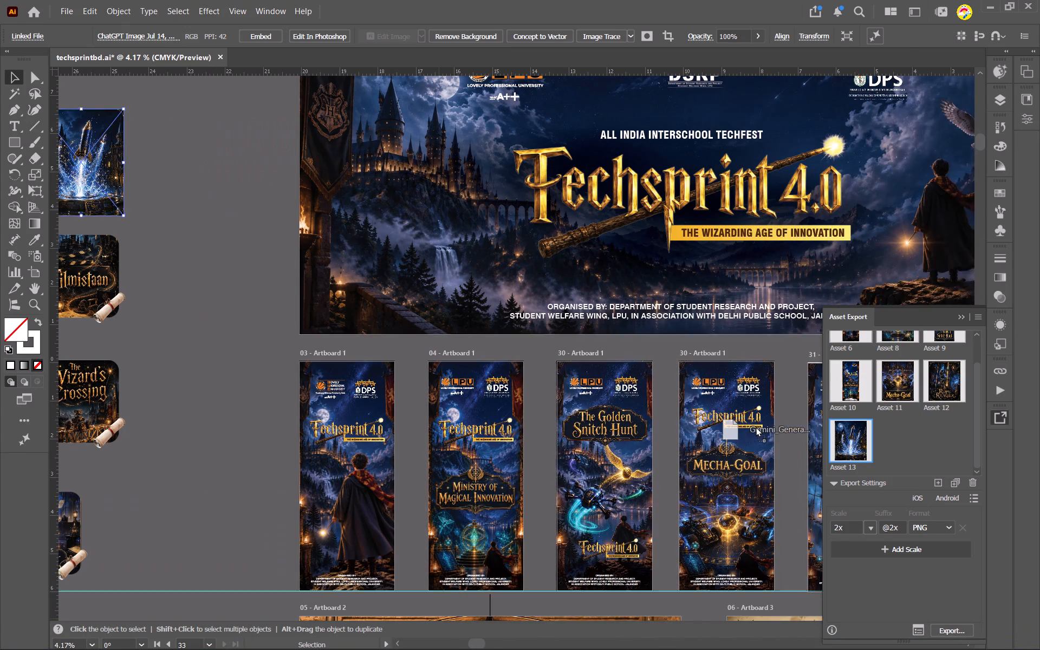
pyautogui.hscroll(-18, 756, 427)
pyautogui.moveTo(756, 427); pyautogui.dragTo(624, 456)
pyautogui.hscroll(-8, 754, 429)
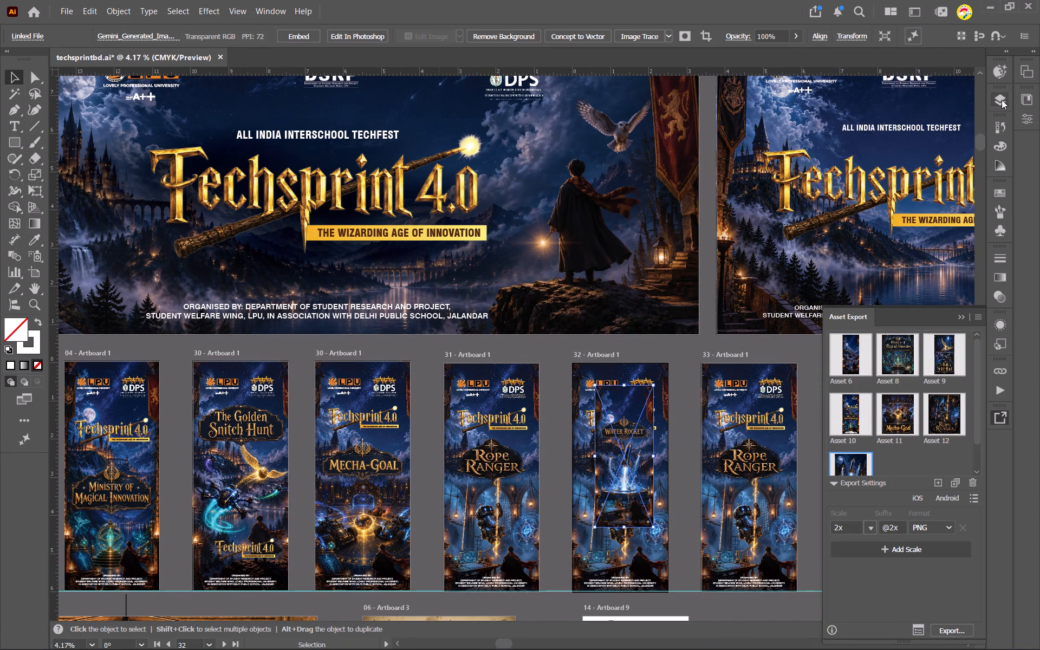
# Move the Water Rocket linked file into artboard 32's clip group, directly above the Rope Ranger linked file.
pyautogui.click(1001, 99)
pyautogui.click(996, 102)
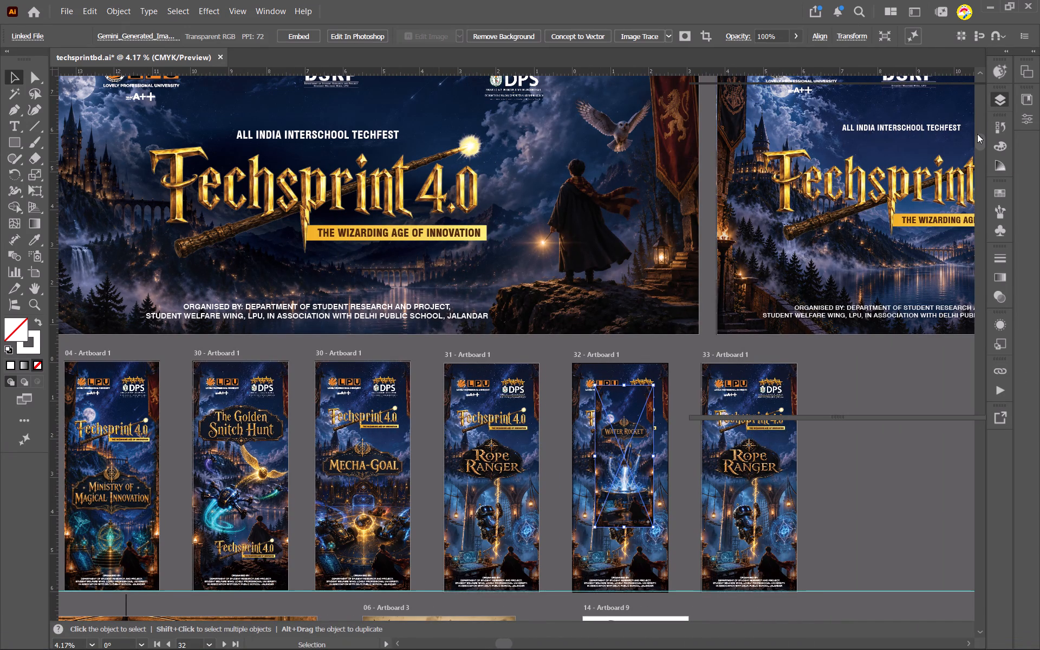
pyautogui.click(999, 98)
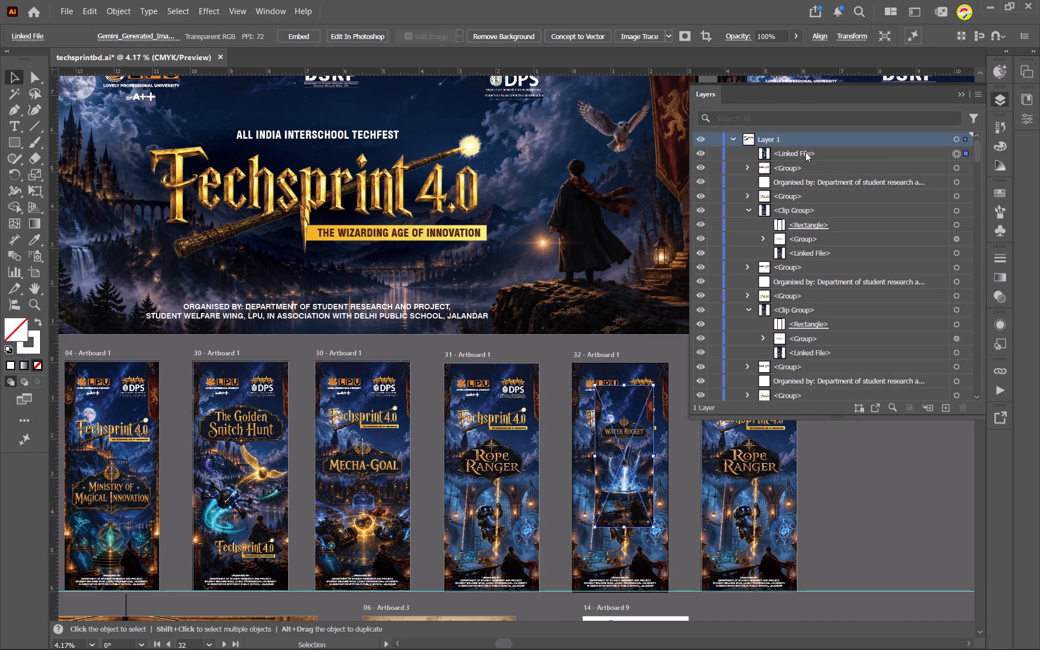
pyautogui.moveTo(805, 152); pyautogui.dragTo(808, 346)
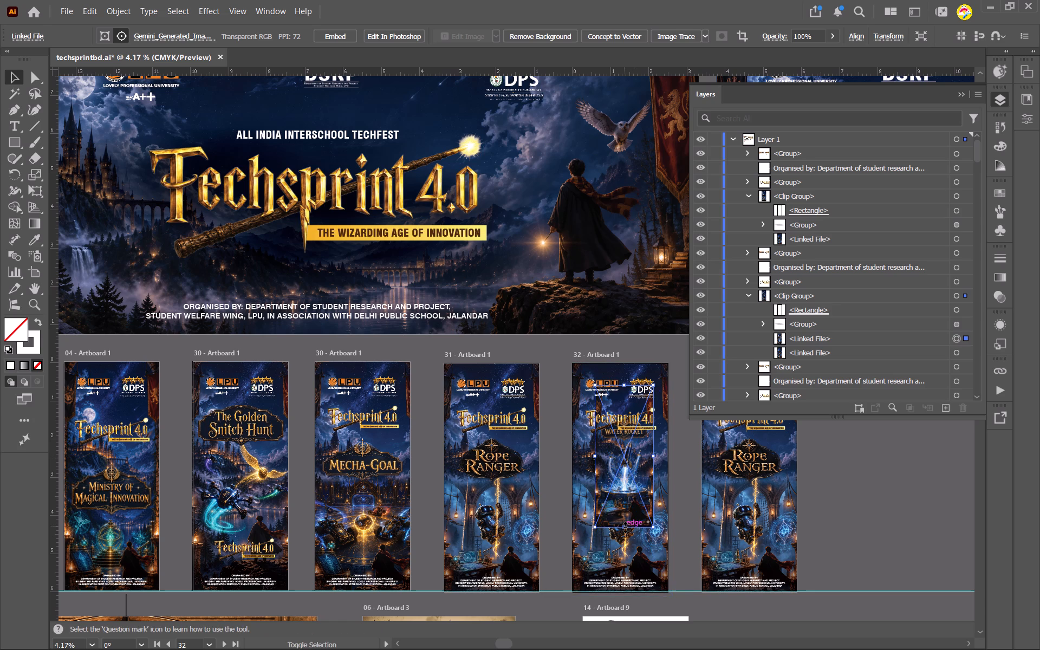
# Scale the Water Rocket image up to about 2.79 ft by 6.8 ft so it spans artboard 32's width.
pyautogui.keyDown('shift'); pyautogui.moveTo(624, 526); pyautogui.dragTo(626, 597); pyautogui.keyUp('shift')
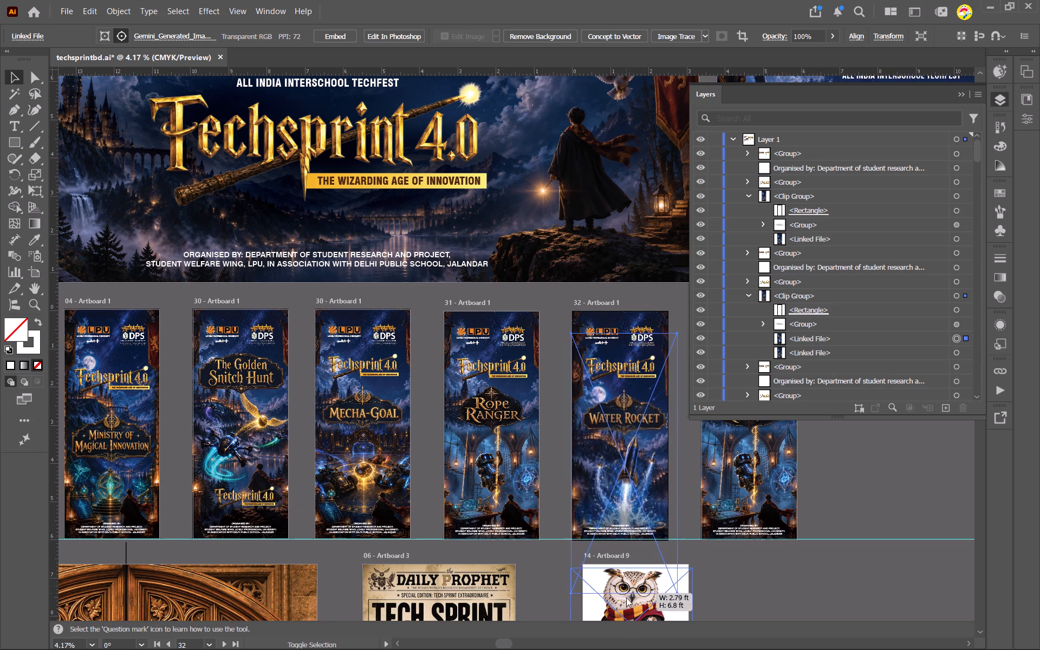
pyautogui.keyDown('shift'); pyautogui.moveTo(626, 597); pyautogui.dragTo(626, 598); pyautogui.keyUp('shift')
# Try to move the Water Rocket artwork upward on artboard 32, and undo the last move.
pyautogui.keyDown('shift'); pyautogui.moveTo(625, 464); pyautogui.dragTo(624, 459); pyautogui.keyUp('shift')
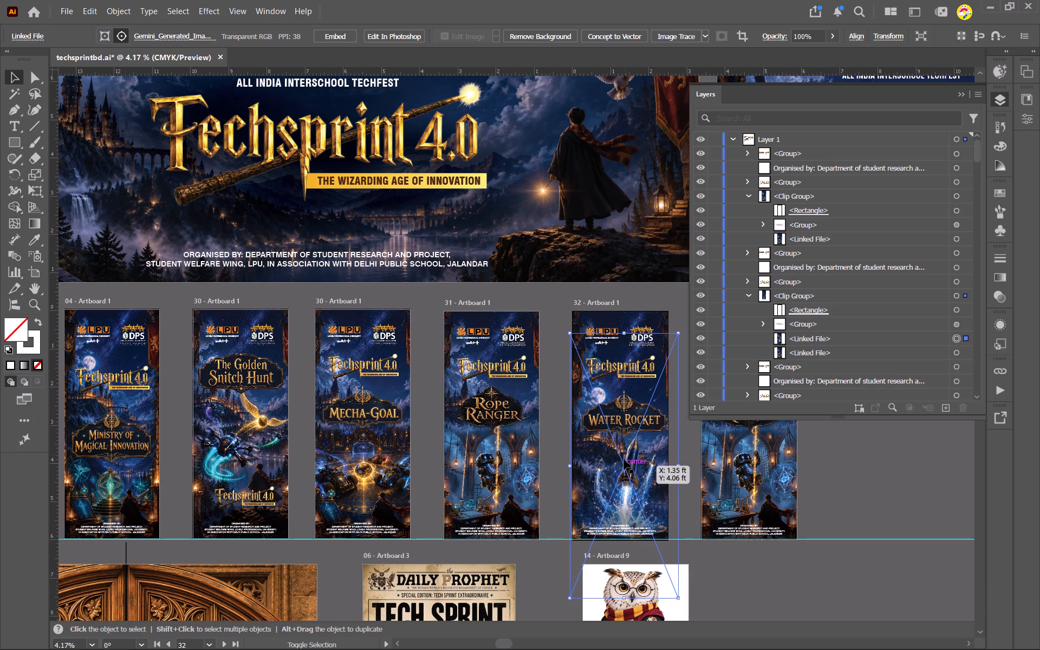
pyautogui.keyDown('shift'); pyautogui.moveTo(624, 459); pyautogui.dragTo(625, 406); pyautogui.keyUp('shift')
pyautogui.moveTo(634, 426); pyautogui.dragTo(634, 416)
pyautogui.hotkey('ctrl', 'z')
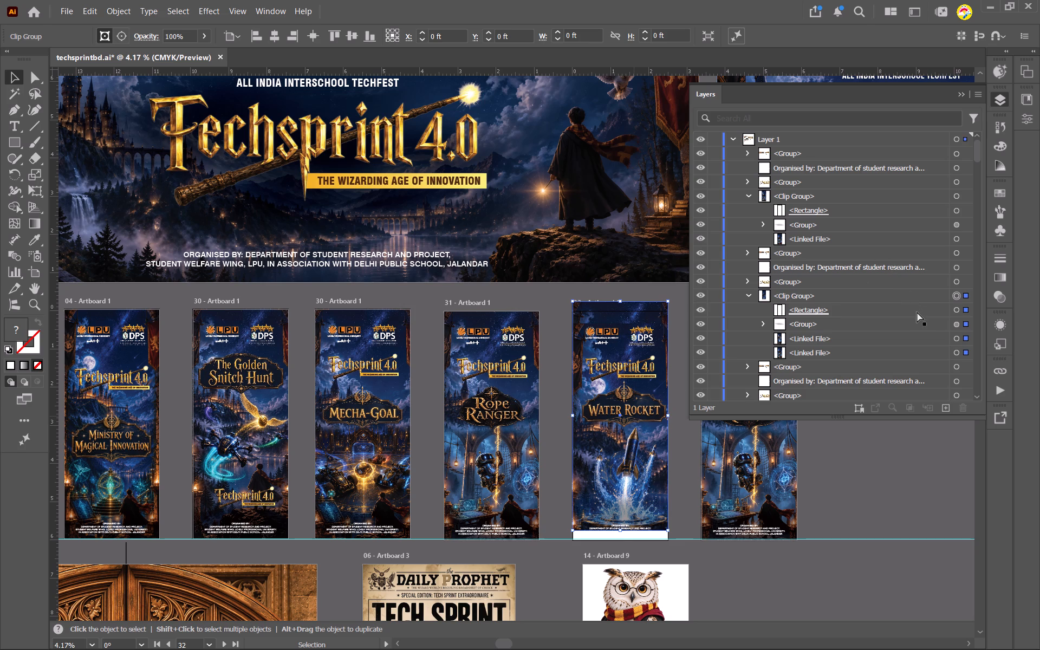
# Select only the Water Rocket linked file and move it up until its top edge meets artboard 32's top edge.
pyautogui.click(957, 339)
pyautogui.moveTo(613, 456); pyautogui.dragTo(614, 440)
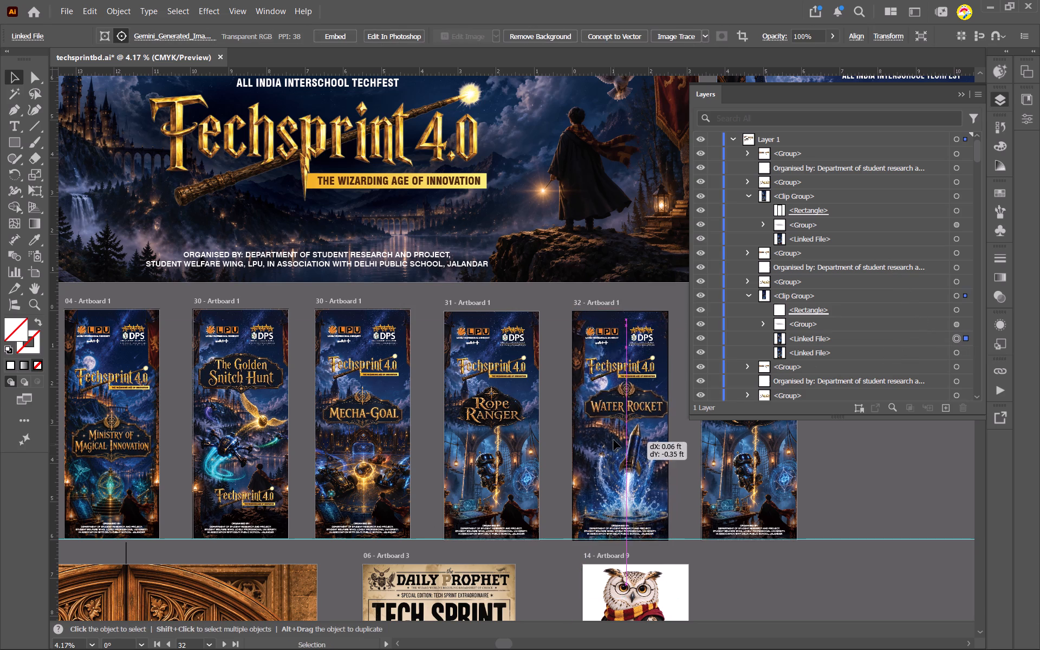
pyautogui.moveTo(614, 440); pyautogui.dragTo(616, 437)
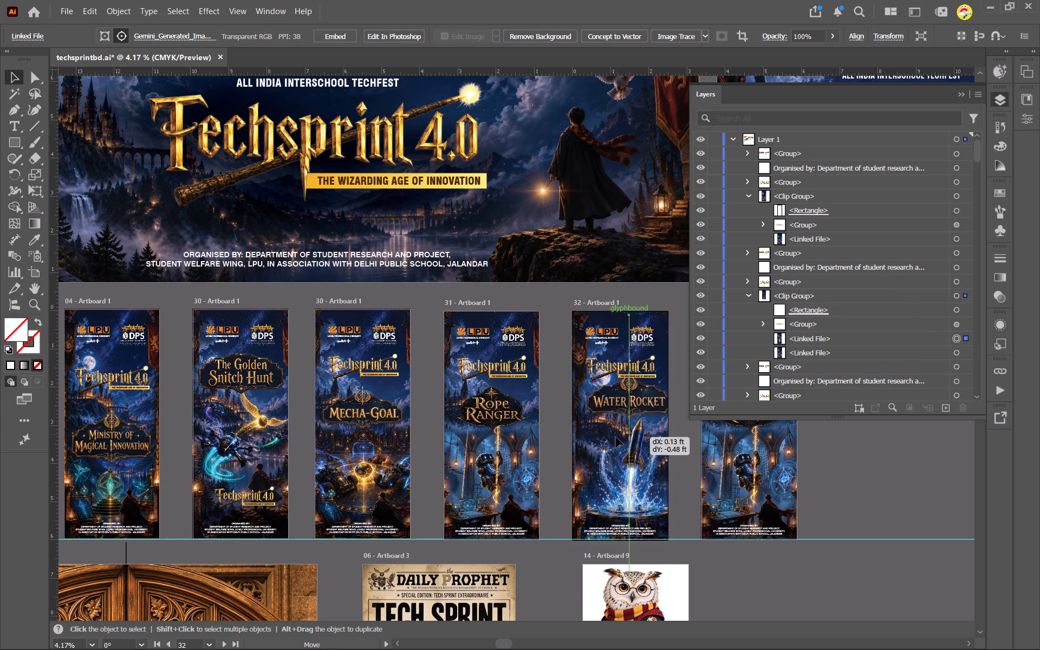
pyautogui.moveTo(616, 437); pyautogui.dragTo(614, 433)
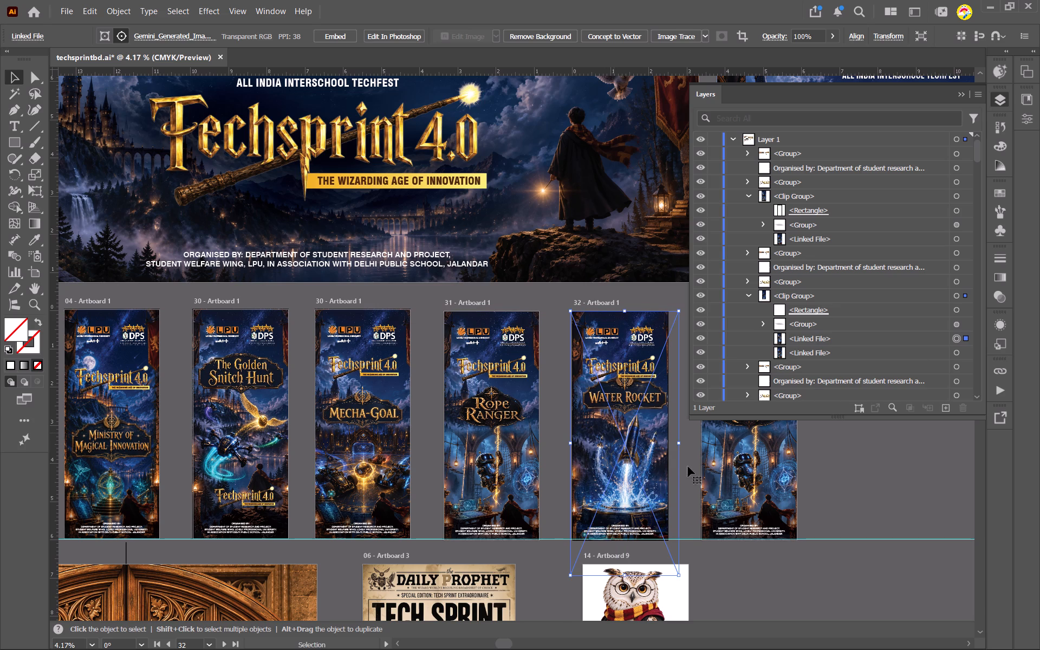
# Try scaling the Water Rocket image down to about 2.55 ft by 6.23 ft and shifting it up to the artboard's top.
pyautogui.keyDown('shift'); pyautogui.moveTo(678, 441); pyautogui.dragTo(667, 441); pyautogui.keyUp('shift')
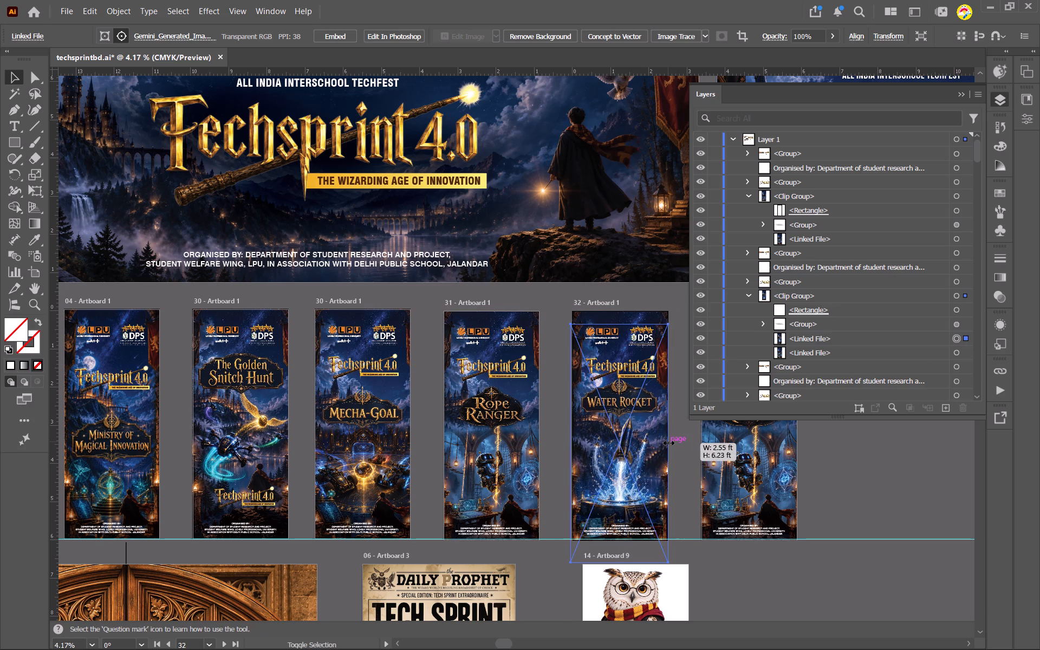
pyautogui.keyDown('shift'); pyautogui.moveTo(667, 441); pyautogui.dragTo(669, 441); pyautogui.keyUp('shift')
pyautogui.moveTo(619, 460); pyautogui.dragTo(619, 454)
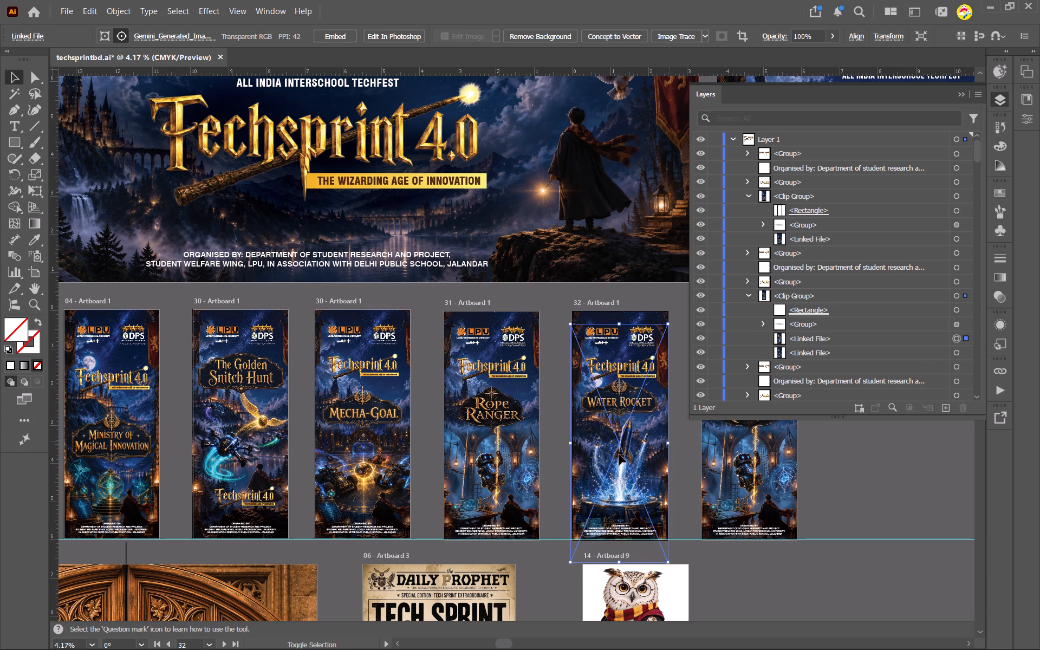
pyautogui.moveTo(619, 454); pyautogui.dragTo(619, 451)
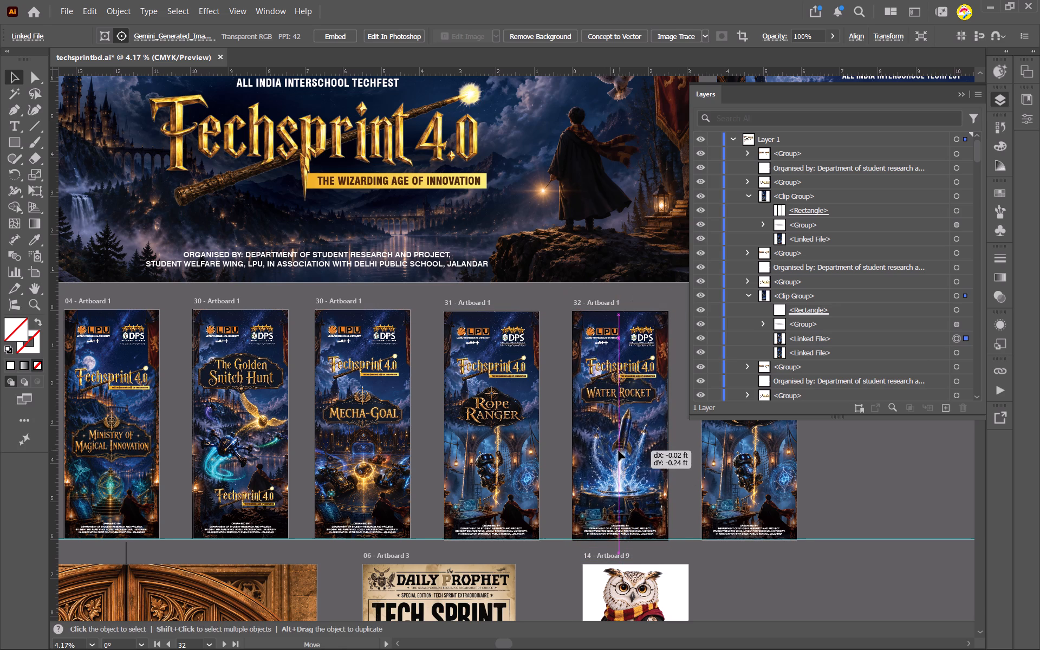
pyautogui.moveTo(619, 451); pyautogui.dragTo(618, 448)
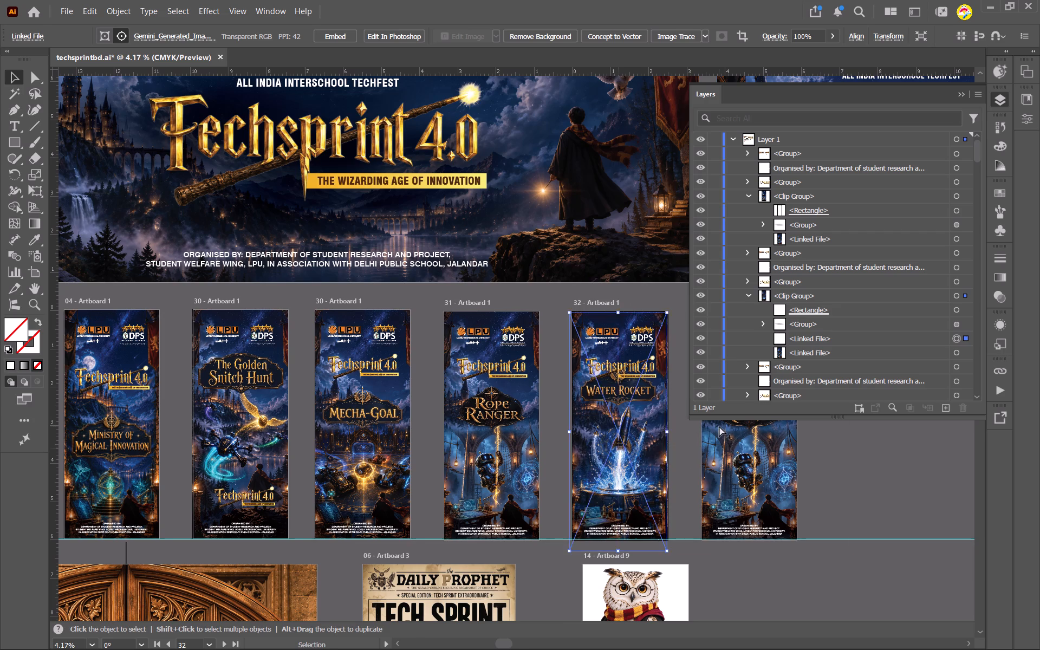
# Enlarge the Water Rocket image past artboard 32's right edge and shift it down, centring its title plate beneath the Techsprint 4.0 logo.
pyautogui.keyDown('ctrl'); pyautogui.keyDown('alt'); pyautogui.scroll(2, 719, 426); pyautogui.keyUp('alt'); pyautogui.keyUp('ctrl')
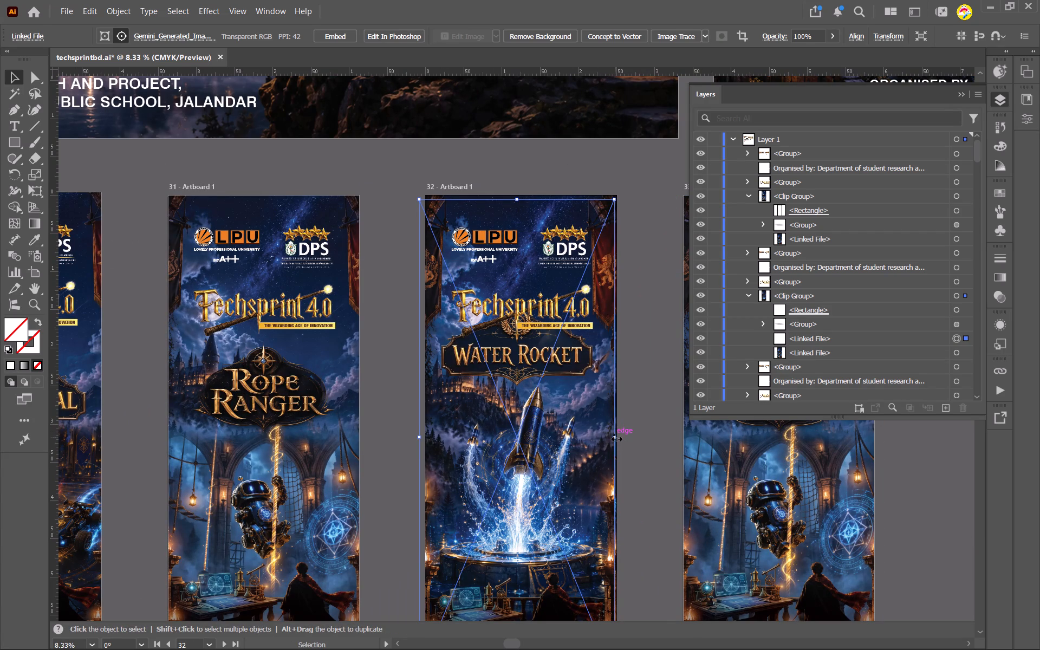
pyautogui.keyDown('shift'); pyautogui.moveTo(615, 438); pyautogui.dragTo(629, 438); pyautogui.keyUp('shift')
pyautogui.moveTo(606, 438); pyautogui.dragTo(604, 443)
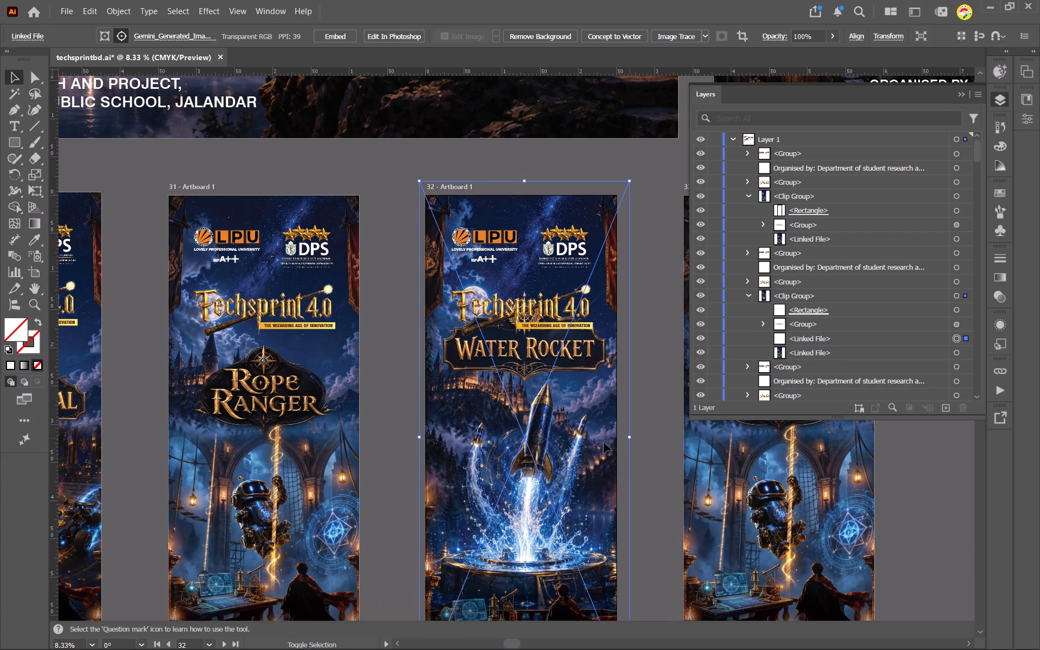
pyautogui.moveTo(604, 443); pyautogui.dragTo(605, 449)
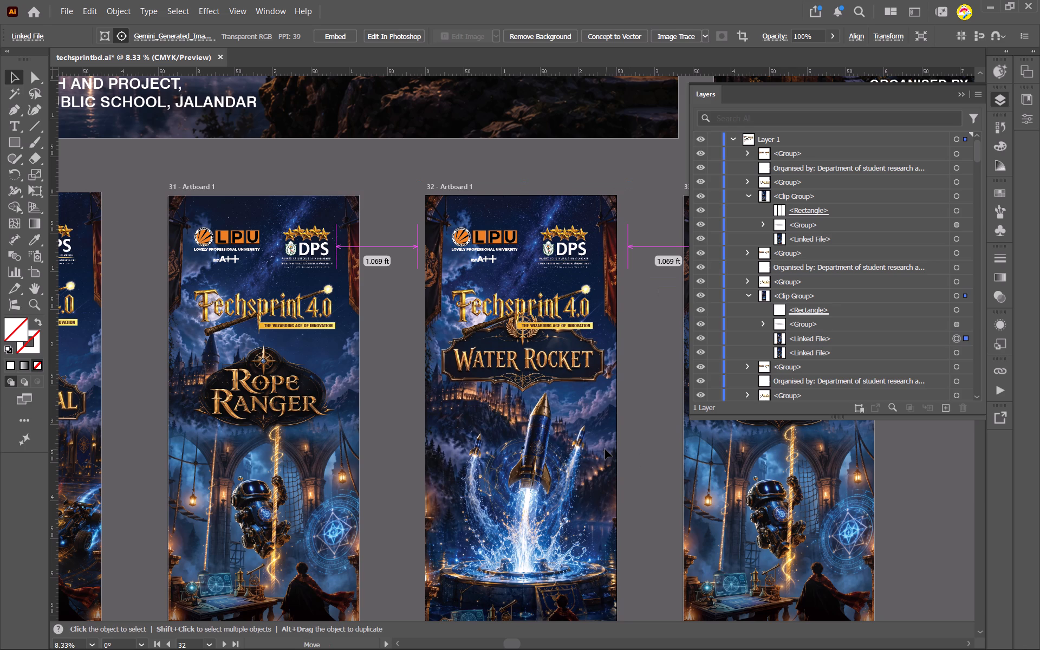
pyautogui.moveTo(605, 449); pyautogui.dragTo(602, 451)
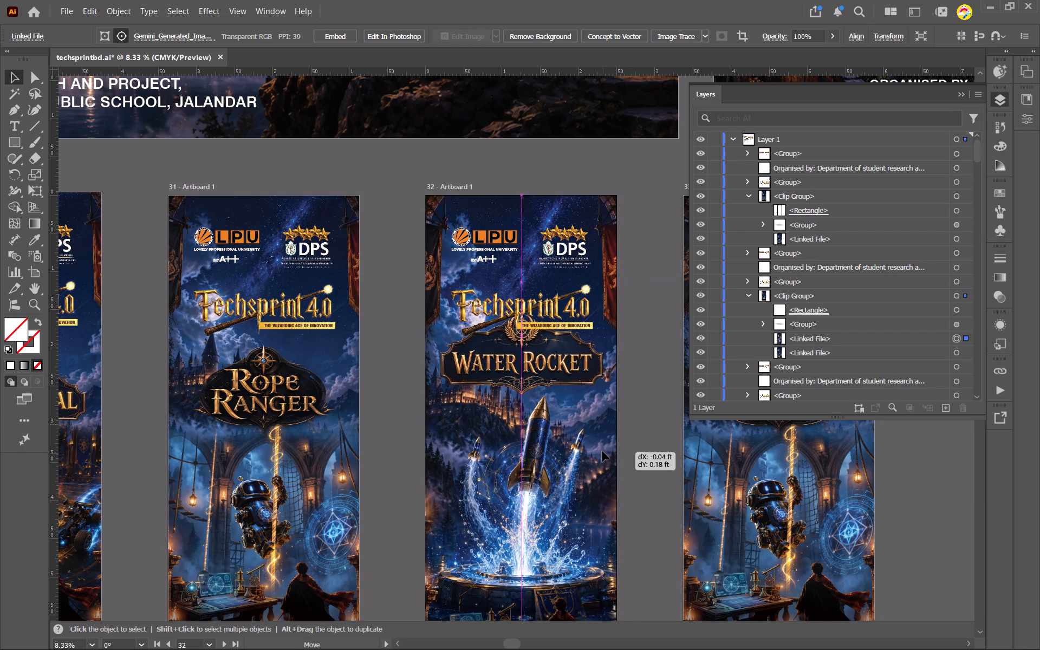
pyautogui.moveTo(602, 451); pyautogui.dragTo(601, 454)
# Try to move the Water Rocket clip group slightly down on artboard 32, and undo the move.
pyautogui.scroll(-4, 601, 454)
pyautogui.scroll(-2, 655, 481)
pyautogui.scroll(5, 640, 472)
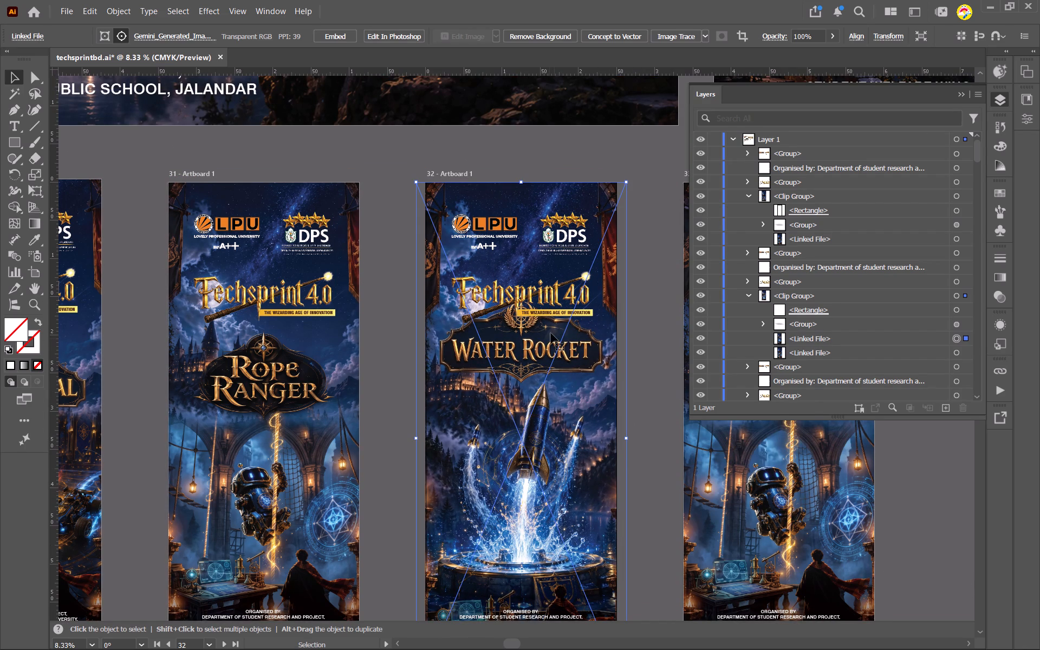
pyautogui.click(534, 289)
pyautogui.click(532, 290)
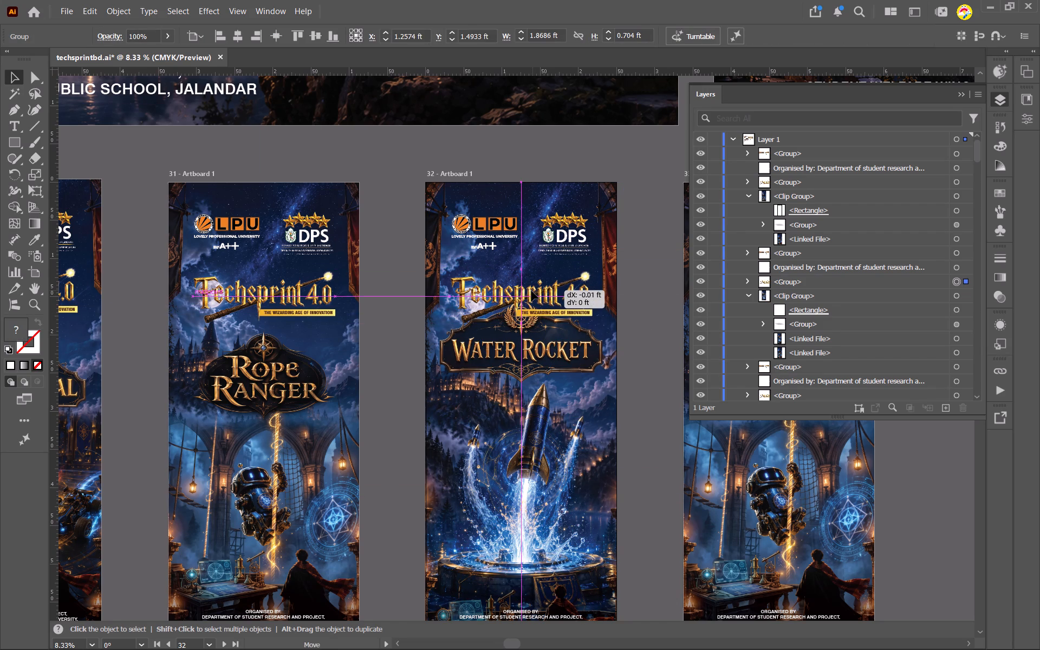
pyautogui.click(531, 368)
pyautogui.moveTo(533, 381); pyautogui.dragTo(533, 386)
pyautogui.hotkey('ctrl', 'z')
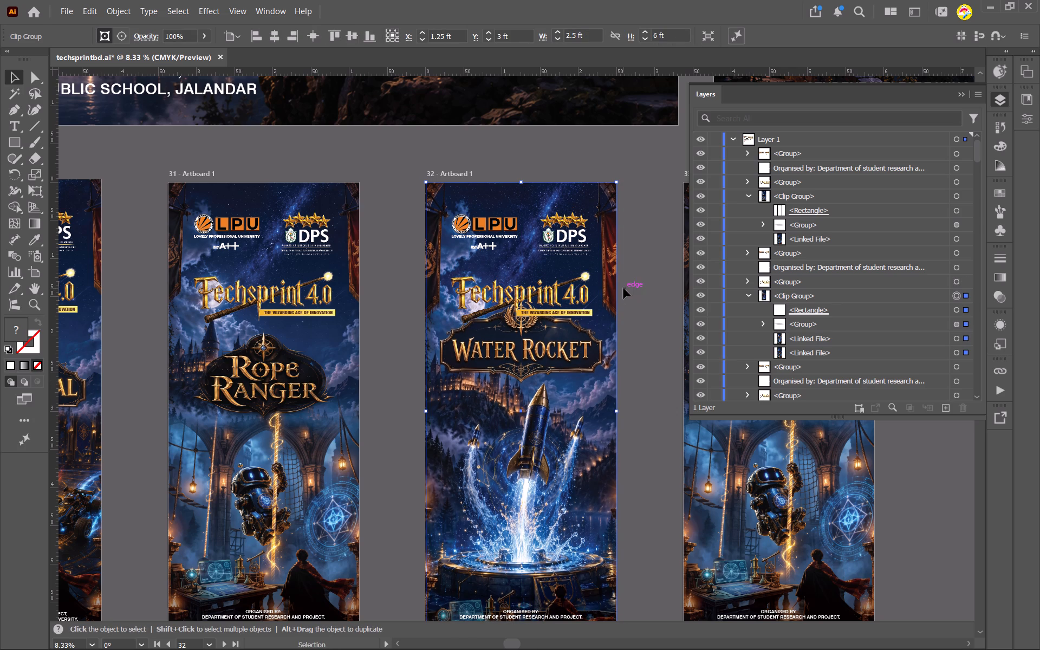
# Select only the Water Rocket linked file on artboard 32 and move it about 0.1 ft down and slightly left.
pyautogui.click(957, 342)
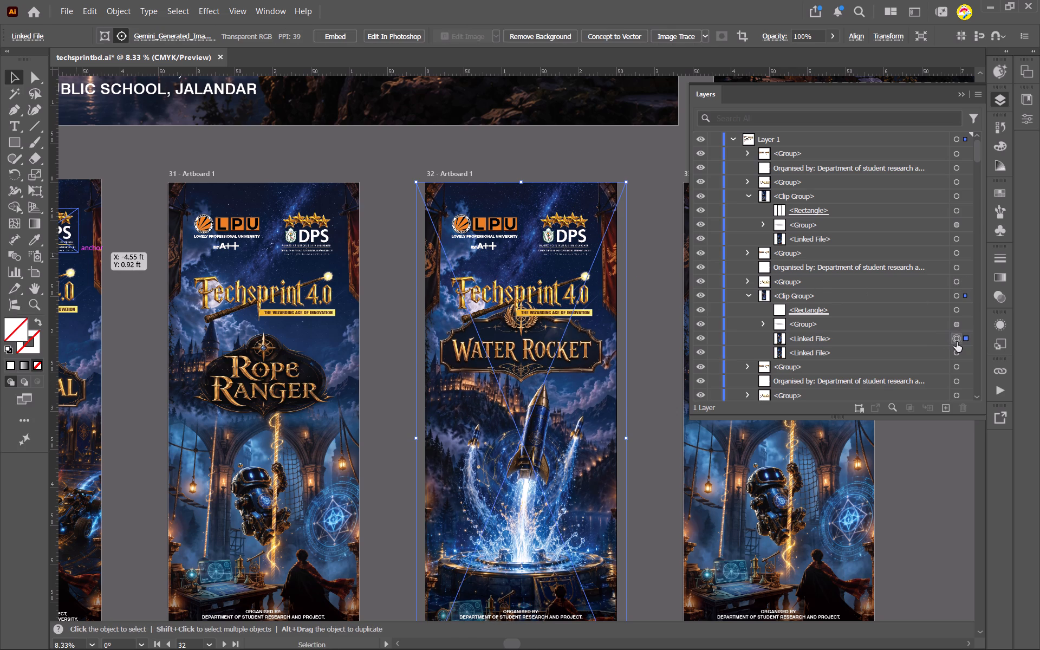
pyautogui.moveTo(569, 389); pyautogui.dragTo(568, 399)
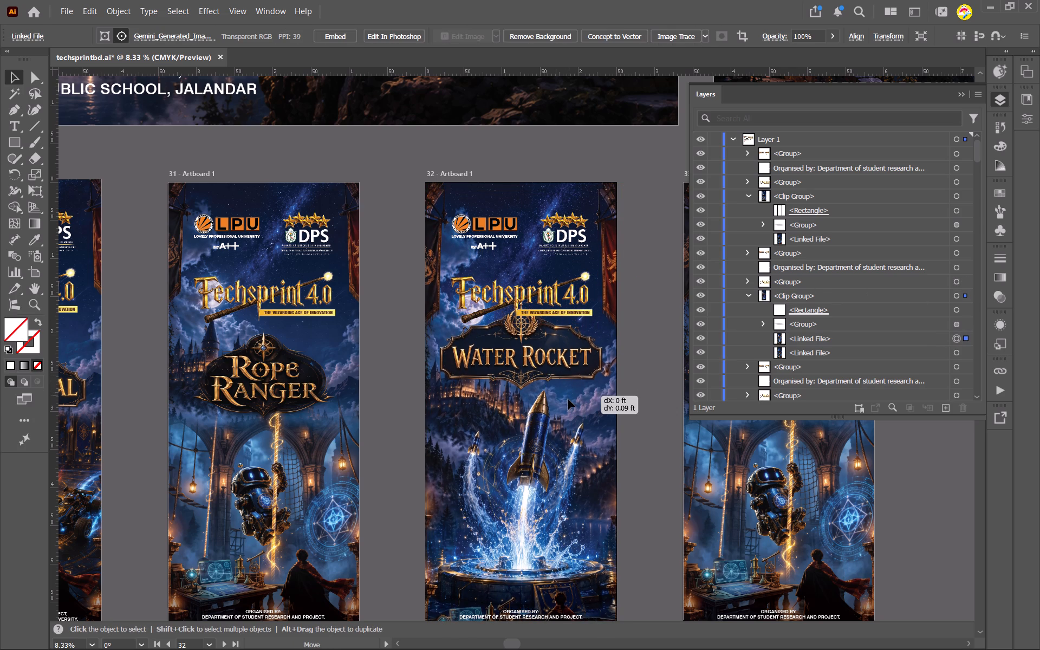
pyautogui.moveTo(568, 399); pyautogui.dragTo(566, 394)
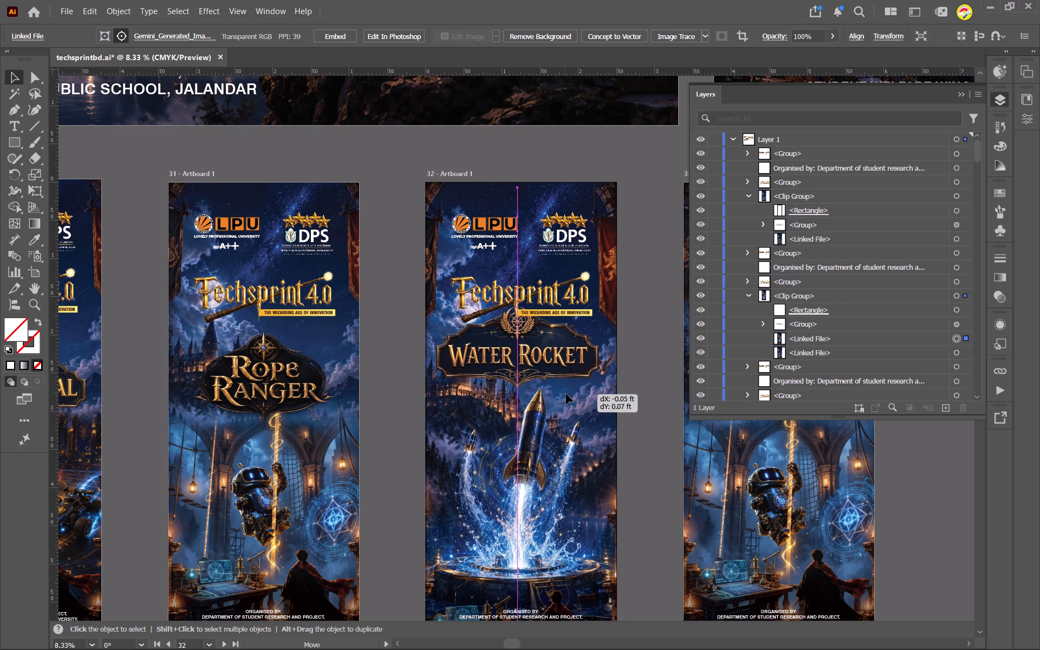
pyautogui.moveTo(566, 394); pyautogui.dragTo(565, 397)
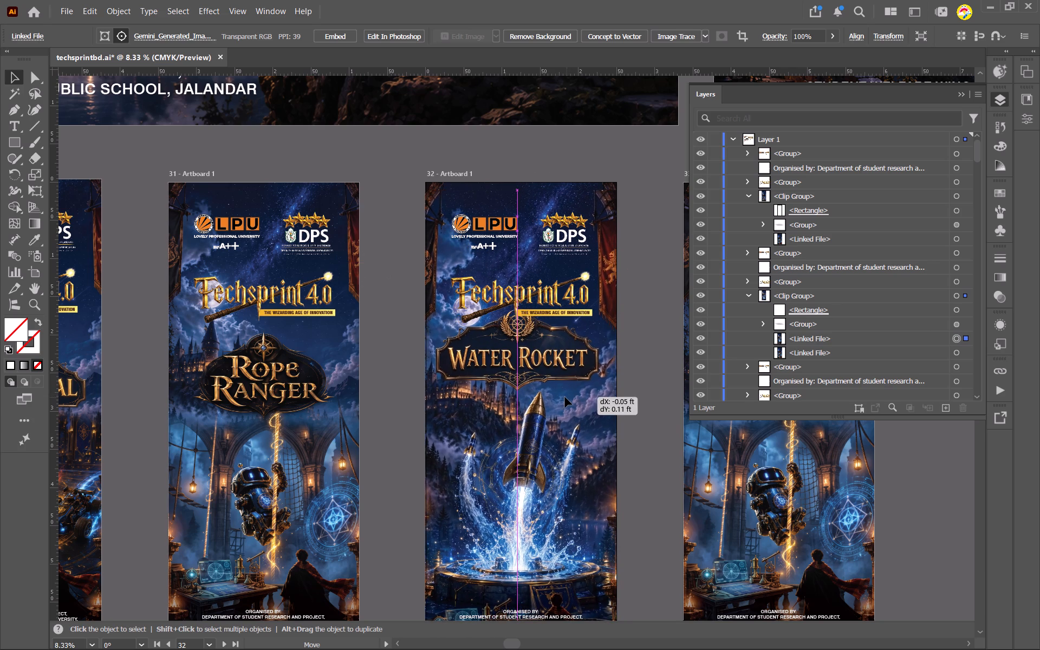
pyautogui.moveTo(565, 397); pyautogui.dragTo(563, 398)
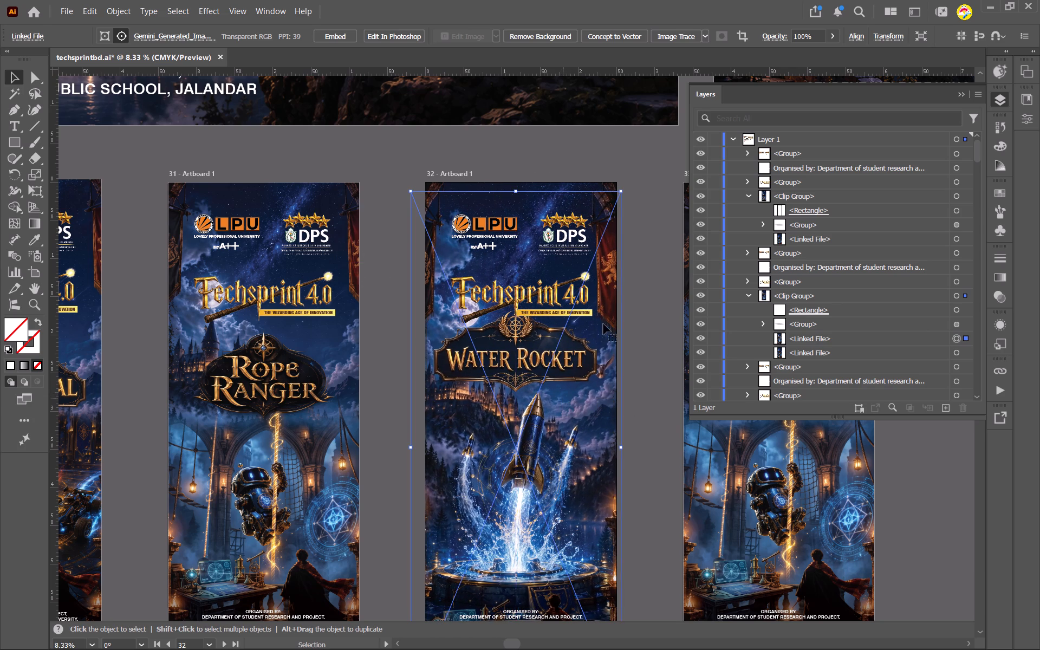
# Scale the Water Rocket image to about 2.79 ft by 6.93 ft.
pyautogui.click(621, 449)
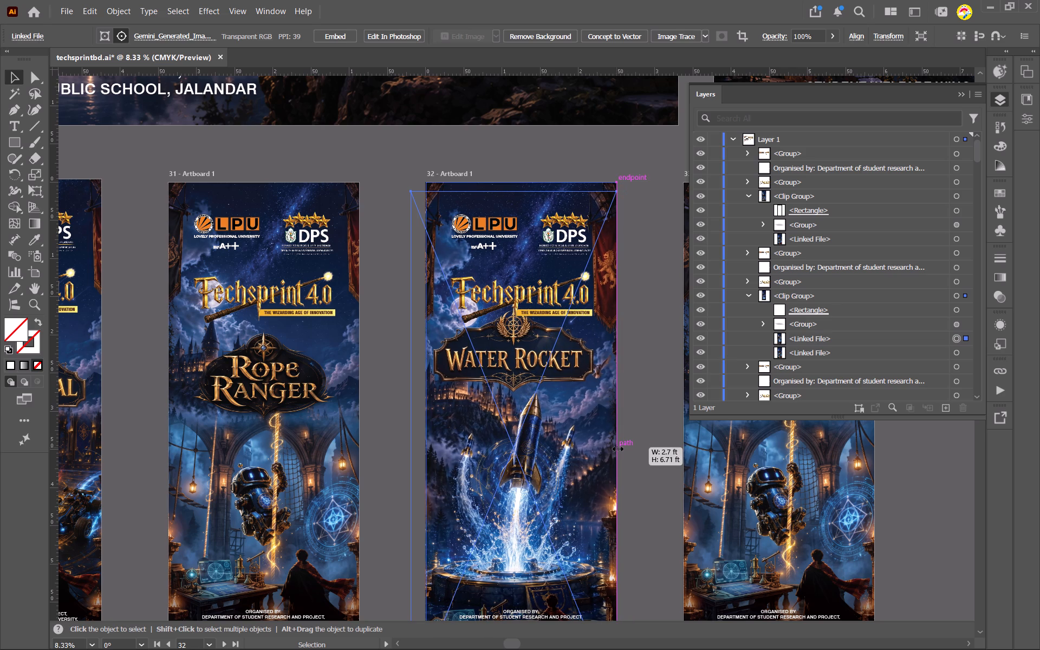
pyautogui.keyDown('shift'); pyautogui.moveTo(617, 192); pyautogui.dragTo(623, 191); pyautogui.keyUp('shift')
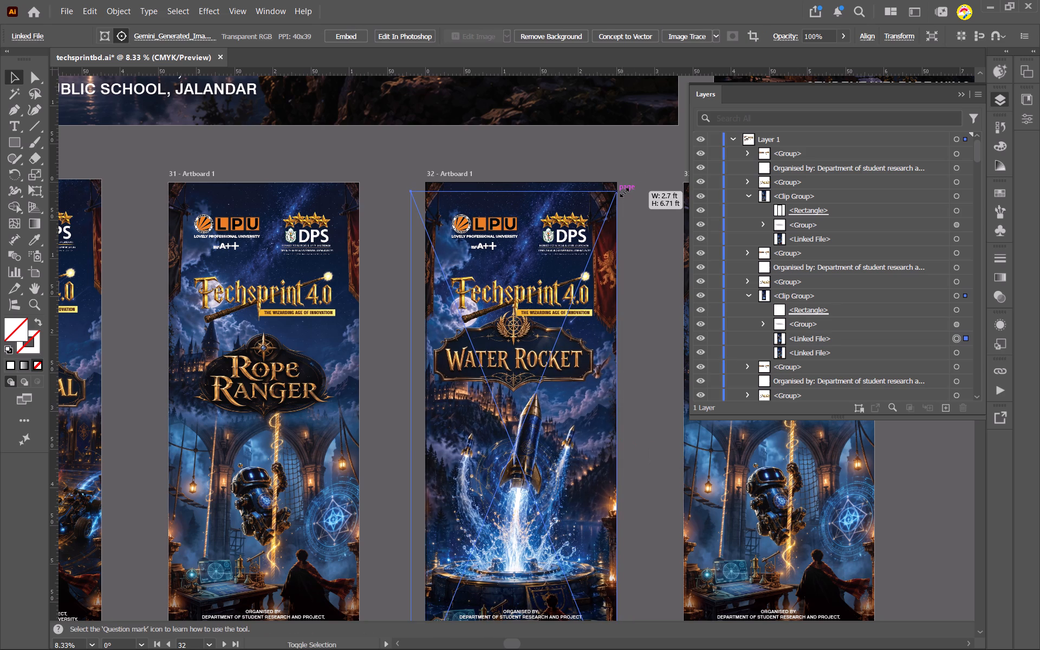
pyautogui.keyDown('shift'); pyautogui.moveTo(623, 191); pyautogui.dragTo(632, 190); pyautogui.keyUp('shift')
pyautogui.keyDown('shift'); pyautogui.moveTo(632, 190); pyautogui.dragTo(655, 175); pyautogui.keyUp('shift')
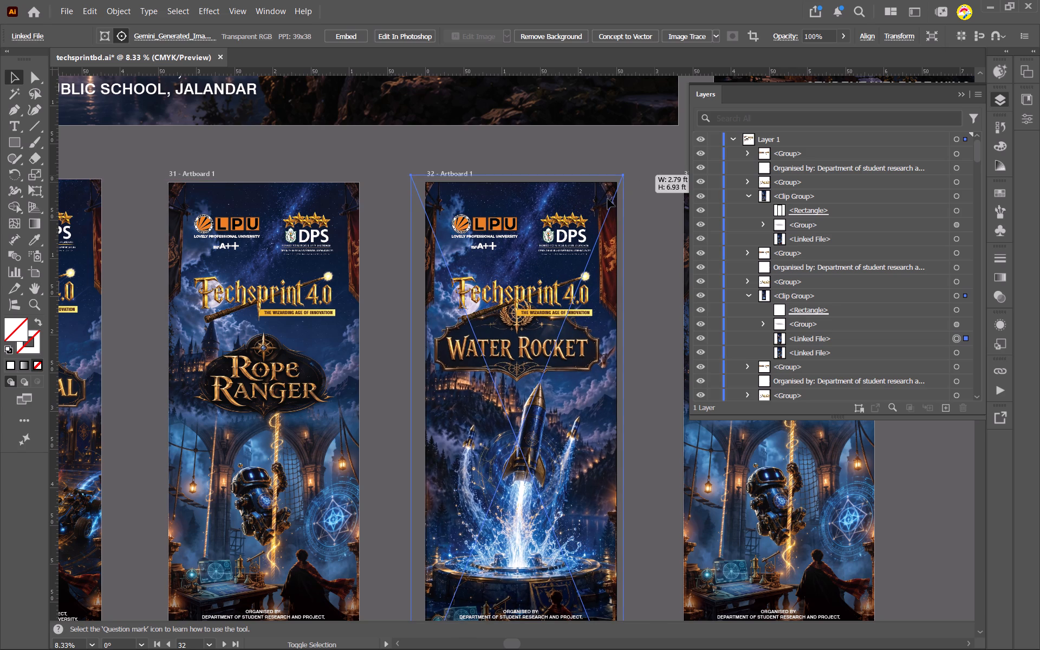
# Move the Water Rocket image down about 0.5 ft so its title plate clears the Techsprint 4.0 logo, then deselect it.
pyautogui.moveTo(604, 250); pyautogui.dragTo(609, 264)
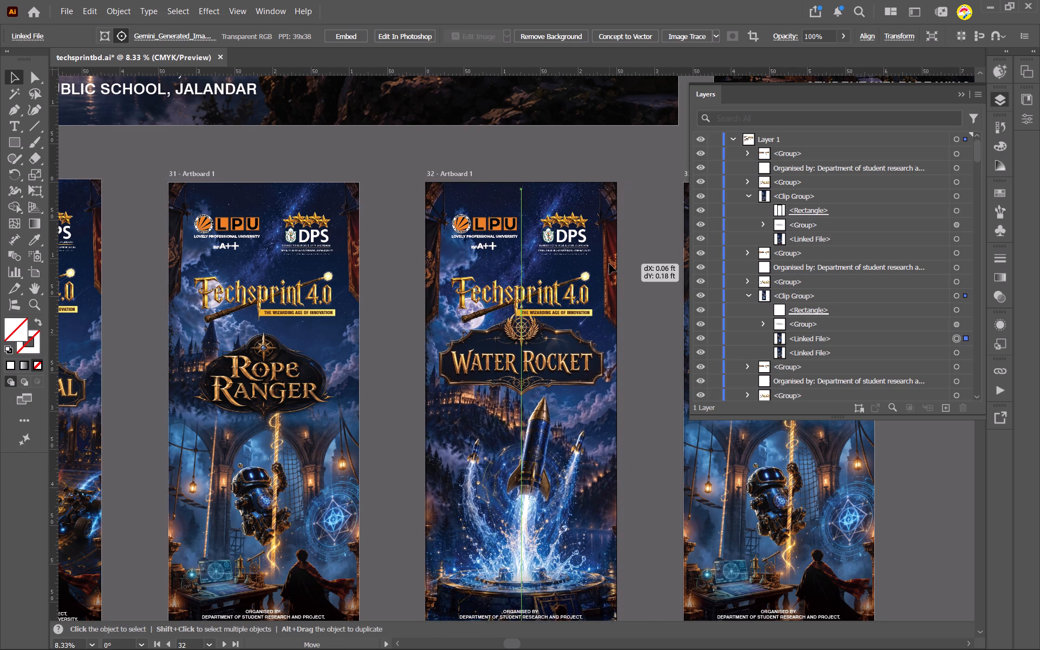
pyautogui.moveTo(609, 264); pyautogui.dragTo(606, 281)
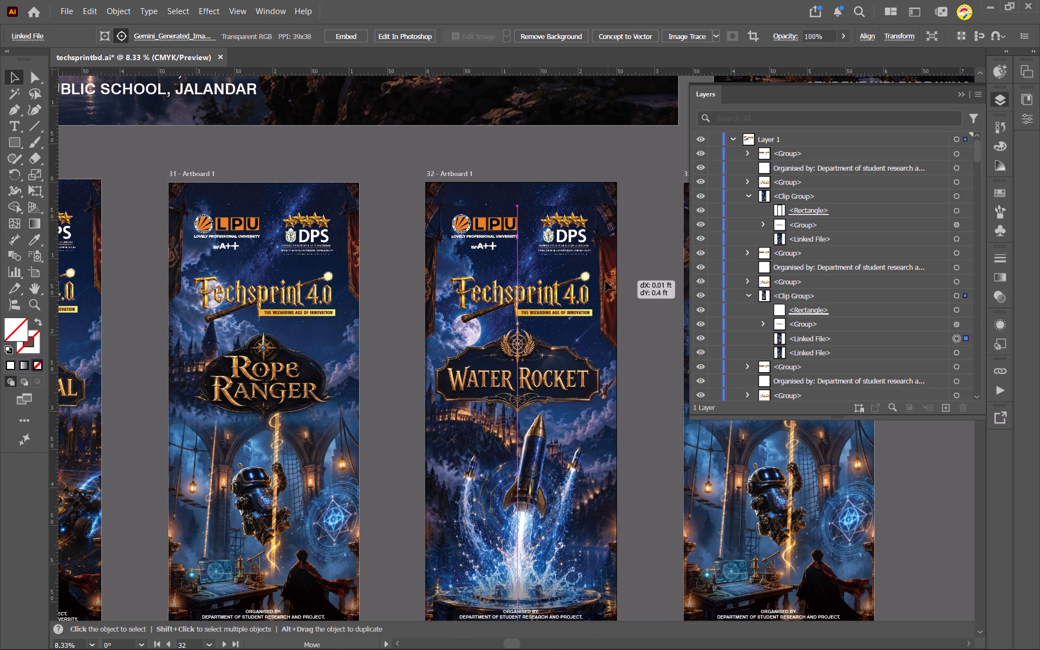
pyautogui.moveTo(606, 281); pyautogui.dragTo(596, 291)
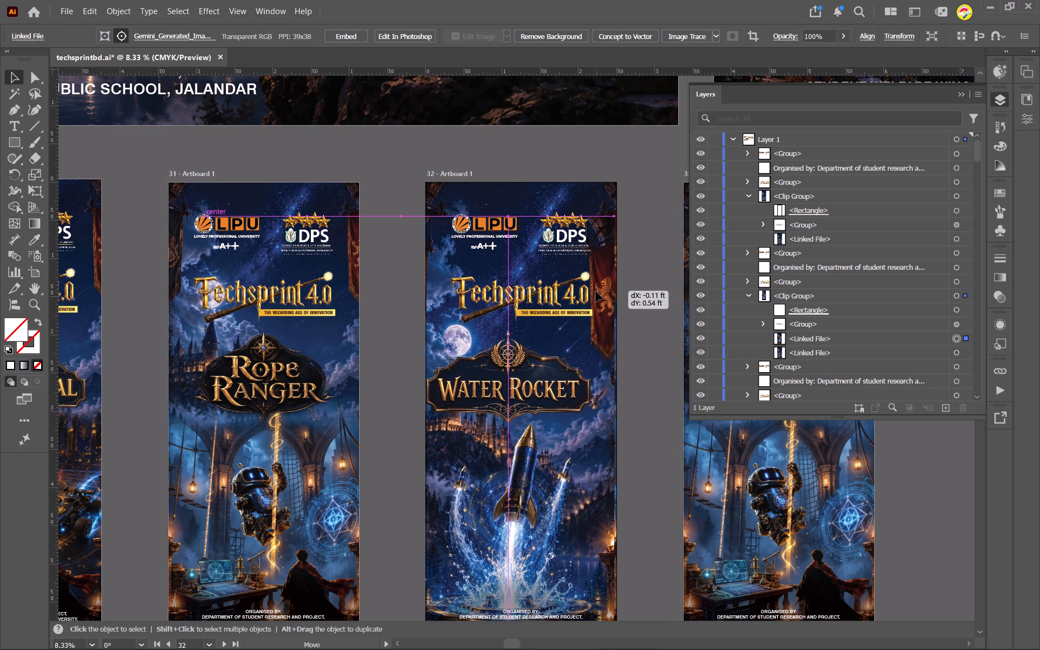
pyautogui.moveTo(596, 291); pyautogui.dragTo(607, 294)
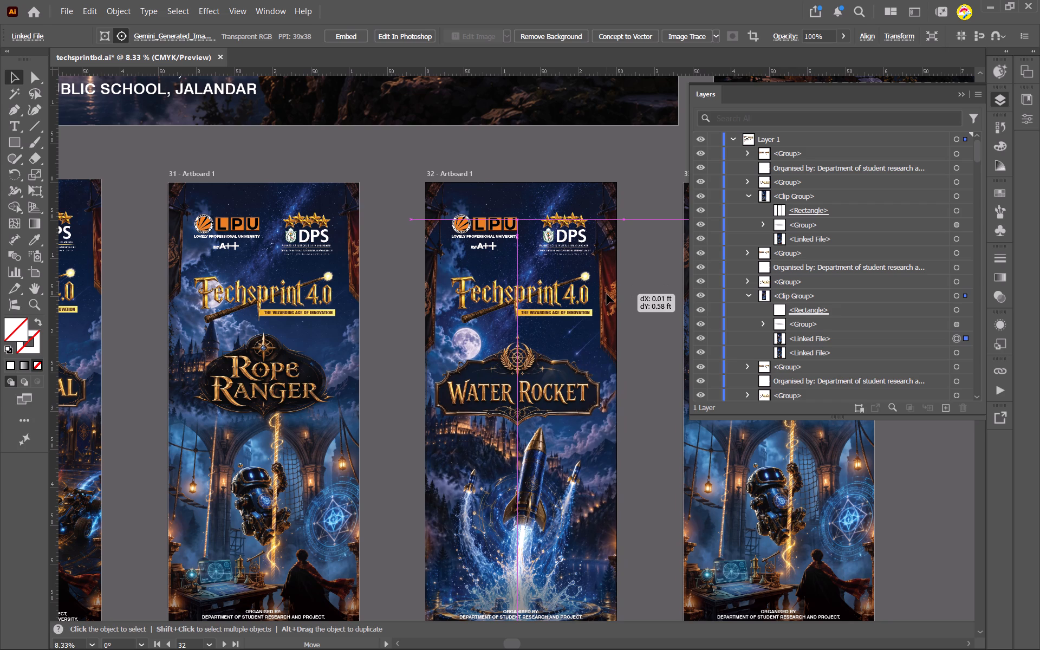
pyautogui.moveTo(607, 294); pyautogui.dragTo(602, 285)
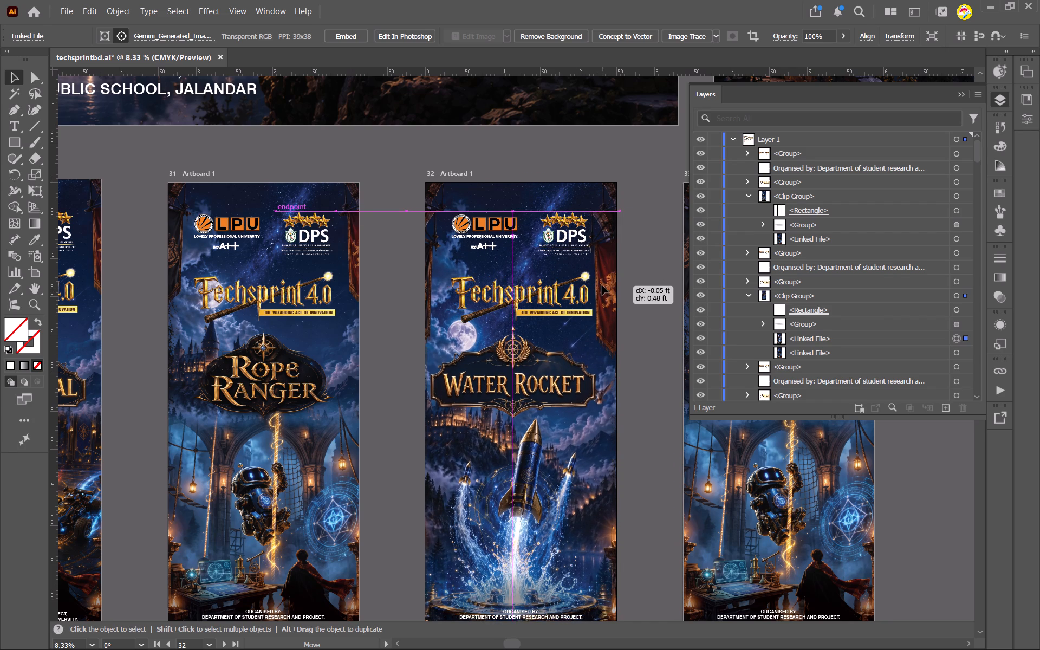
pyautogui.moveTo(602, 285); pyautogui.dragTo(606, 289)
pyautogui.scroll(-3, 606, 289)
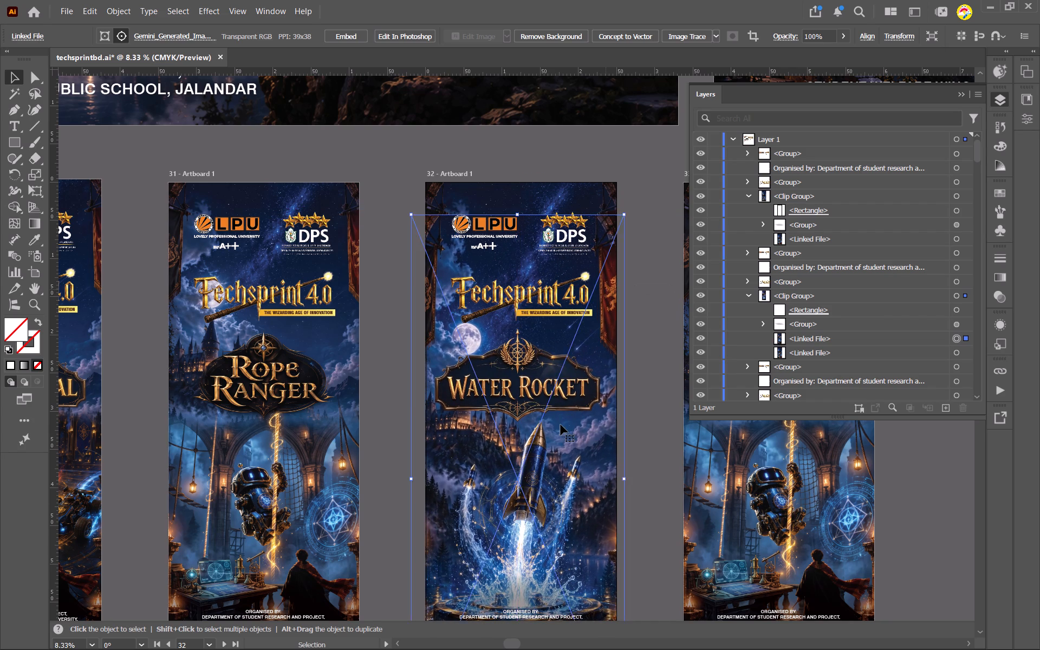
pyautogui.scroll(4, 561, 425)
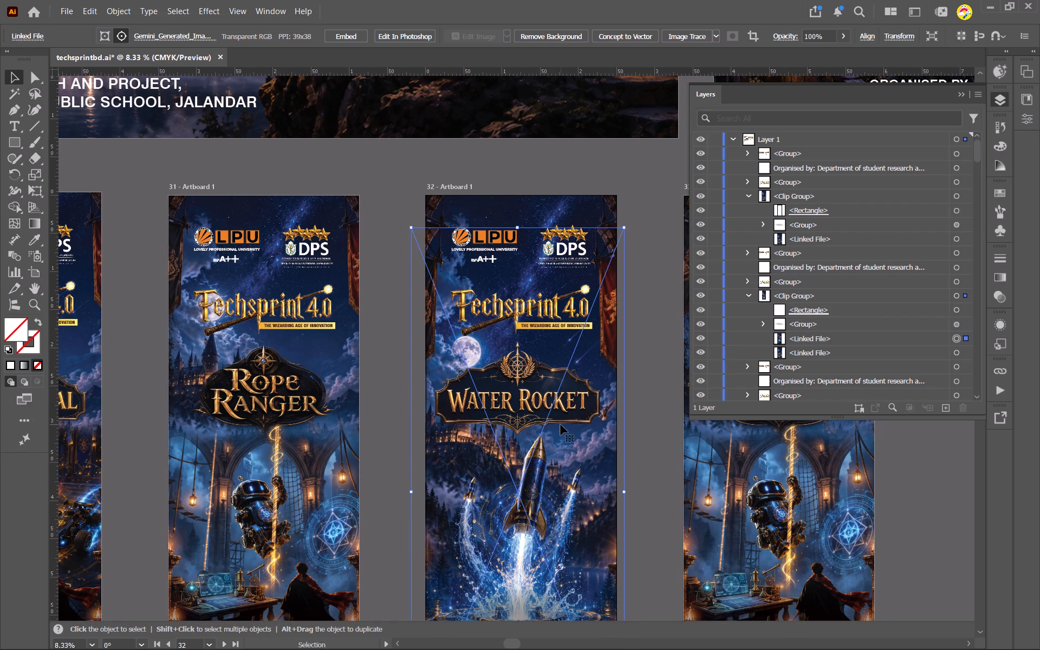
pyautogui.click(560, 403)
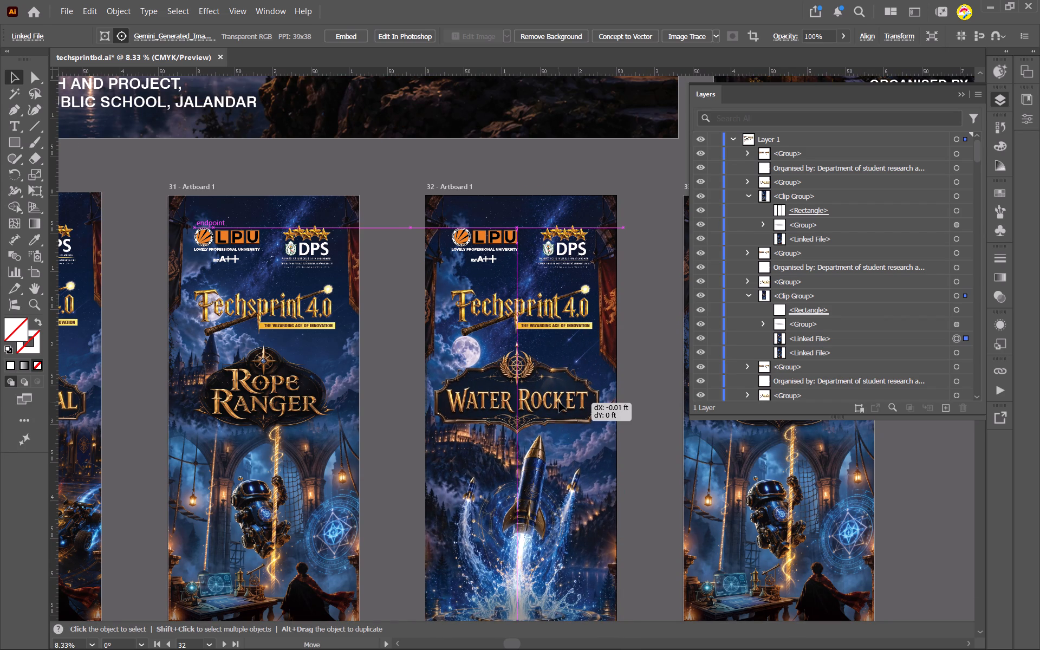
pyautogui.click(638, 218)
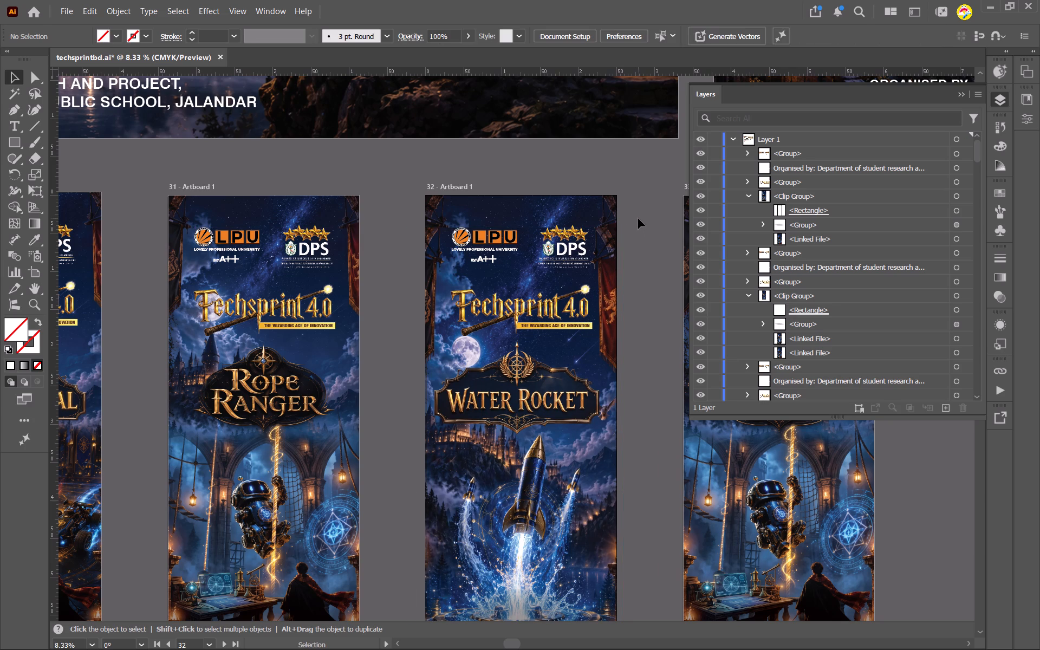
# Raise artboard 32's Techsprint 4.0 logo slightly, shrink it to about 1.74 ft by 0.65 ft, and centre it horizontally on the artboard.
pyautogui.click(526, 311)
pyautogui.moveTo(530, 307); pyautogui.dragTo(530, 301)
pyautogui.keyDown('shift'); pyautogui.moveTo(594, 332); pyautogui.dragTo(590, 330); pyautogui.keyUp('shift')
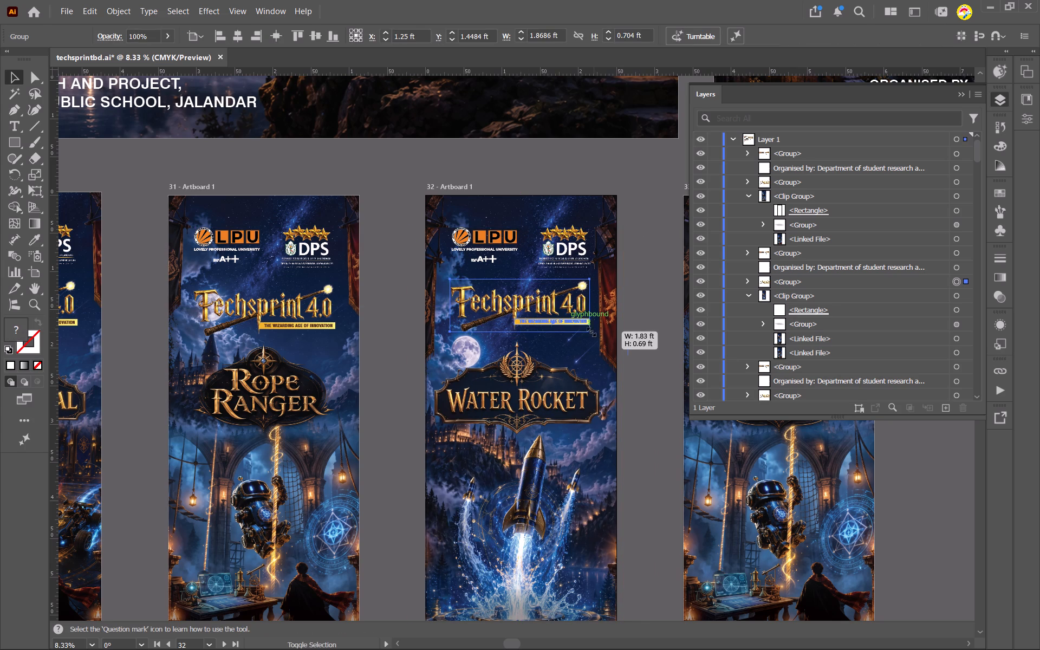
pyautogui.keyDown('shift'); pyautogui.moveTo(590, 330); pyautogui.dragTo(585, 328); pyautogui.keyUp('shift')
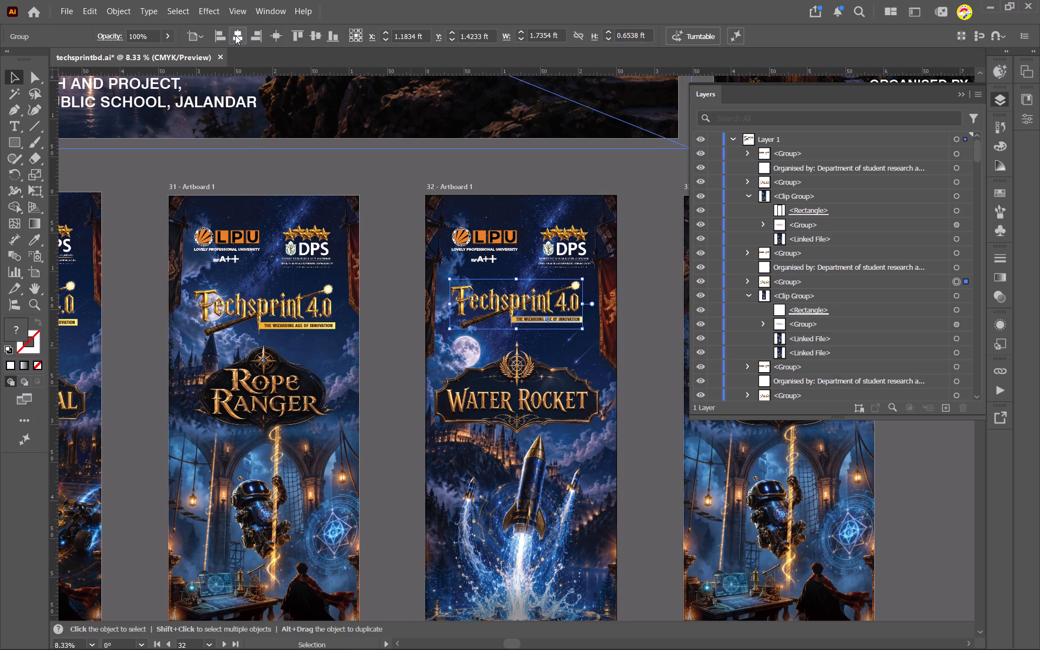
pyautogui.click(235, 35)
pyautogui.tripleClick(666, 232)
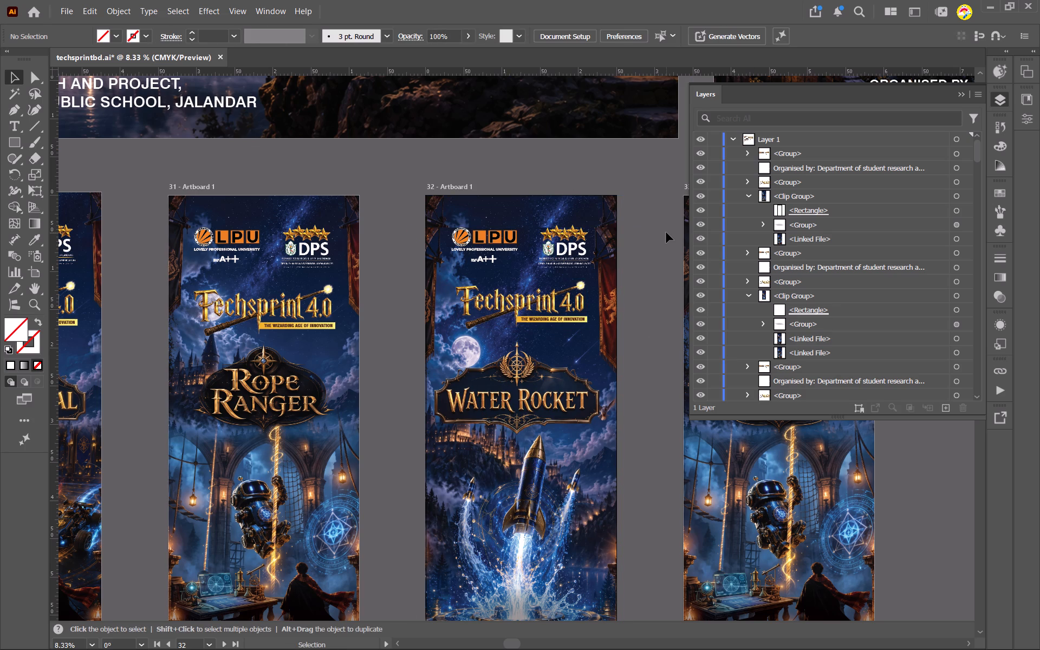
# Centre the Water Rocket linked image horizontally on artboard 32.
pyautogui.hscroll(-1, 644, 315)
pyautogui.hscroll(2, 644, 315)
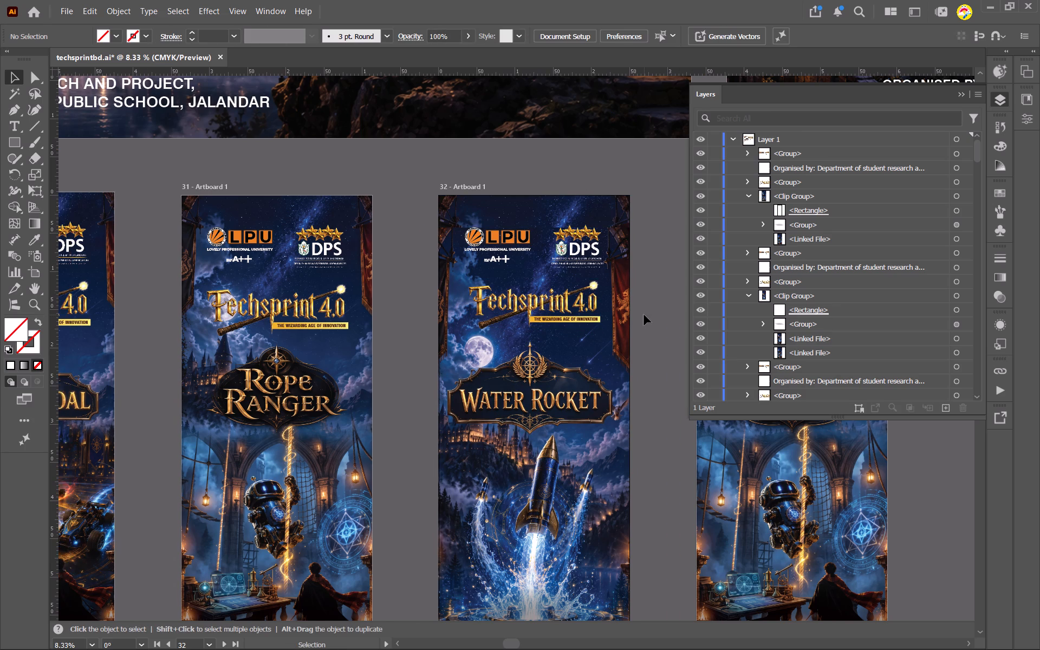
pyautogui.hscroll(-2, 644, 315)
pyautogui.scroll(-8, 644, 315)
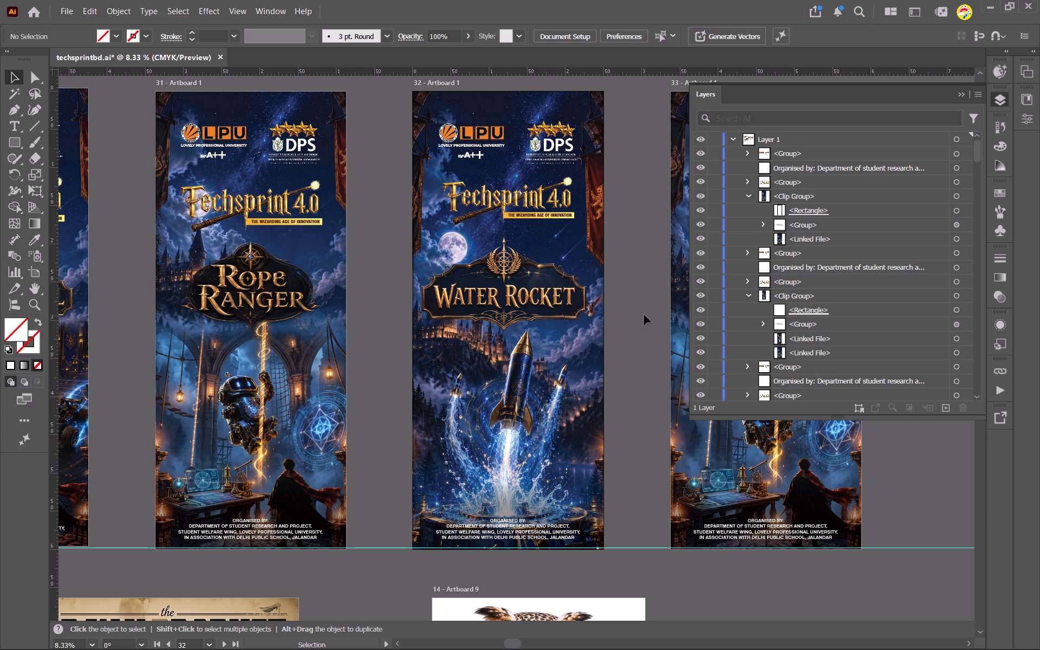
pyautogui.click(530, 288)
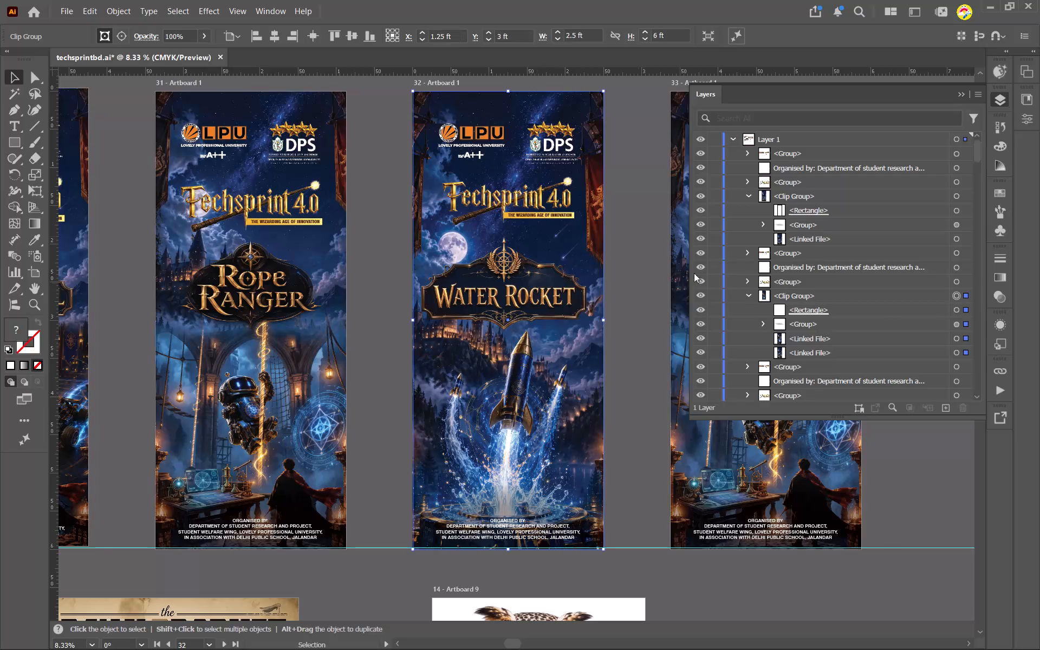
pyautogui.click(954, 337)
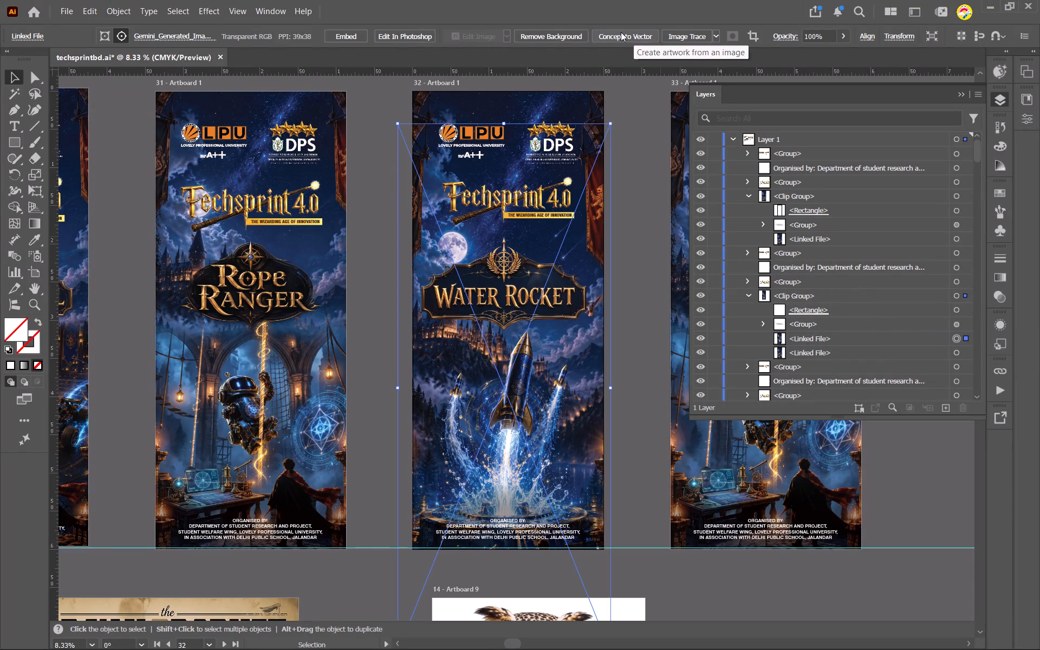
pyautogui.click(872, 37)
pyautogui.click(744, 74)
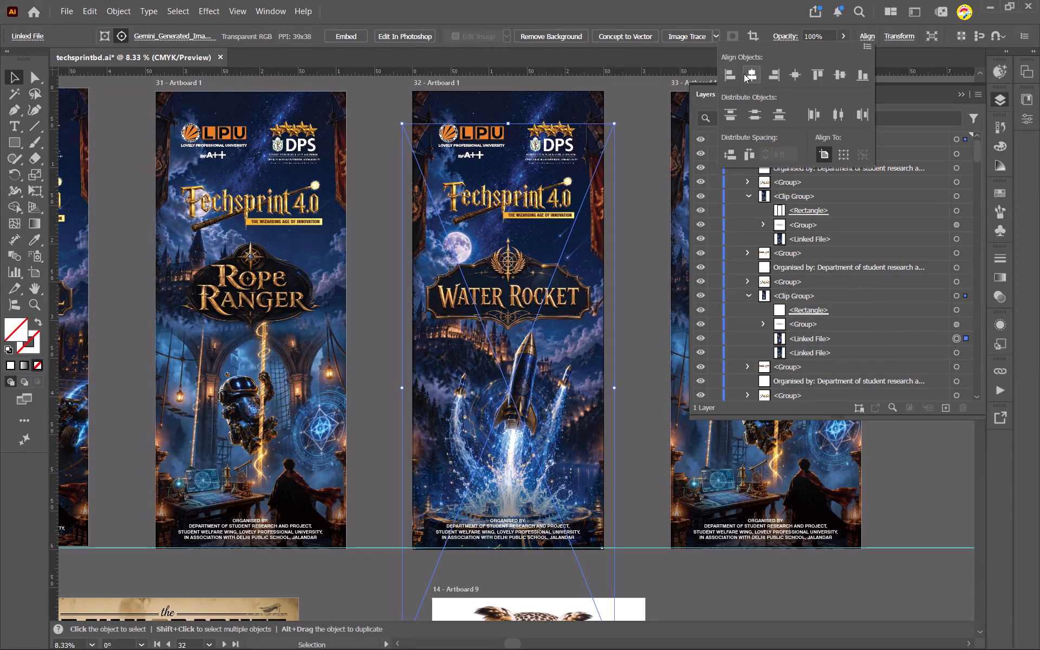
pyautogui.click(635, 201)
pyautogui.tripleClick(633, 167)
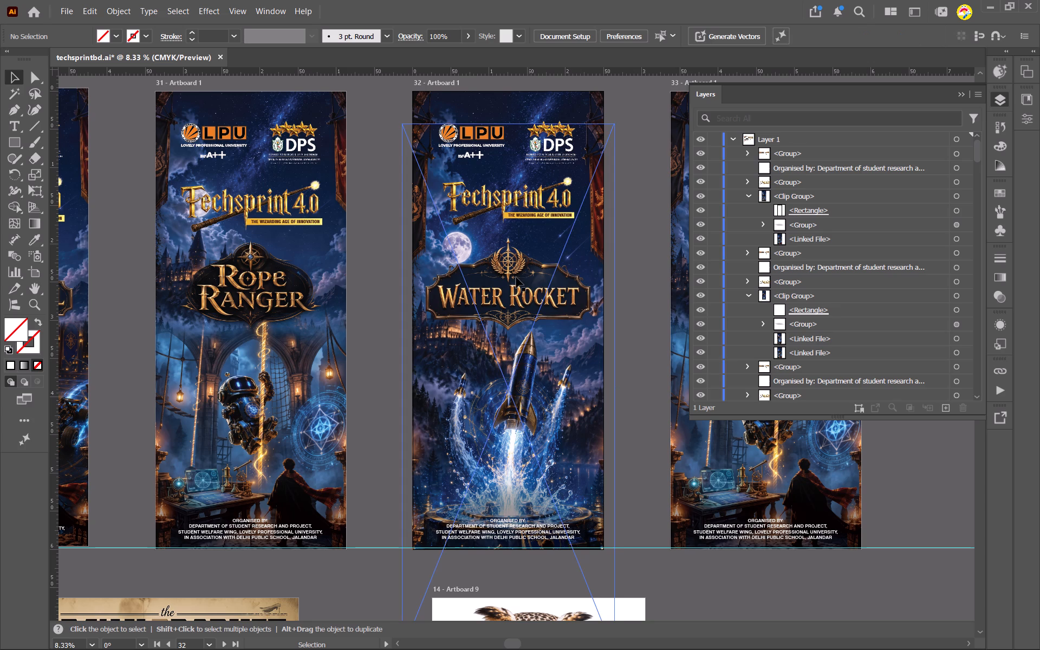
# Move the Water Rocket linked image straight up about 0.1 ft on artboard 32.
pyautogui.click(955, 335)
pyautogui.moveTo(580, 310); pyautogui.dragTo(580, 305)
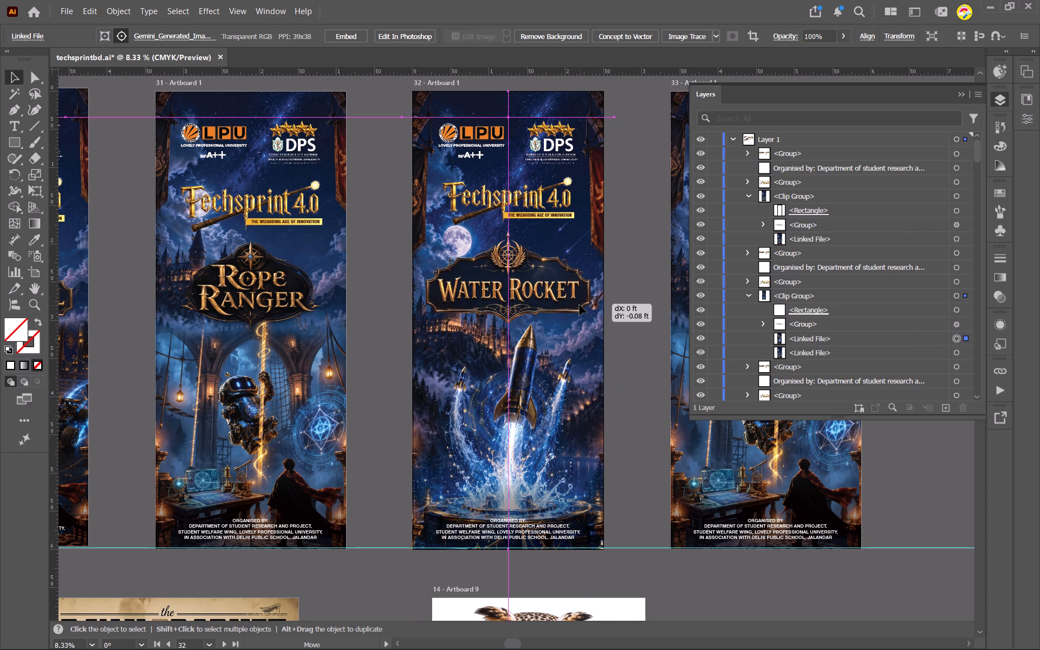
pyautogui.moveTo(580, 305); pyautogui.dragTo(580, 301)
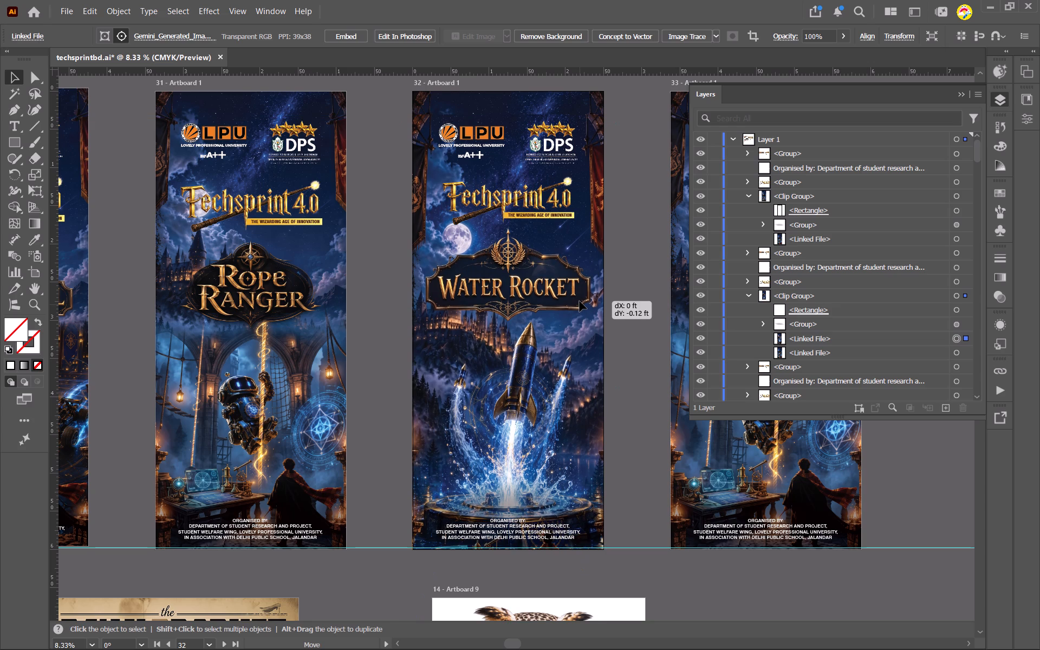
pyautogui.moveTo(580, 301); pyautogui.dragTo(580, 302)
pyautogui.doubleClick(658, 158)
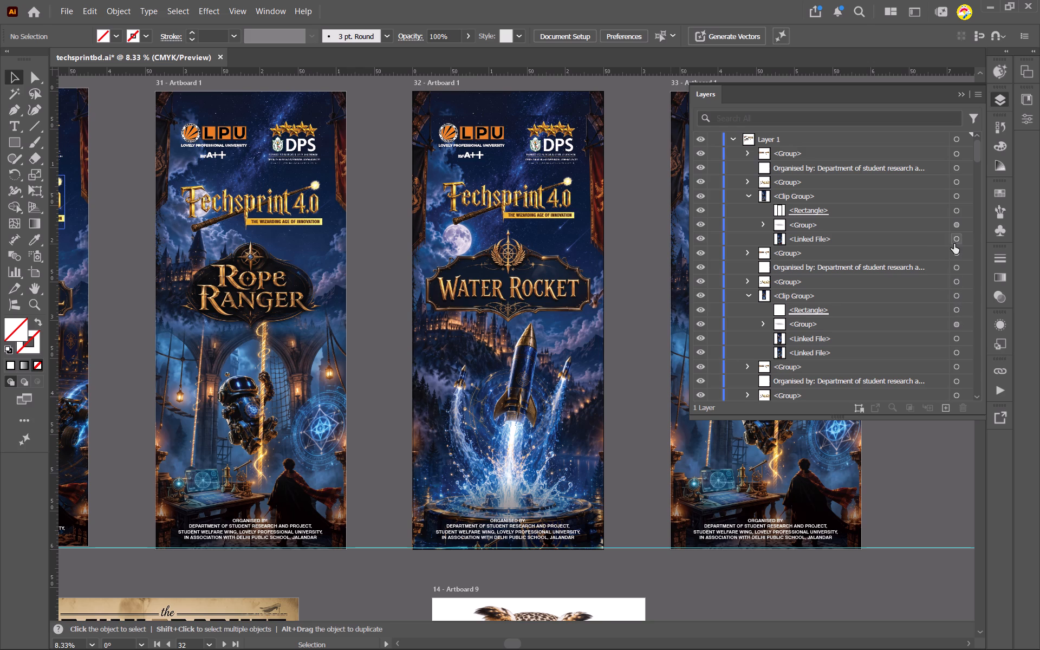
# Open the linked Water Rocket image from artboard 32 in Photoshop for editing.
pyautogui.click(956, 223)
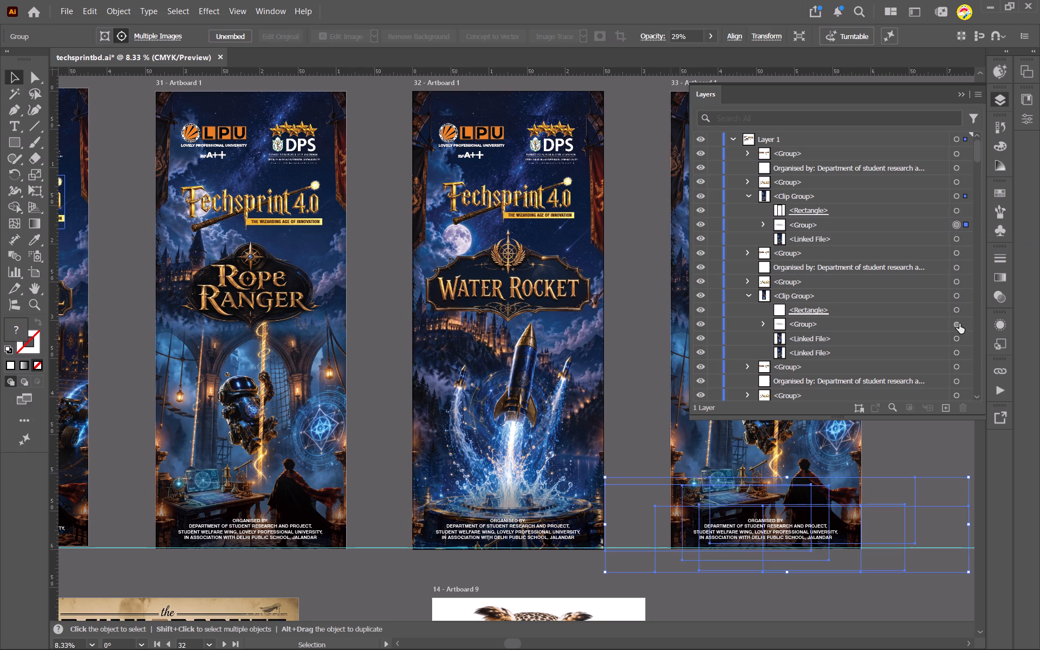
pyautogui.click(961, 339)
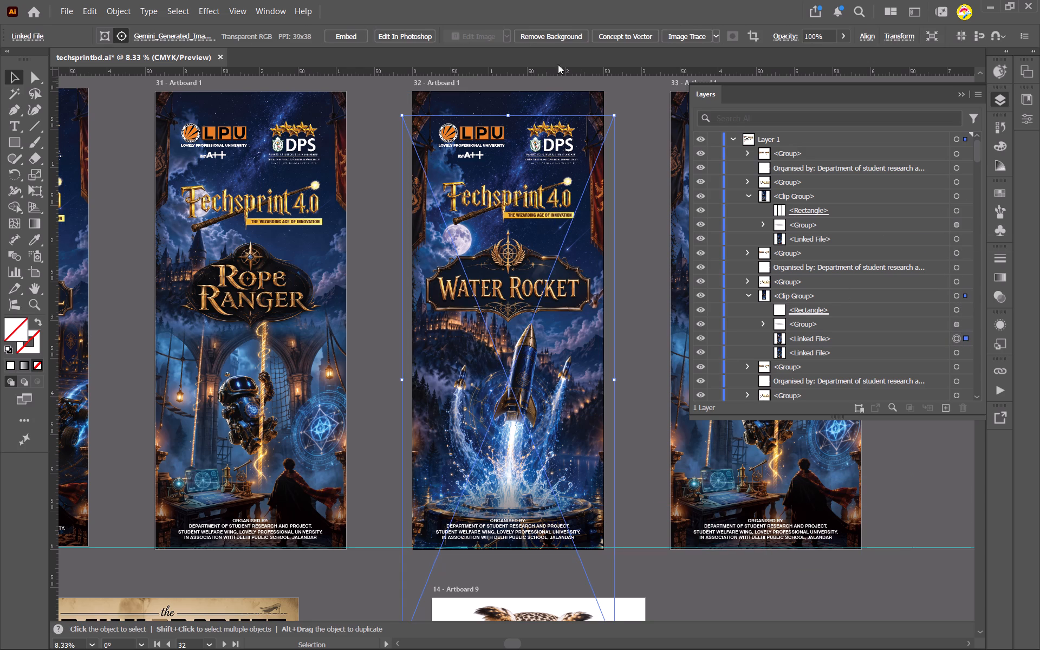
pyautogui.click(425, 34)
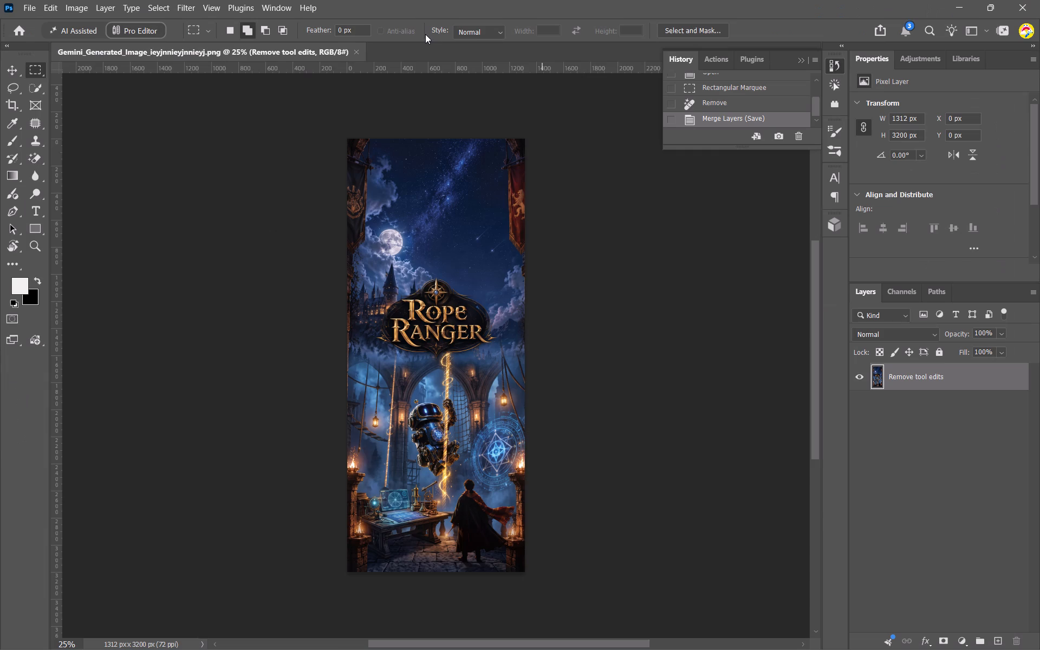
# Add a layer mask to Layer 1 of the Water Rocket image and activate the Brush tool.
pyautogui.click(13, 144)
pyautogui.click(943, 638)
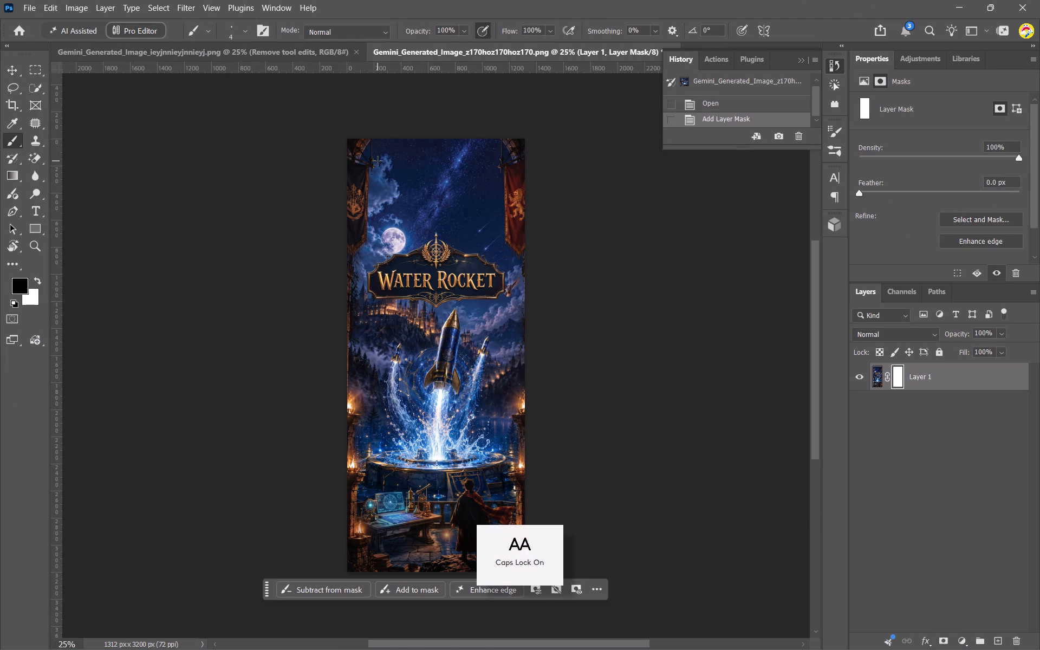
# Enlarge the mask brush and switch it to a soft-edged round tip.
pyautogui.press(']')
pyautogui.press(']')
pyautogui.press(']')
pyautogui.press(']')
pyautogui.press(']')
pyautogui.press(']')
pyautogui.press(']')
pyautogui.press(']')
pyautogui.press(']')
pyautogui.press(']')
pyautogui.press(']')
pyautogui.press(']')
pyautogui.press(']')
pyautogui.press(']')
pyautogui.press(']')
pyautogui.press(']')
pyautogui.press(']')
pyautogui.press(']')
pyautogui.press(']')
pyautogui.press(']')
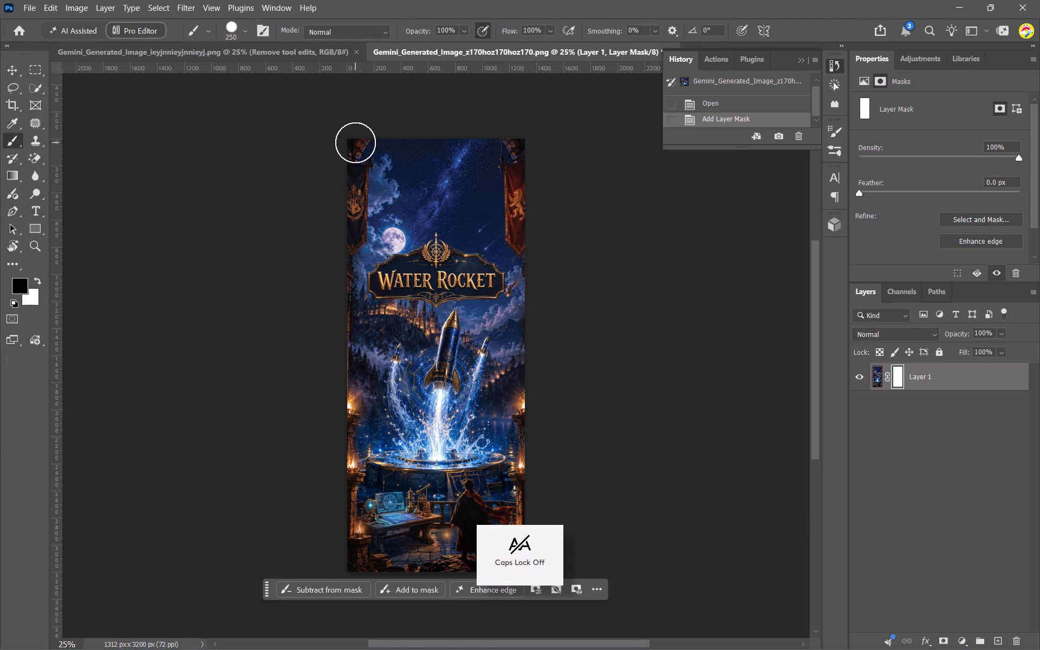
pyautogui.rightClick(355, 142)
pyautogui.click(430, 295)
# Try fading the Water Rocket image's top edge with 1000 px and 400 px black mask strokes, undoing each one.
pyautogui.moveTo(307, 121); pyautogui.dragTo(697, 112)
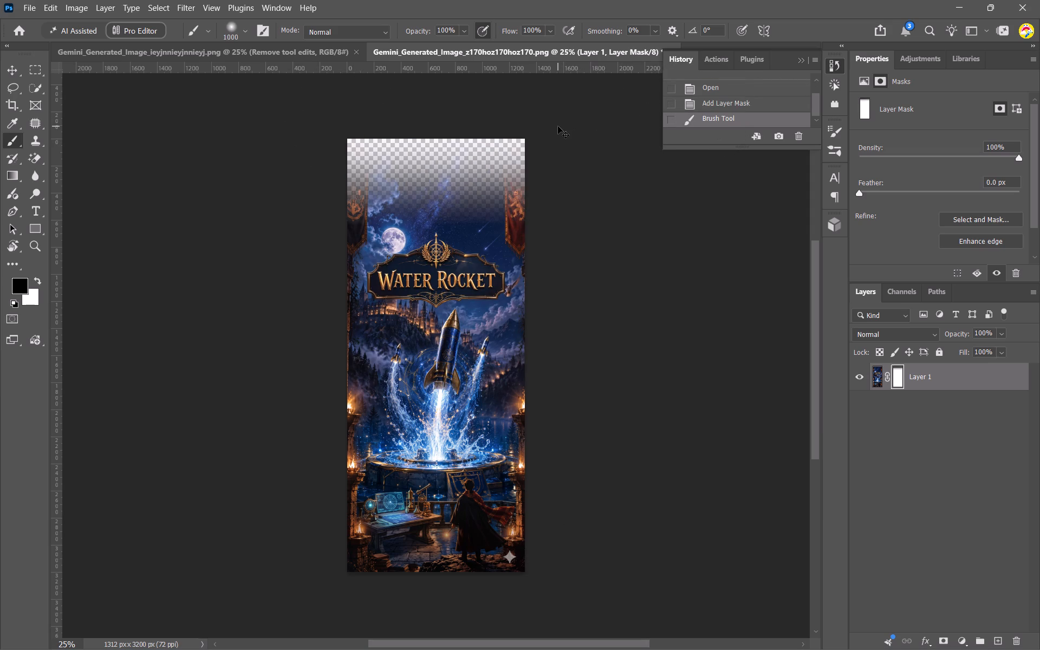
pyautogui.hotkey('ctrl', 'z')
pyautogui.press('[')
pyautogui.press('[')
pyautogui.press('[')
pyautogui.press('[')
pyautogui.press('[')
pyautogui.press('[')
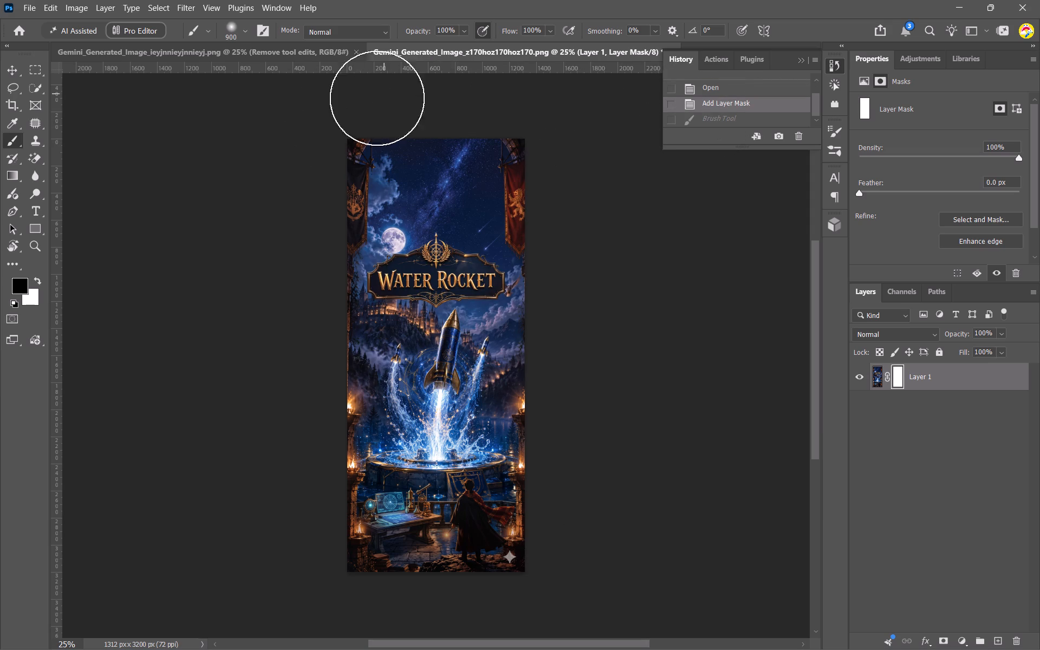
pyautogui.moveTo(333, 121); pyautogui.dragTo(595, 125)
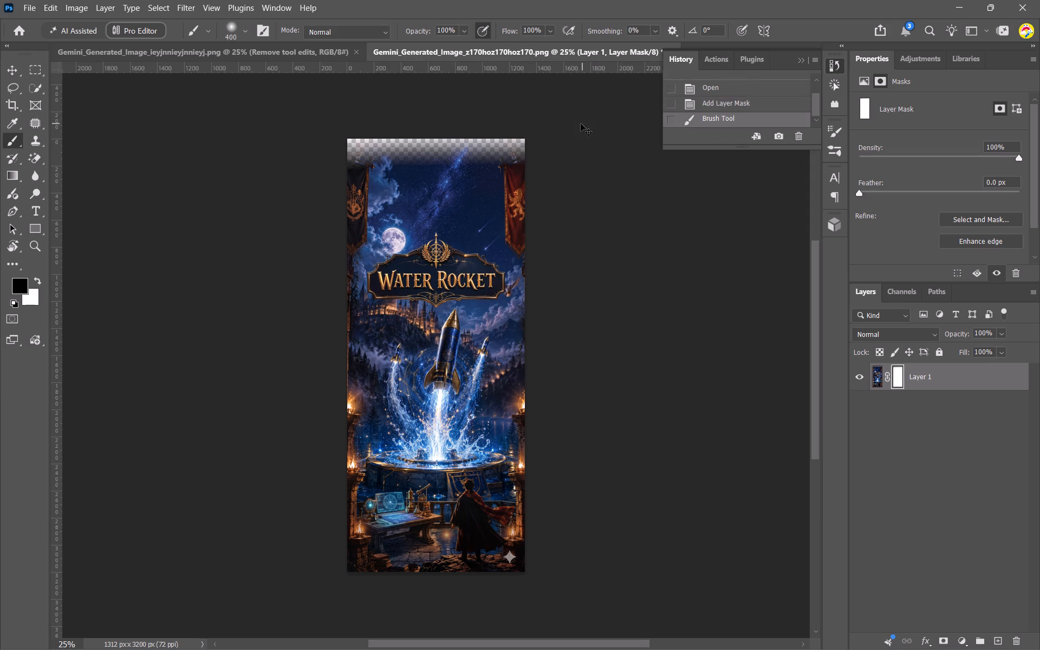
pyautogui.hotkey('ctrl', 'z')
# Fade the top edge of the Water Rocket image on its mask with an 800 px soft black brush, and save.
pyautogui.press(']')
pyautogui.press(']')
pyautogui.write(']]')
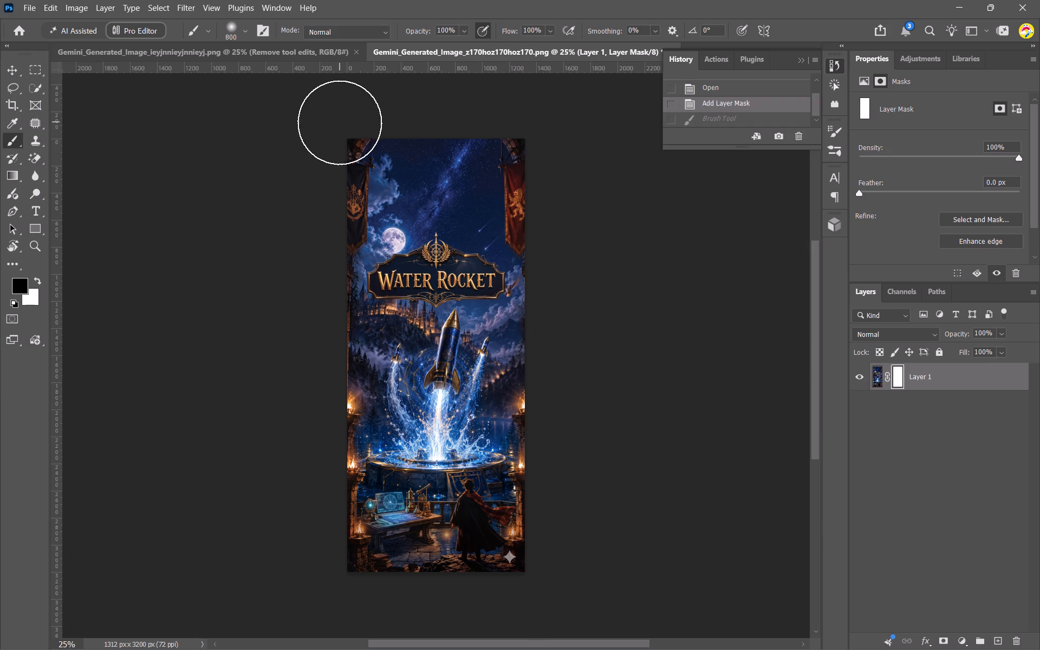
pyautogui.moveTo(340, 122); pyautogui.dragTo(524, 110)
pyautogui.hotkey('ctrl', 's')
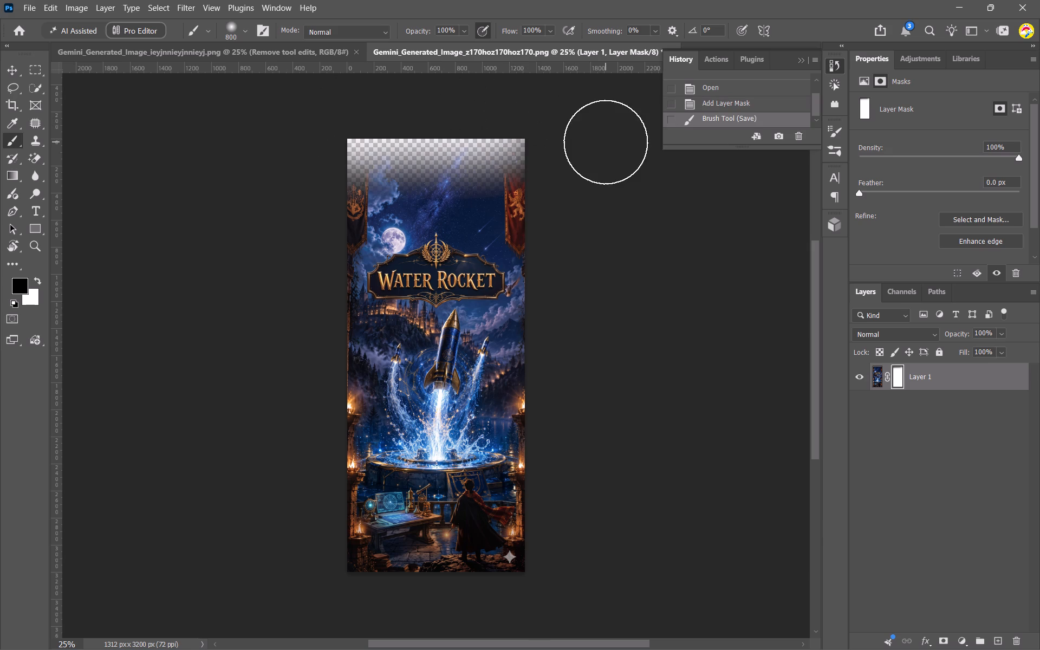
# Switch to Illustrator and update the modified Water Rocket link, Gemini_Generated_Image_z170hoz170hoz170.png.
pyautogui.click(539, 639)
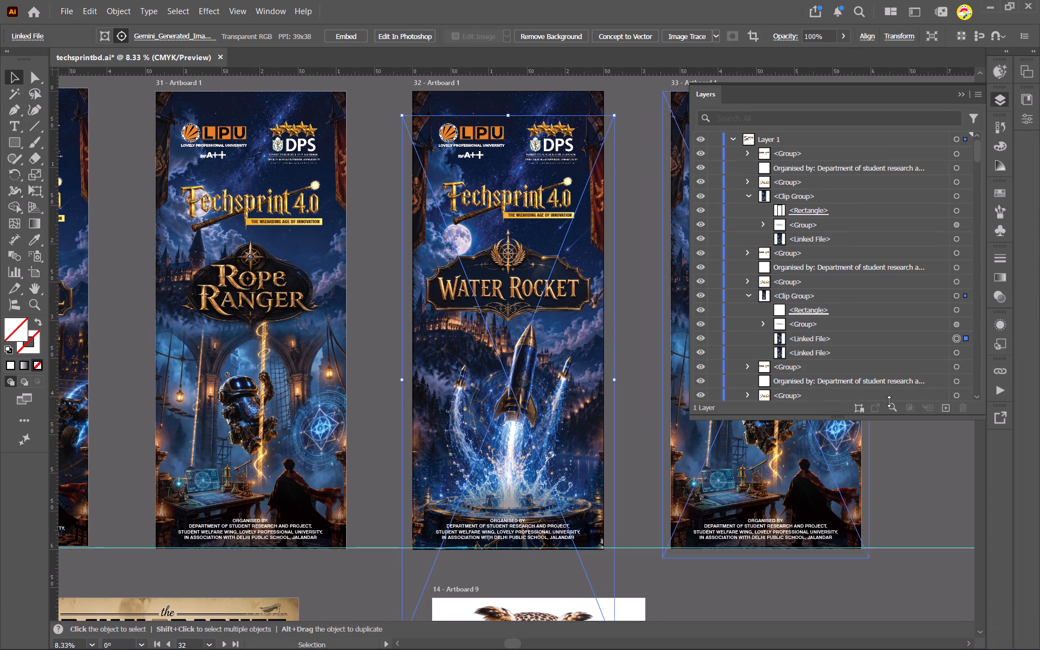
pyautogui.click(1005, 370)
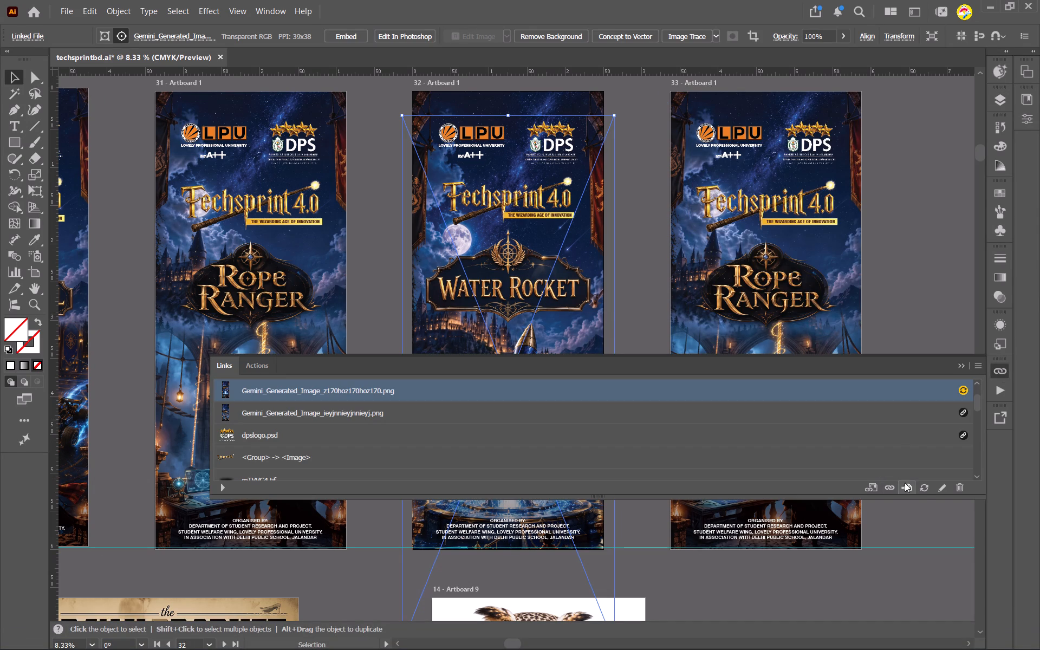
pyautogui.click(923, 485)
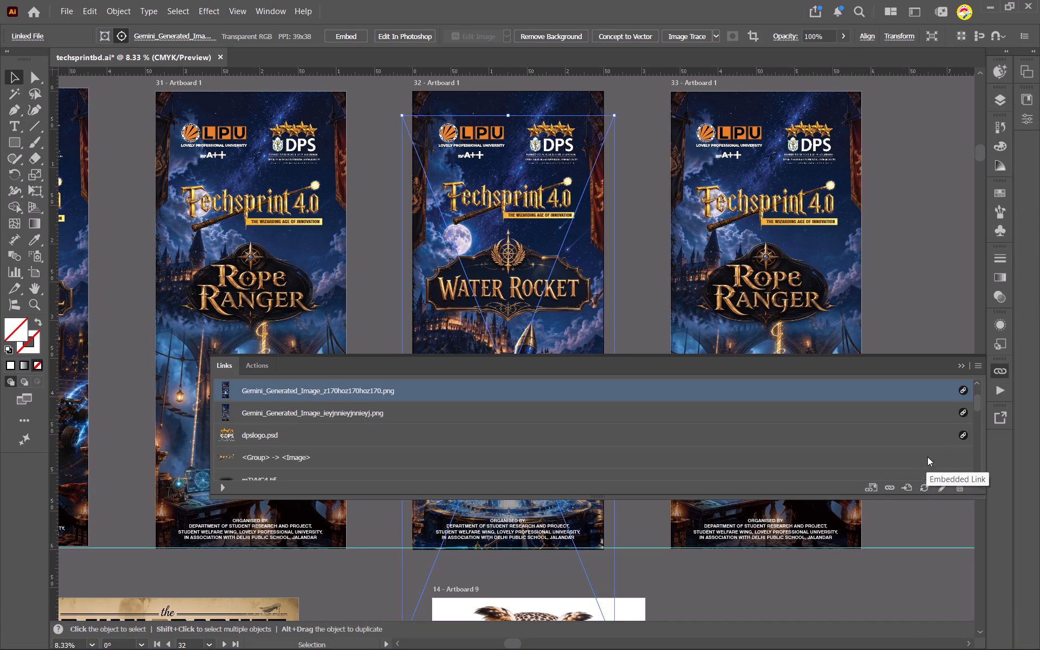
pyautogui.click(965, 361)
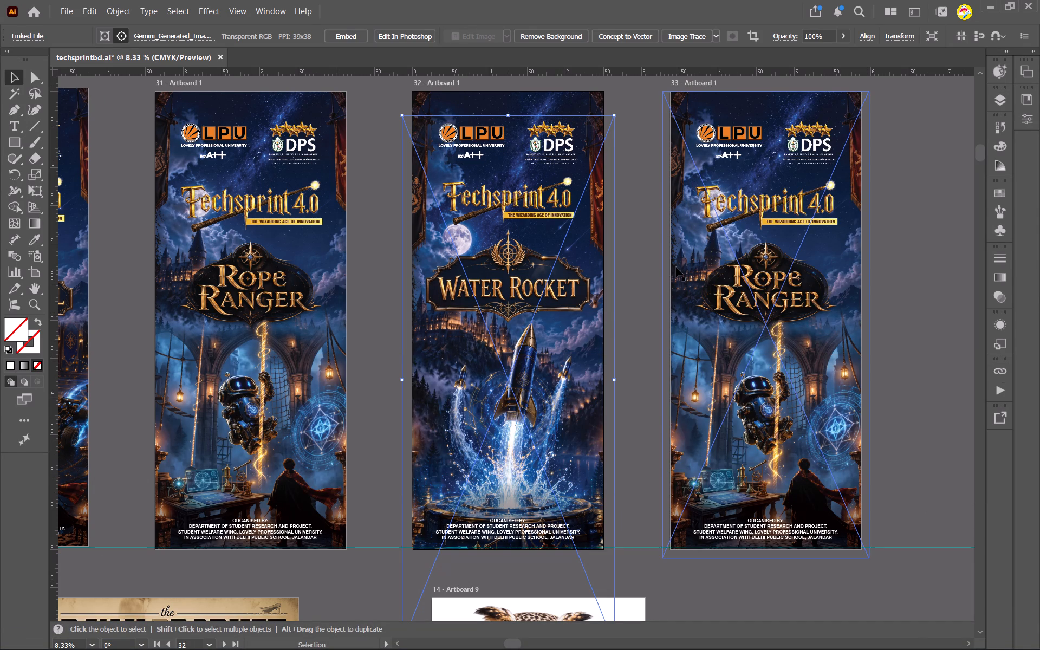
# Examine close up how the Water Rocket image's faded top edge blends into the background of artboard 32.
pyautogui.scroll(2, 676, 267)
pyautogui.press('z')
pyautogui.moveTo(580, 154); pyautogui.dragTo(590, 155)
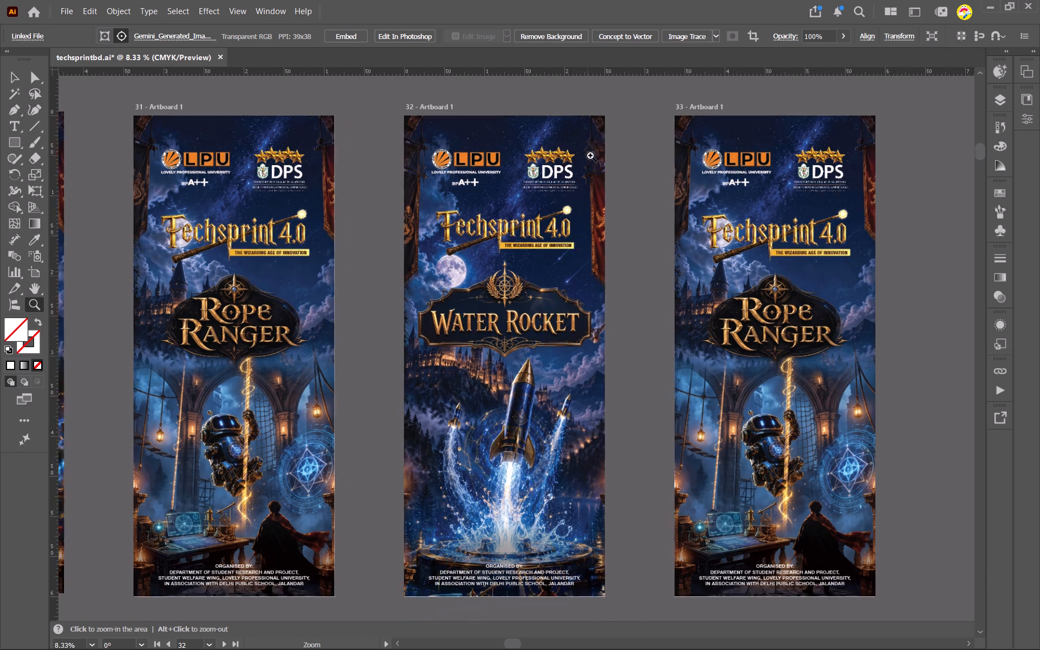
pyautogui.moveTo(590, 155); pyautogui.dragTo(830, 166)
pyautogui.hscroll(9, 829, 167)
pyautogui.hscroll(-1, 428, 289)
pyautogui.hscroll(20, 428, 289)
pyautogui.hscroll(5, 428, 289)
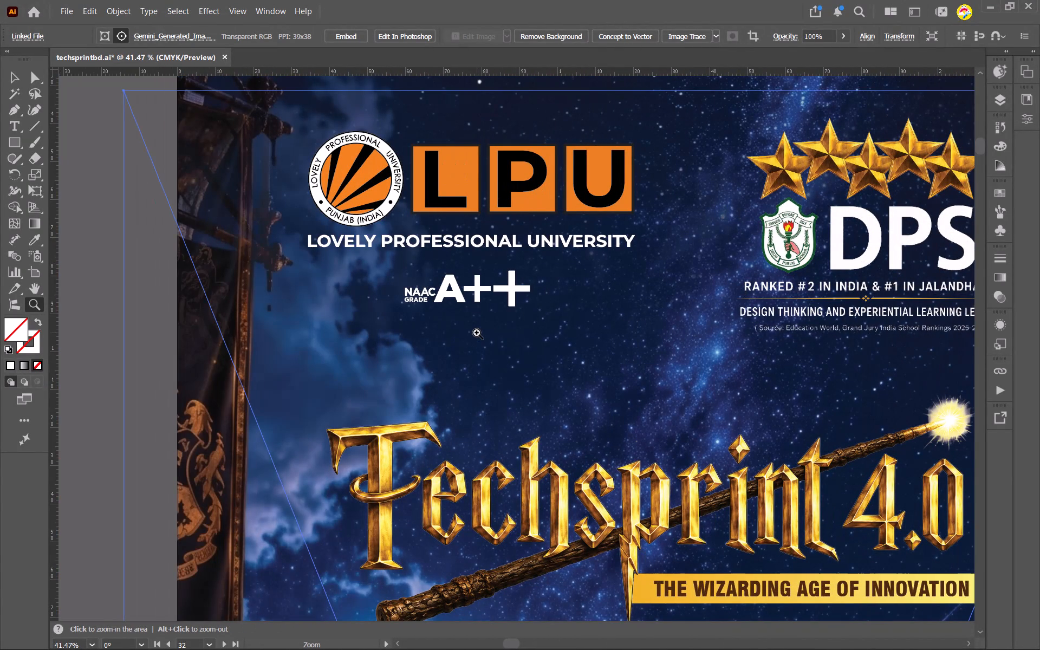
pyautogui.scroll(14, 477, 333)
# Switch to Photoshop, mask out more of the Water Rocket image's top and upper corner with the 800 px brush, and save.
pyautogui.click(715, 635)
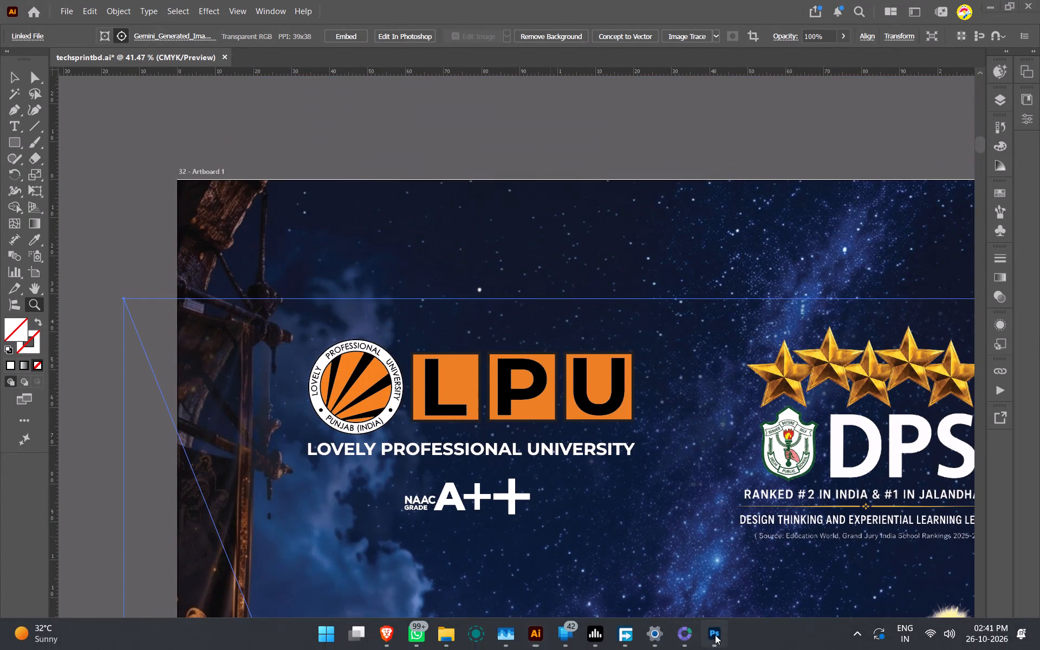
pyautogui.click(363, 143)
pyautogui.moveTo(363, 135); pyautogui.dragTo(521, 129)
pyautogui.click(558, 125)
pyautogui.moveTo(554, 127); pyautogui.dragTo(547, 127)
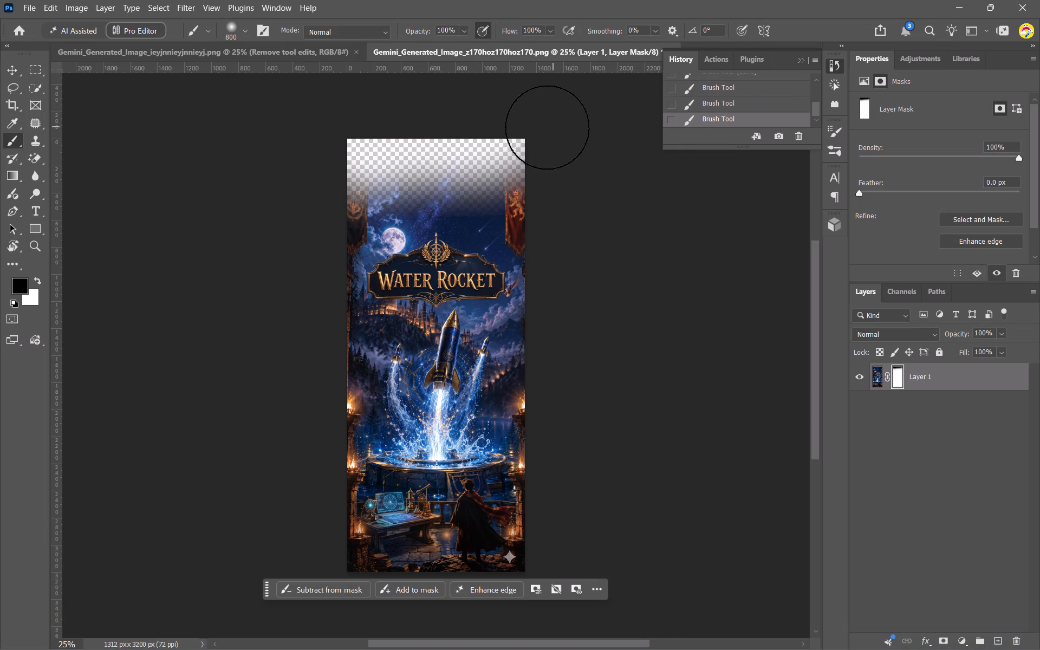
pyautogui.moveTo(547, 127); pyautogui.dragTo(545, 127)
pyautogui.tripleClick(538, 124)
pyautogui.click(538, 124)
pyautogui.hotkey('ctrl', 's')
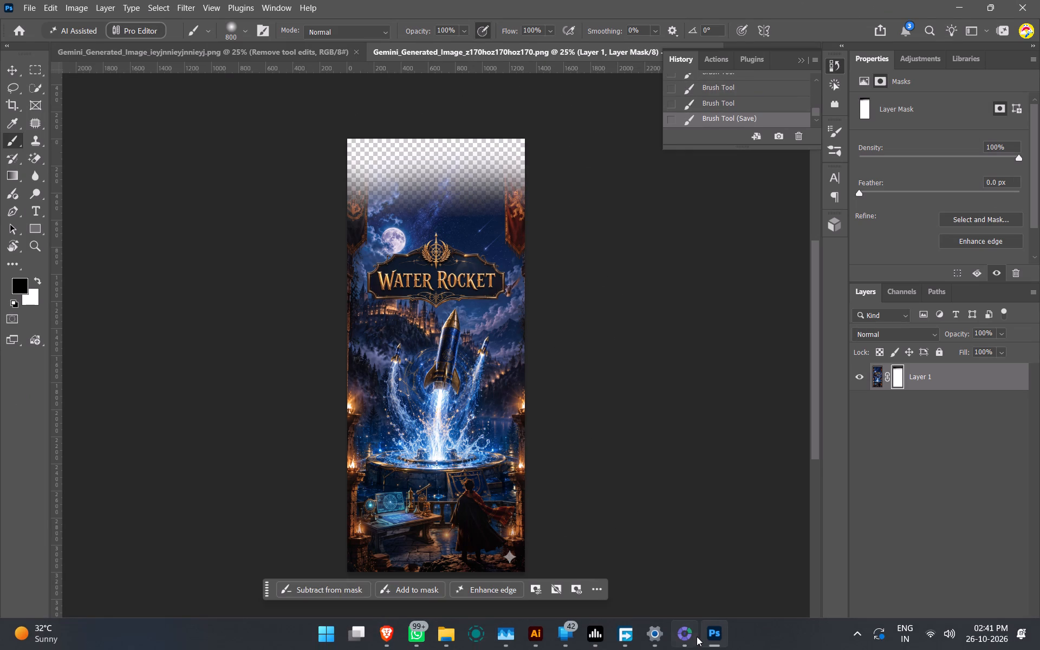
# Return to Illustrator and update the Water Rocket link with the stronger top fade.
pyautogui.click(531, 626)
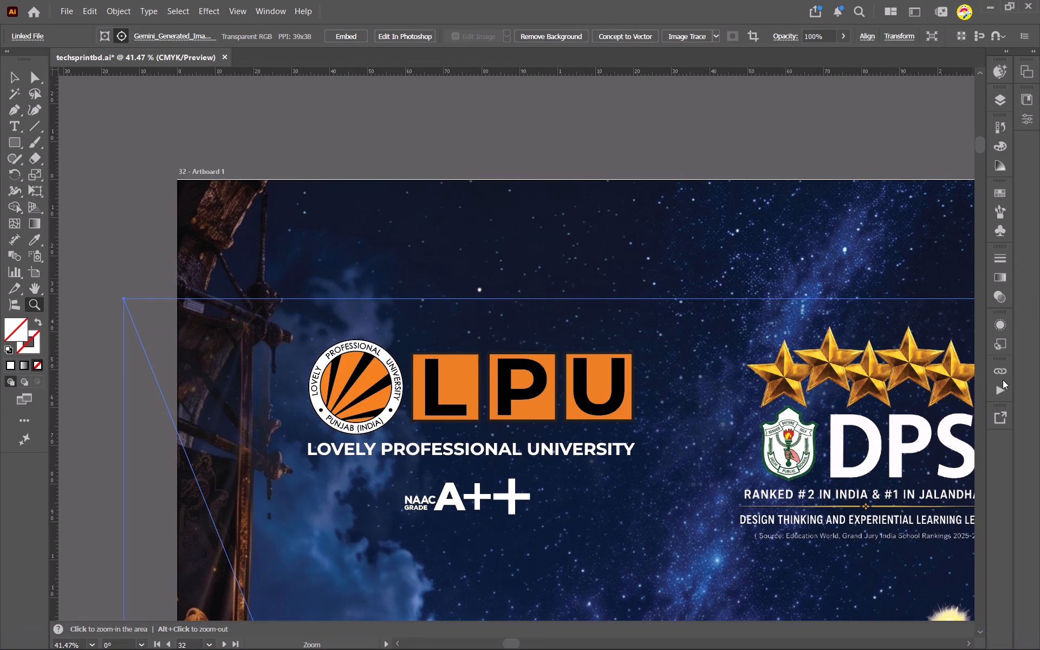
pyautogui.click(1000, 375)
pyautogui.click(928, 489)
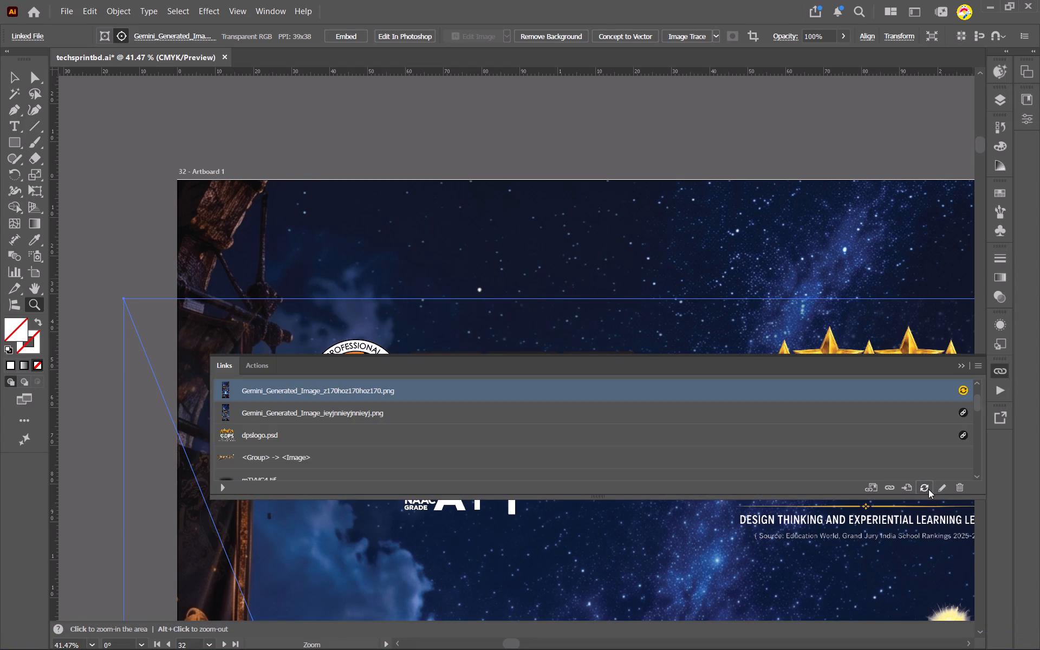
pyautogui.click(964, 368)
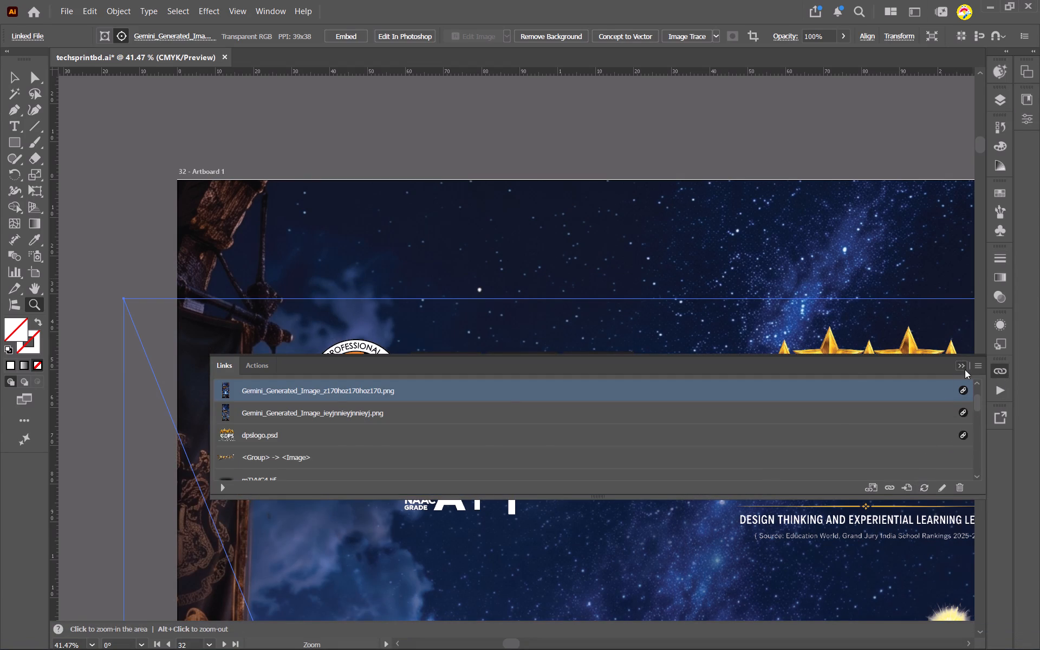
# Switch to Photoshop and mask out the hanging banners along both upper side edges of the Water Rocket image in black.
pyautogui.keyDown('ctrl'); pyautogui.hscroll(-5, 737, 361); pyautogui.keyUp('ctrl')
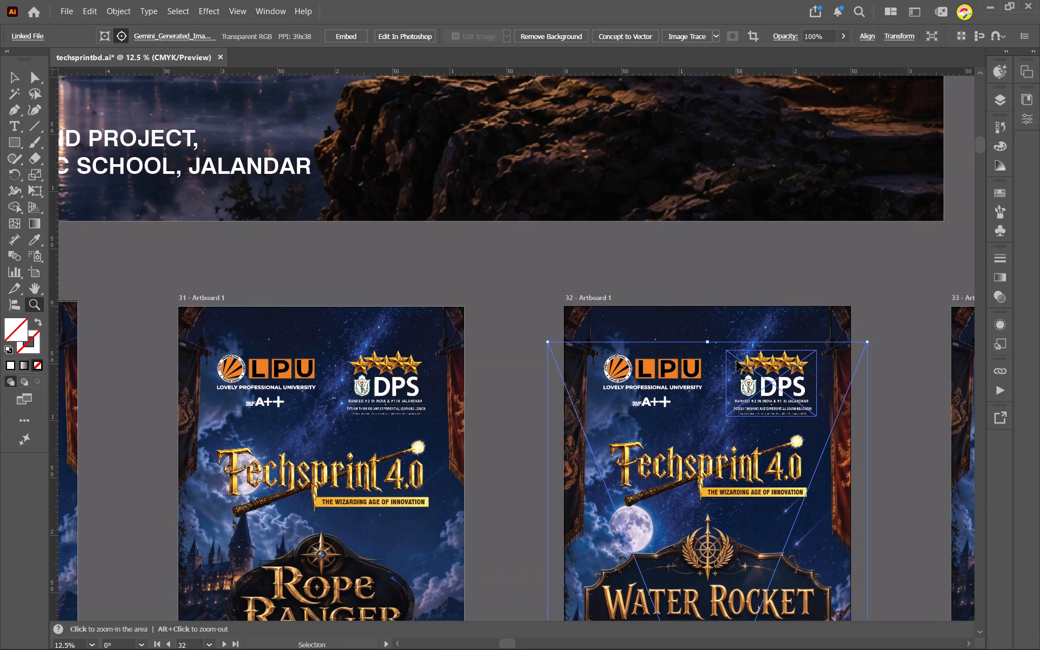
pyautogui.keyDown('ctrl'); pyautogui.keyDown('alt'); pyautogui.hscroll(1, 737, 361); pyautogui.keyUp('alt'); pyautogui.keyUp('ctrl')
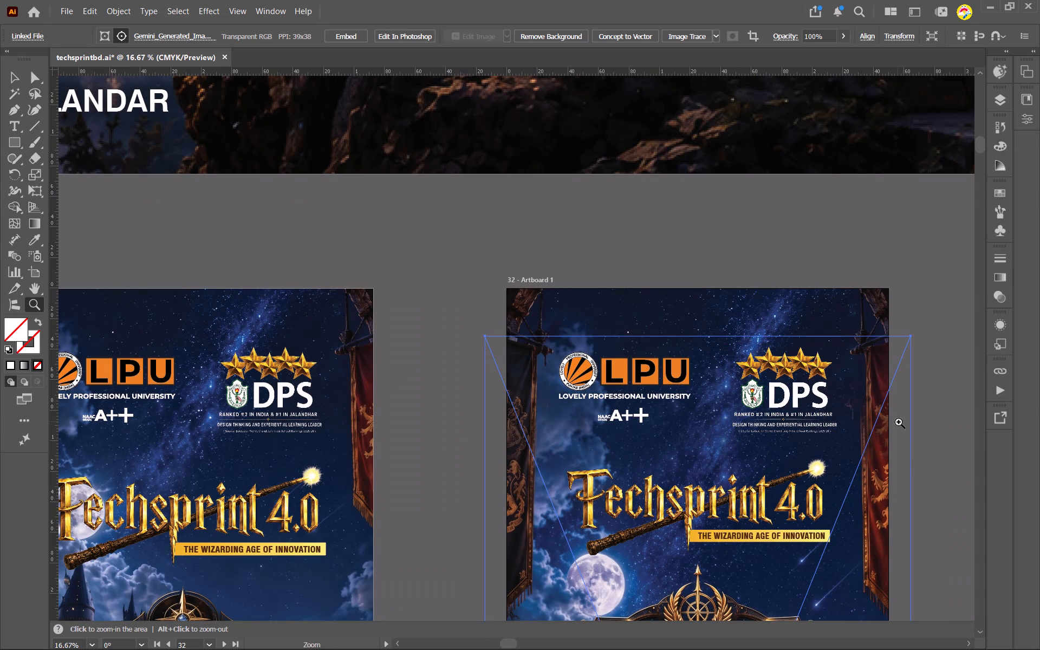
pyautogui.click(708, 633)
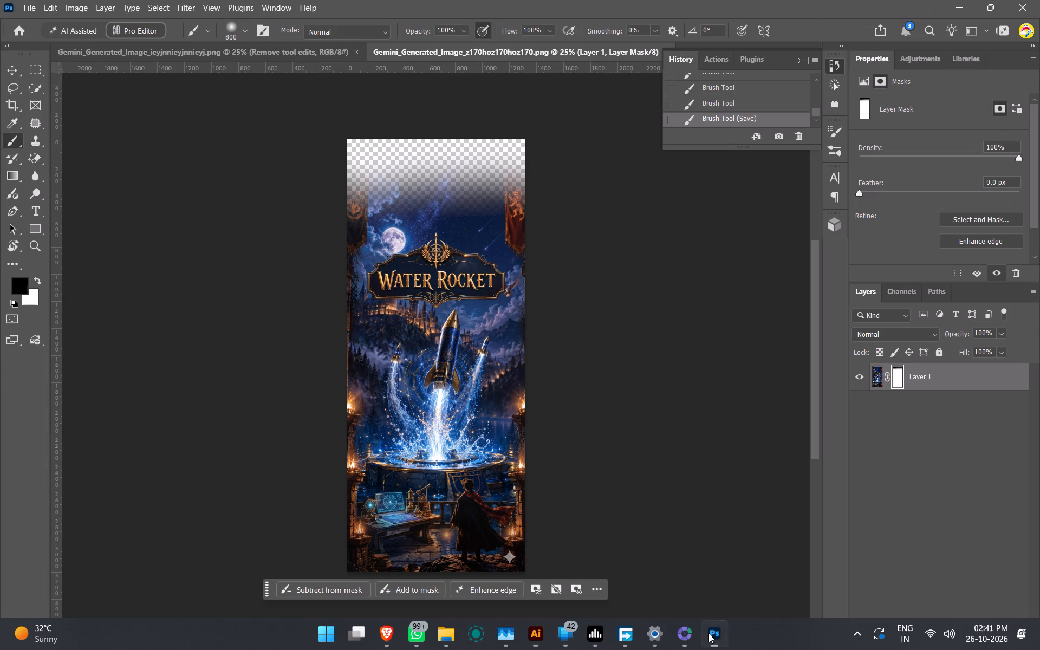
pyautogui.moveTo(542, 196); pyautogui.dragTo(535, 207)
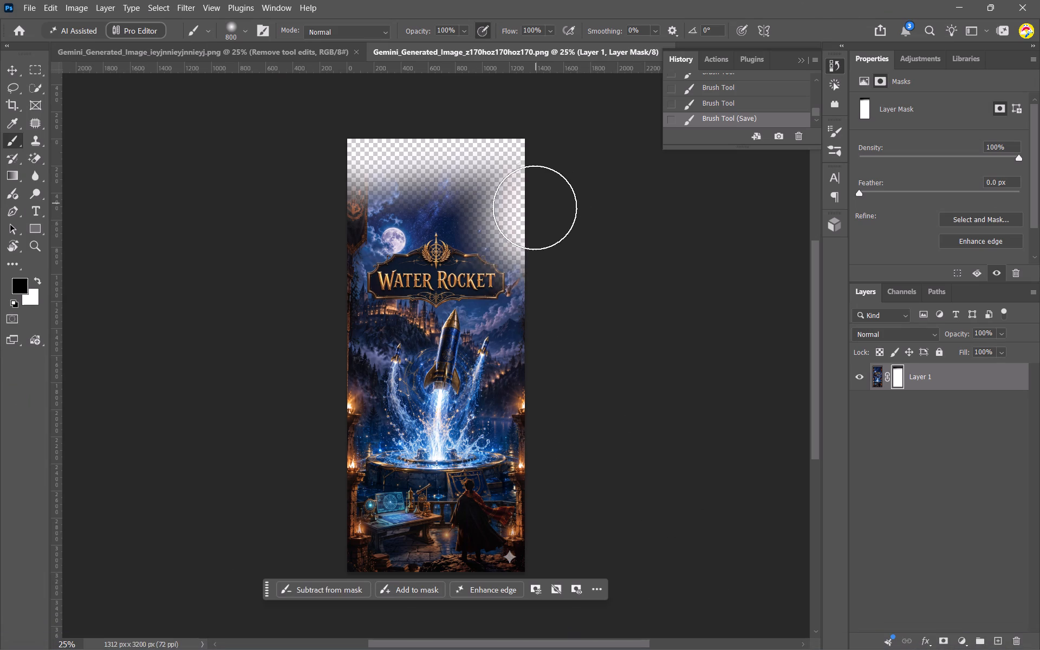
pyautogui.moveTo(535, 207); pyautogui.dragTo(529, 209)
pyautogui.moveTo(367, 186); pyautogui.dragTo(323, 219)
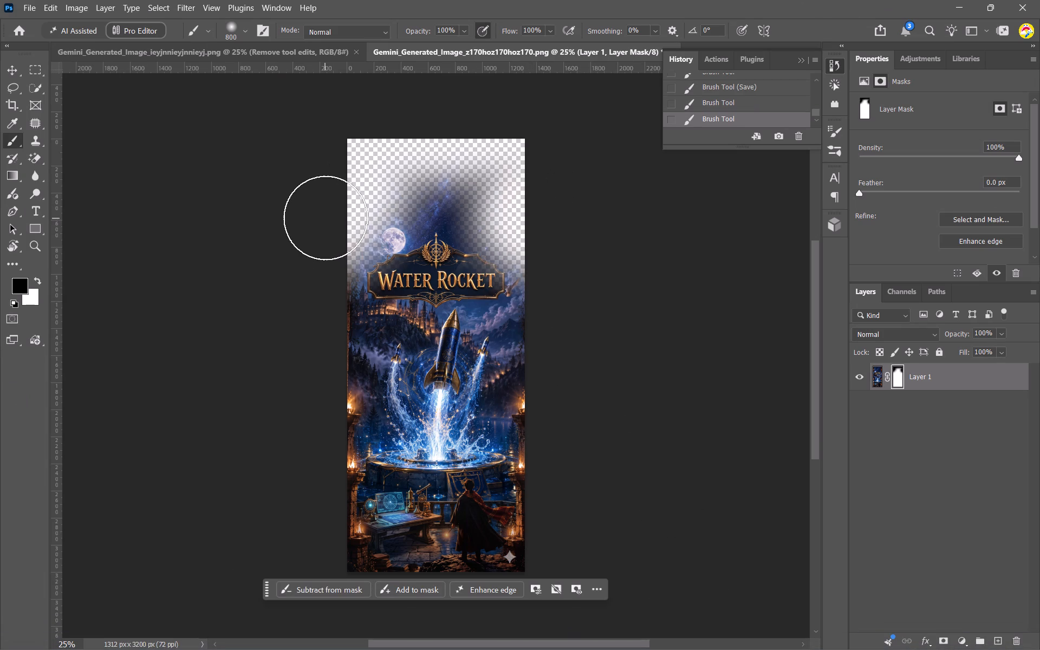
# Paint the mask white around the Water Rocket title plaque to restore the faded areas beside it, and save.
pyautogui.press('x')
pyautogui.moveTo(411, 284); pyautogui.dragTo(449, 266)
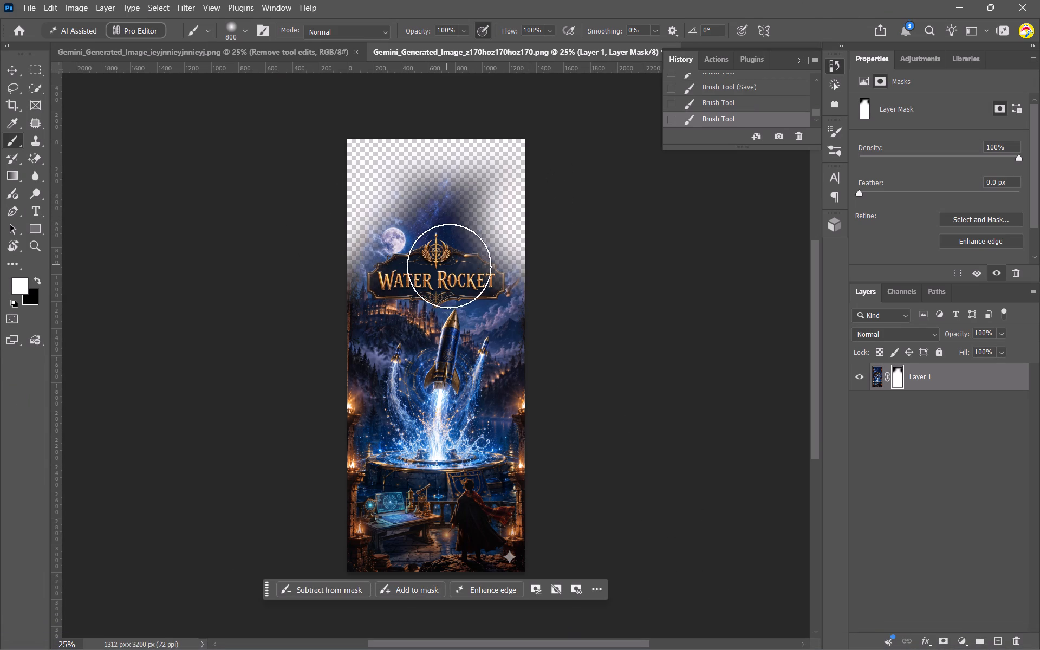
pyautogui.moveTo(449, 266); pyautogui.dragTo(472, 280)
pyautogui.moveTo(472, 275); pyautogui.dragTo(422, 276)
pyautogui.moveTo(444, 266); pyautogui.dragTo(450, 270)
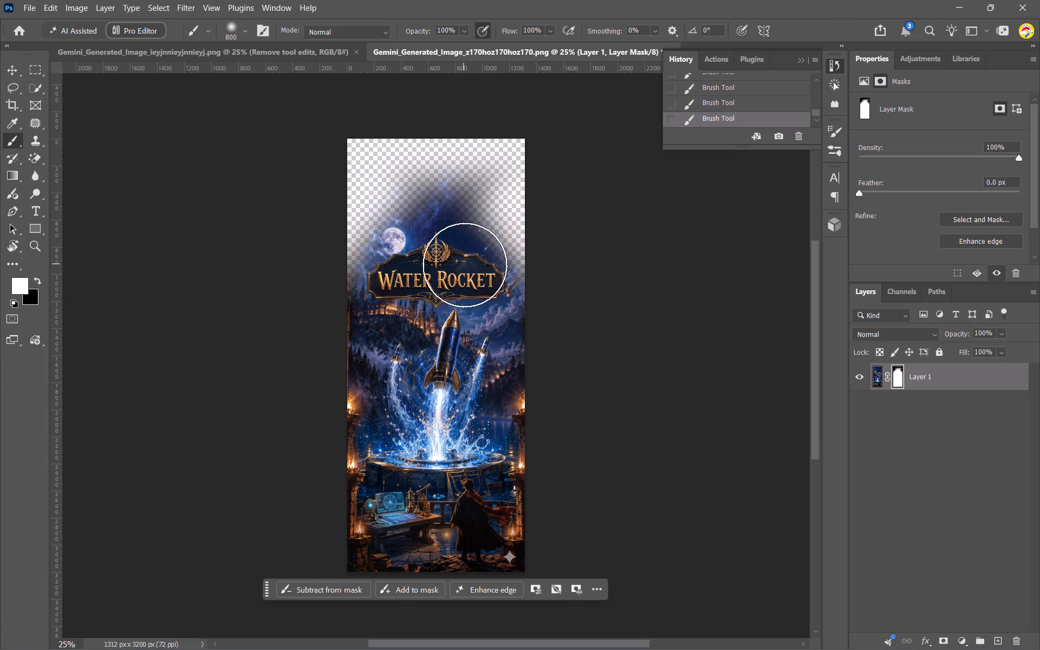
pyautogui.click(464, 264)
pyautogui.moveTo(462, 278); pyautogui.dragTo(461, 288)
pyautogui.click(463, 288)
pyautogui.click(466, 287)
pyautogui.click(470, 288)
pyautogui.click(473, 295)
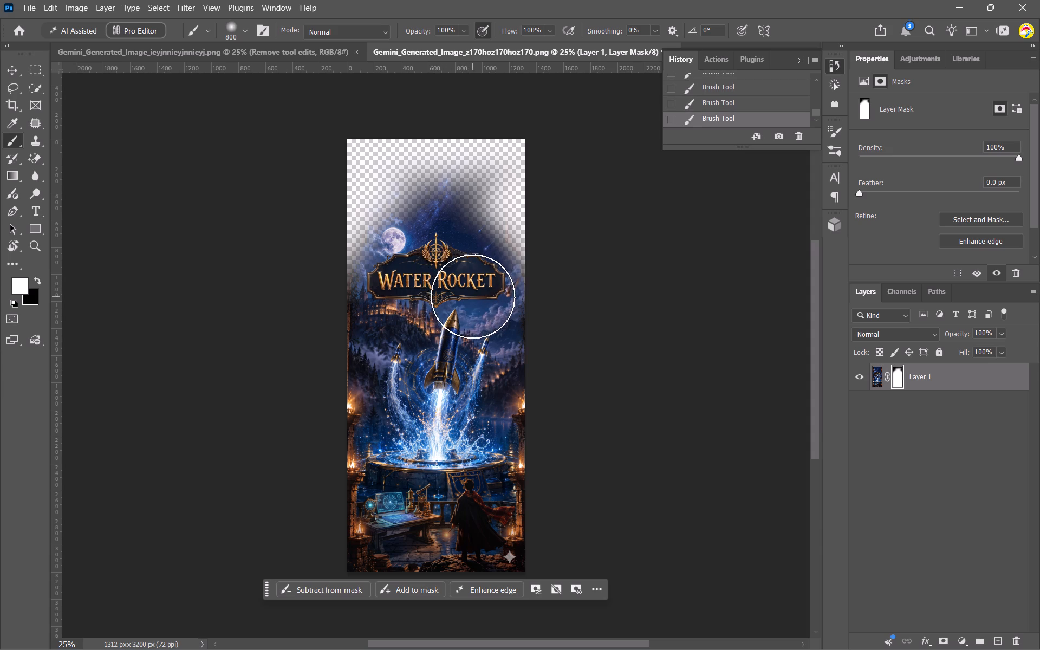
pyautogui.hotkey('ctrl', 's')
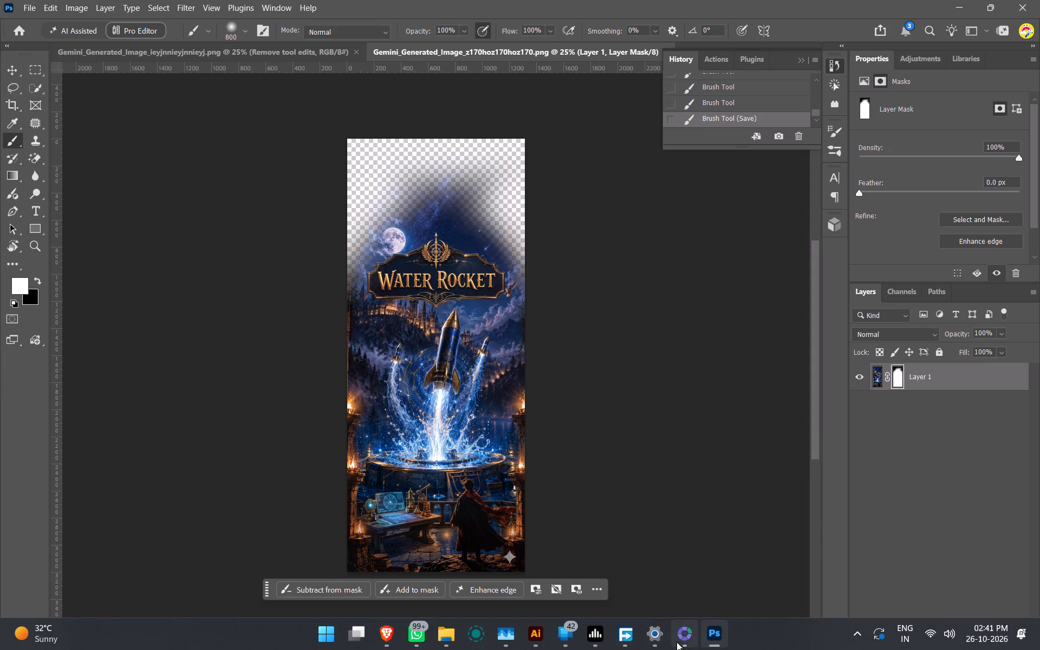
# Switch to Illustrator and update the Water Rocket link with the revised side masking.
pyautogui.click(543, 641)
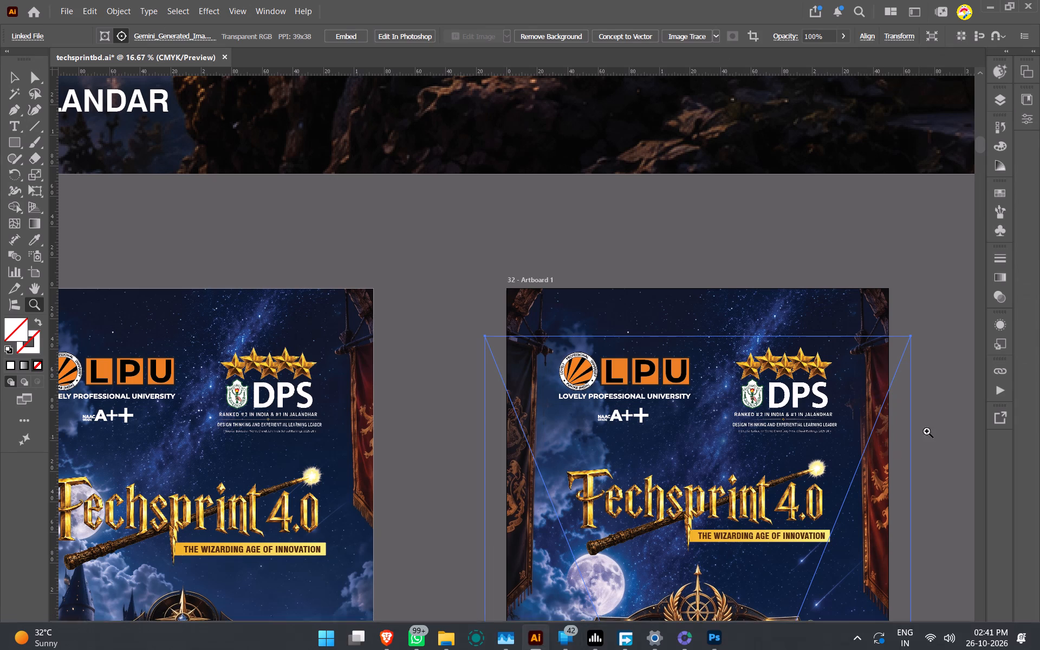
pyautogui.click(988, 380)
pyautogui.click(993, 379)
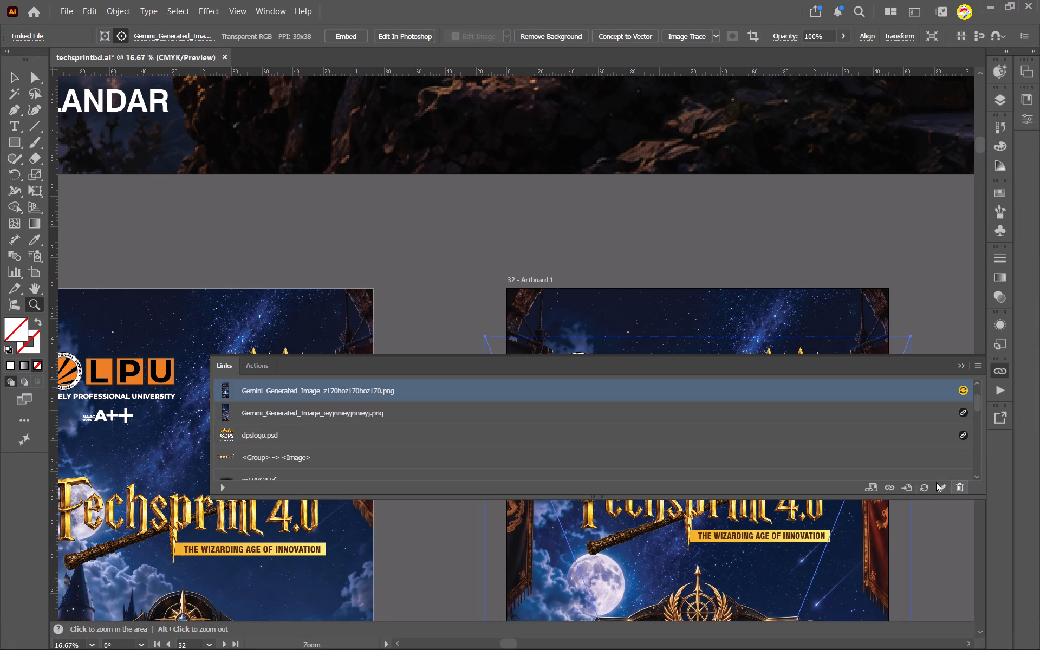
pyautogui.click(921, 486)
pyautogui.hscroll(1, 958, 368)
pyautogui.click(958, 368)
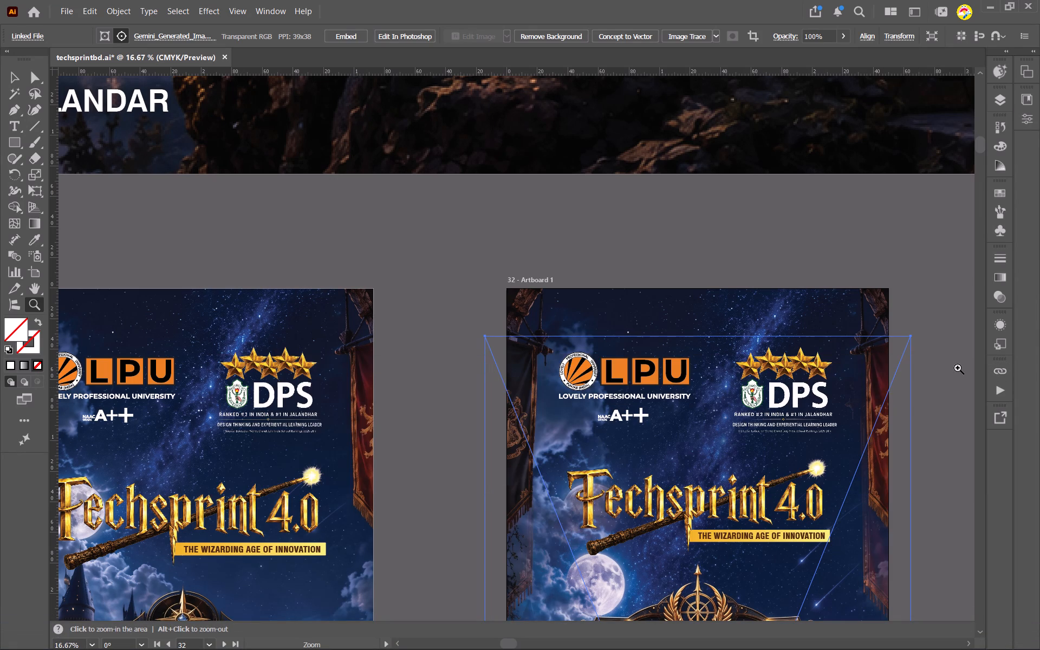
# Examine the blended Water Rocket artwork on artboard 32 and compare it with the neighbouring standees.
pyautogui.scroll(-5, 958, 368)
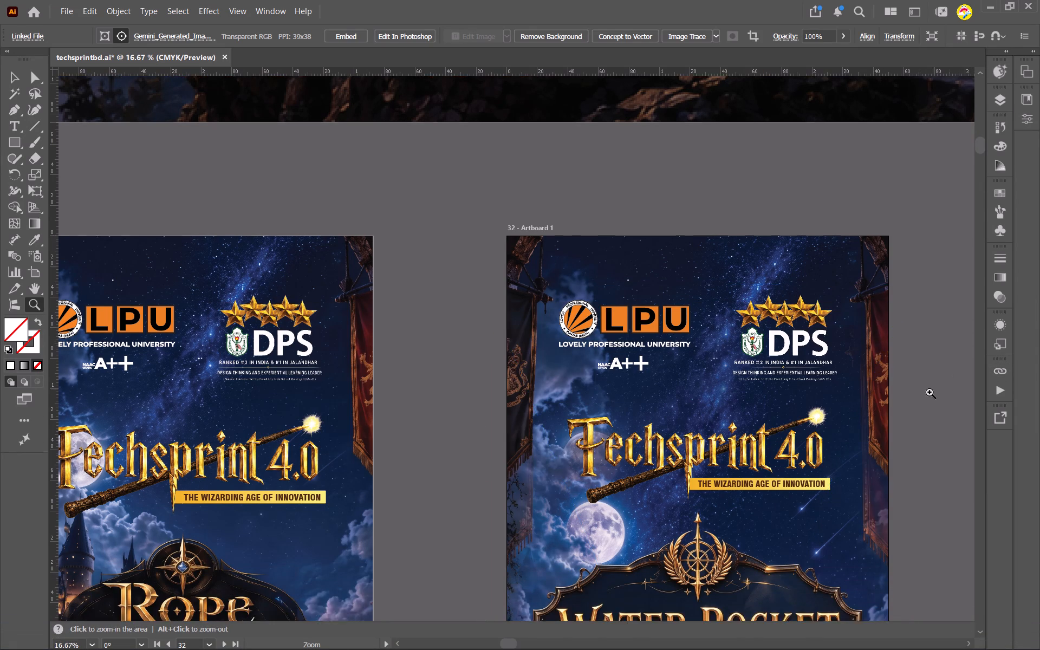
pyautogui.scroll(-6, 929, 392)
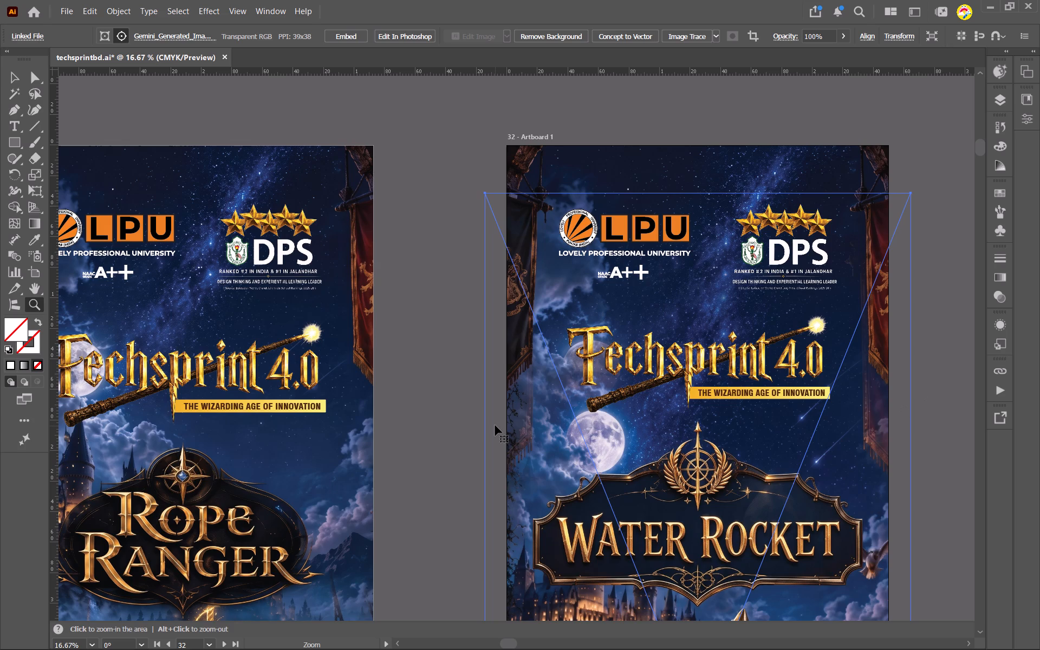
pyautogui.keyDown('ctrl'); pyautogui.keyDown('alt'); pyautogui.scroll(-3, 495, 425); pyautogui.keyUp('alt'); pyautogui.keyUp('ctrl')
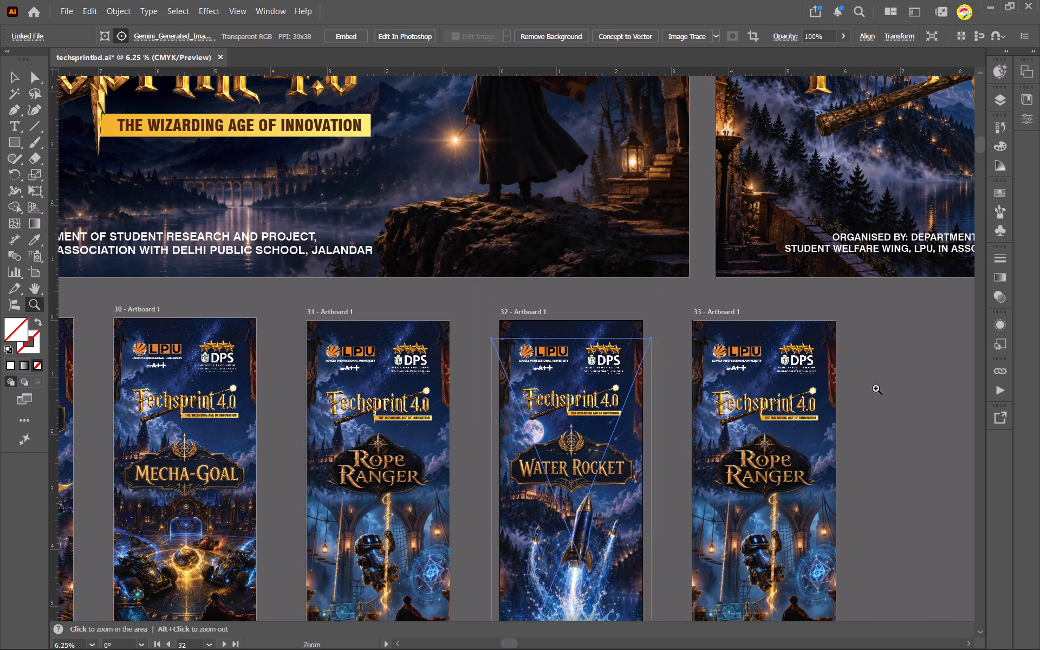
pyautogui.hscroll(-6, 876, 388)
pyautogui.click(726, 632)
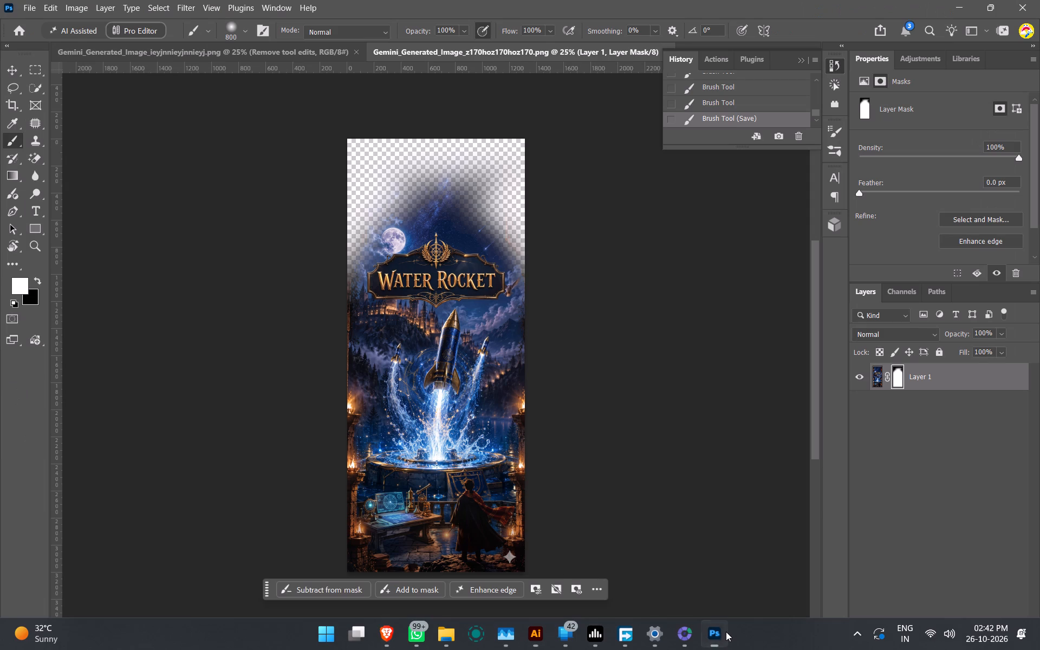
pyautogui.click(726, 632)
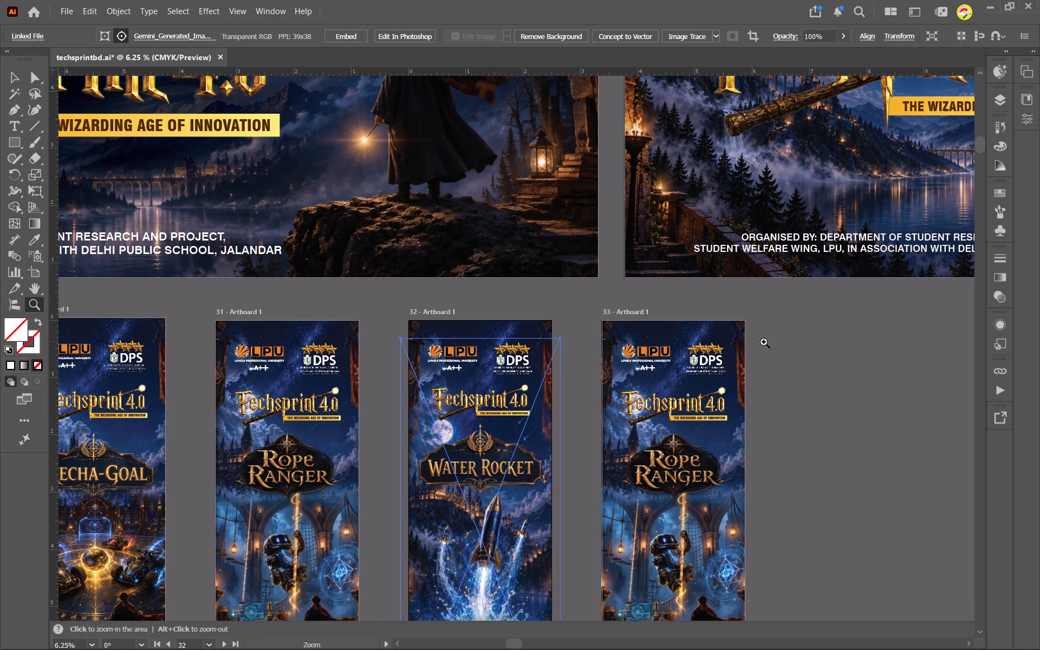
# Delete the rolled scroll graphic overlapping the corner of the Pixel Play poster among the activity images beside the artboards.
pyautogui.scroll(-4, 764, 342)
pyautogui.keyDown('ctrl'); pyautogui.keyDown('alt'); pyautogui.scroll(2, 785, 310); pyautogui.keyUp('alt'); pyautogui.keyUp('ctrl')
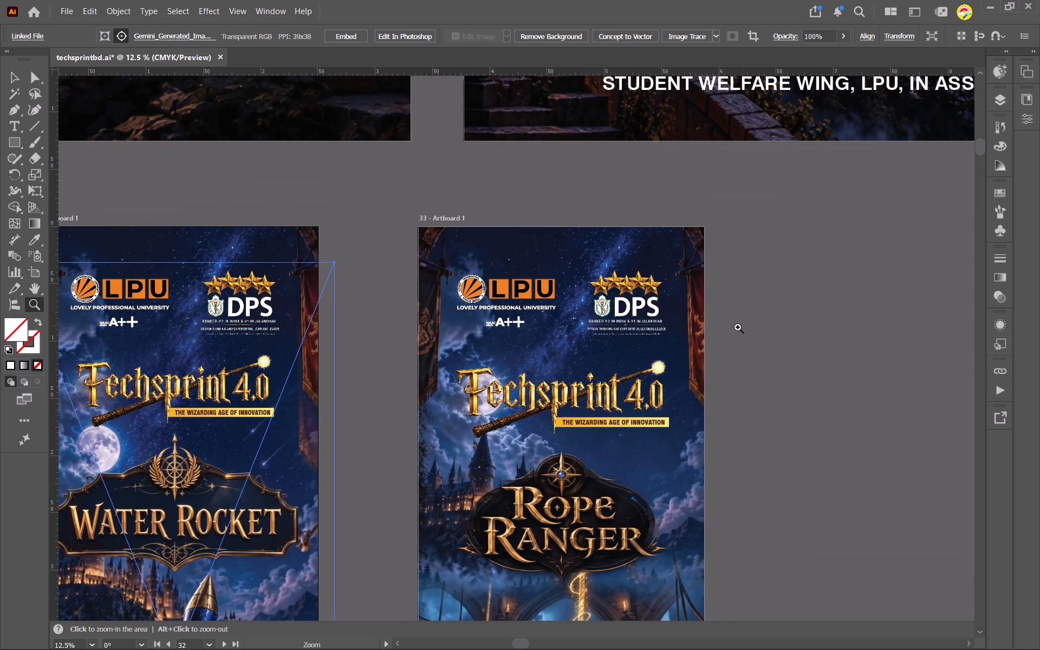
pyautogui.keyDown('ctrl'); pyautogui.keyDown('alt'); pyautogui.scroll(-2, 737, 353); pyautogui.keyUp('alt'); pyautogui.keyUp('ctrl')
pyautogui.hscroll(4, 273, 414)
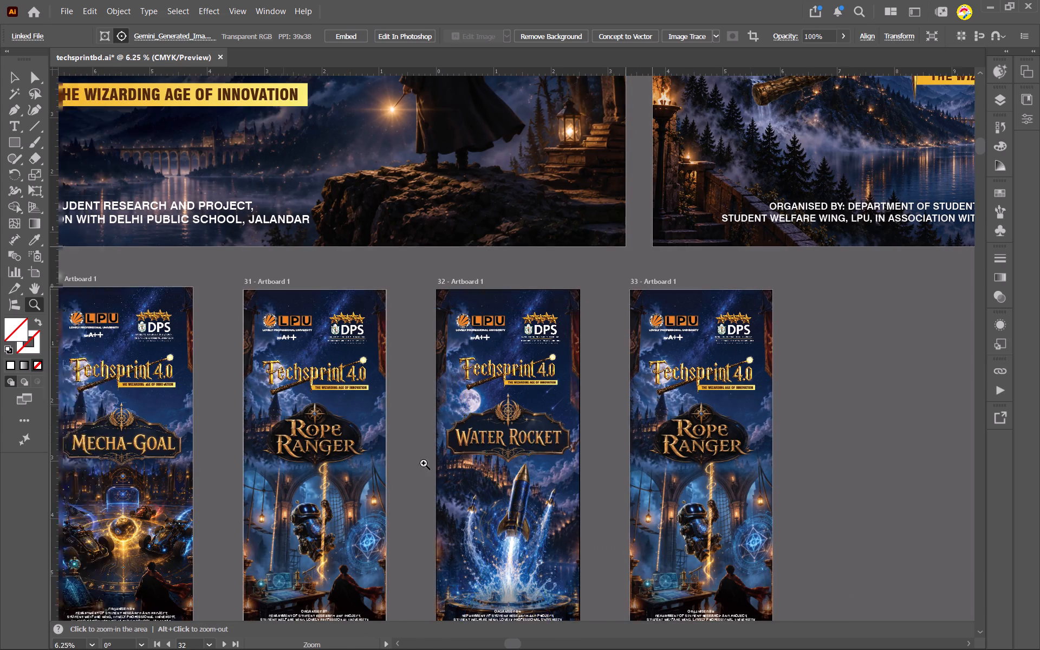
pyautogui.hscroll(20, 424, 463)
pyautogui.hscroll(20, 424, 463)
pyautogui.hscroll(20, 424, 463)
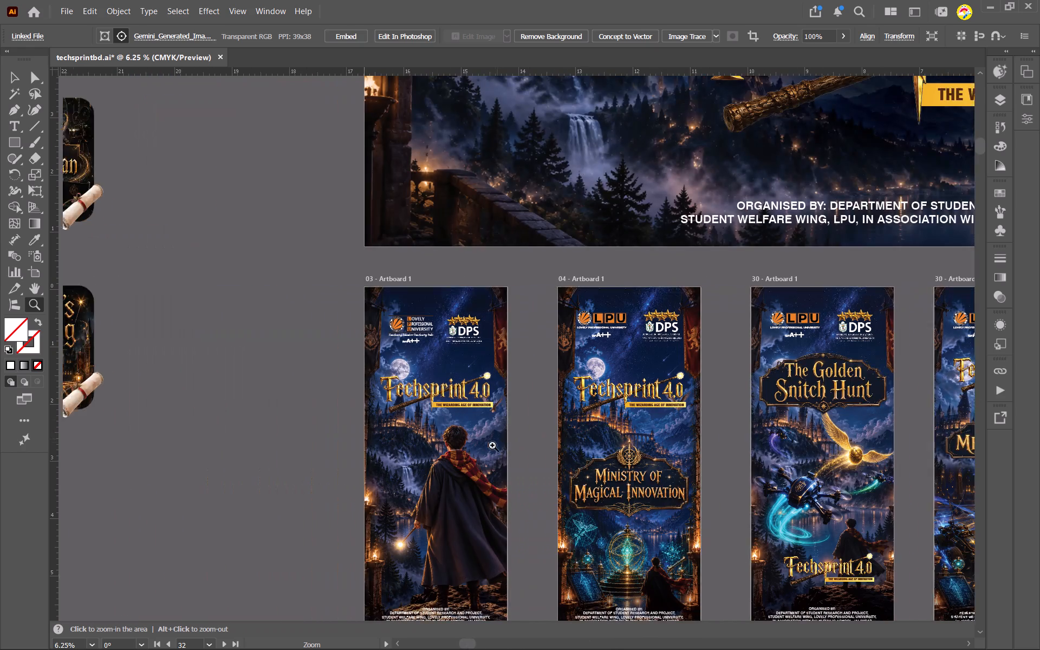
pyautogui.hscroll(19, 492, 445)
pyautogui.hscroll(20, 427, 459)
pyautogui.hscroll(7, 427, 459)
pyautogui.press('v')
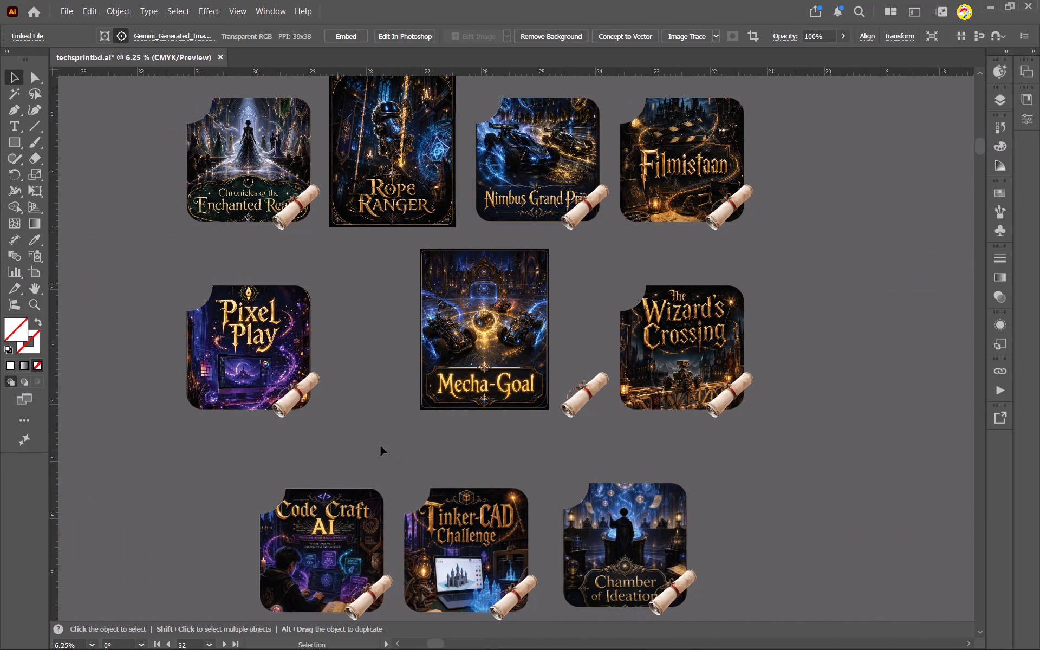
pyautogui.click(260, 372)
pyautogui.click(274, 399)
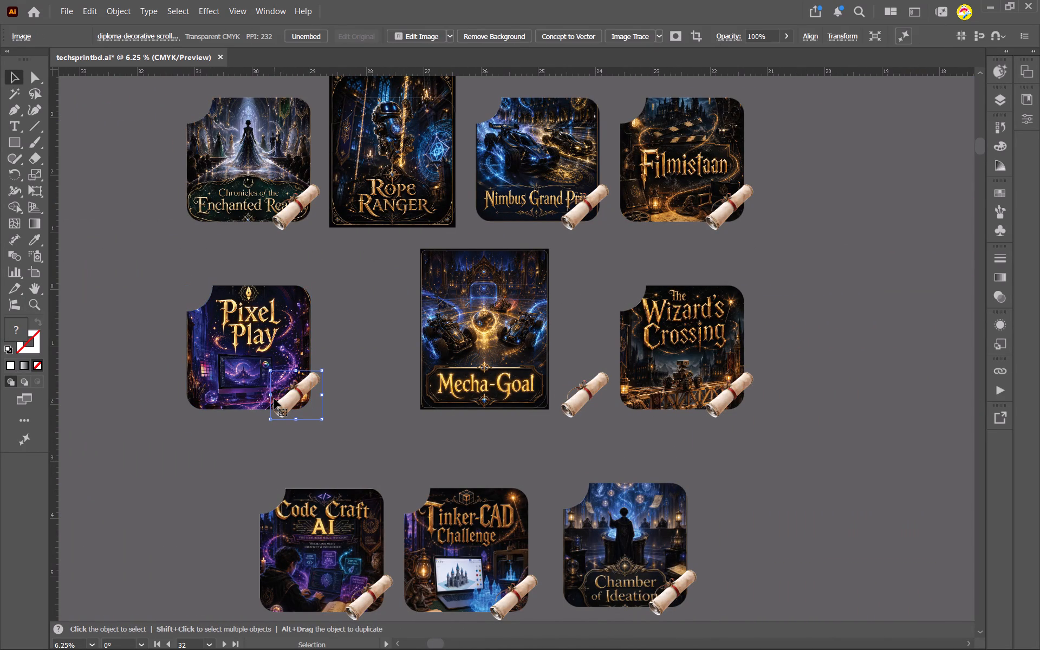
pyautogui.press('Delete')
# Release the Pixel Play poster's clipping mask and delete the leftover notched, rounded frame.
pyautogui.click(269, 385)
pyautogui.rightClick(272, 379)
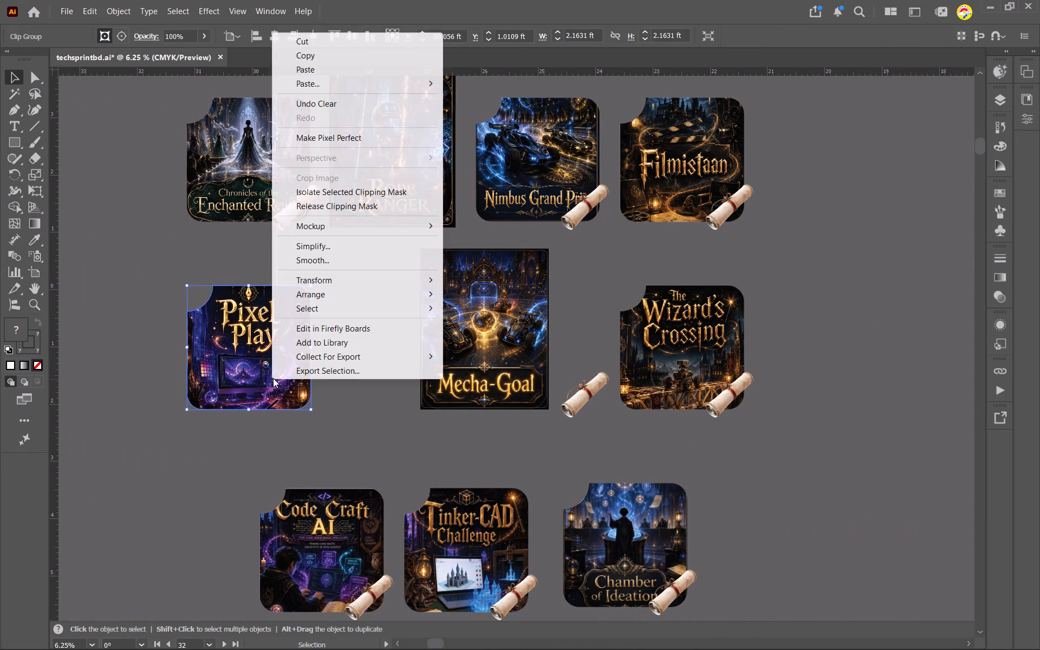
pyautogui.click(320, 207)
pyautogui.click(310, 297)
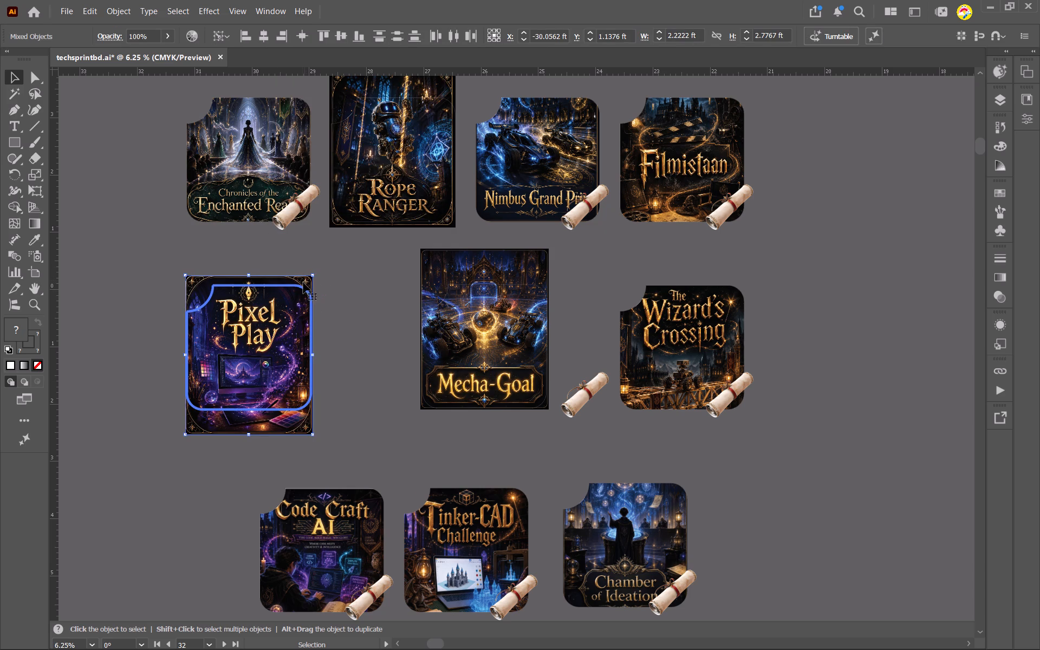
pyautogui.click(331, 278)
pyautogui.click(297, 287)
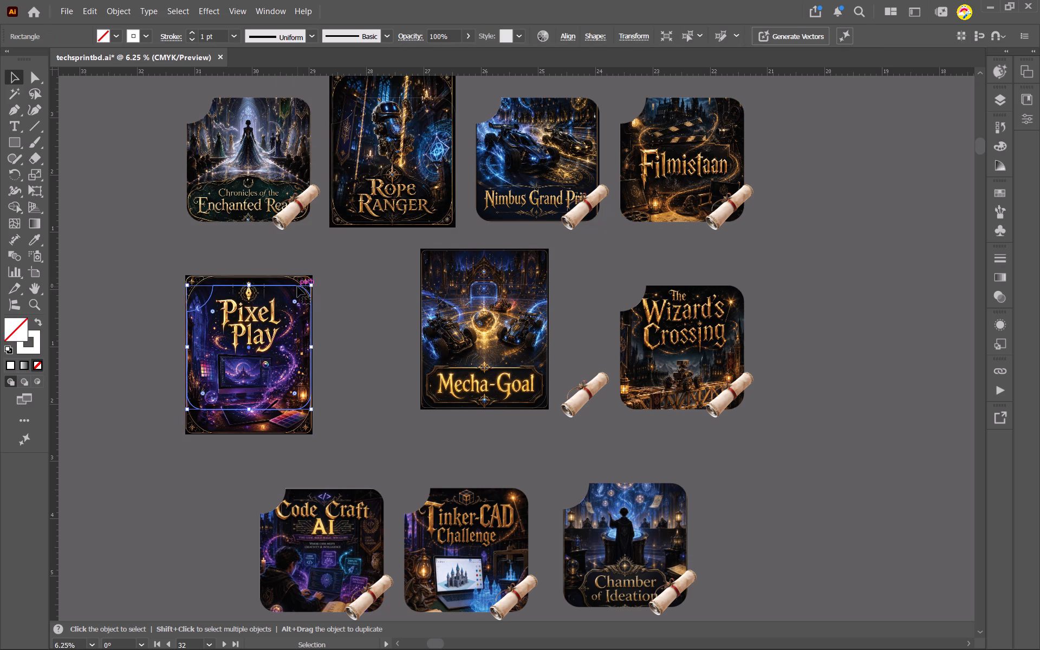
pyautogui.press('Delete')
# Add the full Pixel Play poster to the export assets and export it as a 2x PNG to the Downloads folder.
pyautogui.click(294, 285)
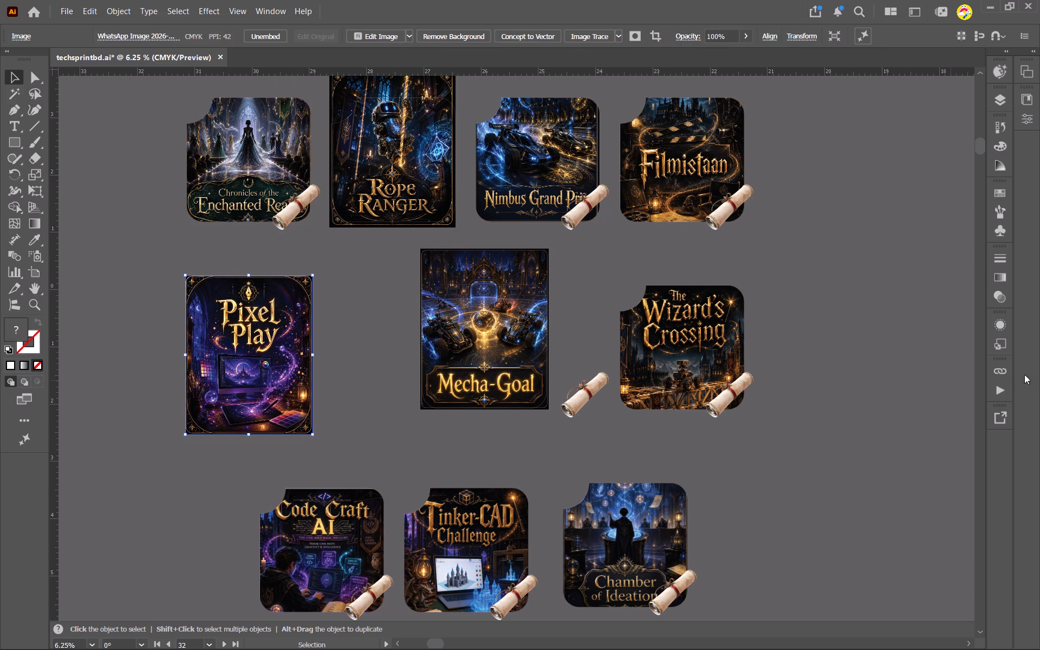
pyautogui.click(1007, 373)
pyautogui.click(992, 376)
pyautogui.click(1000, 419)
pyautogui.click(941, 485)
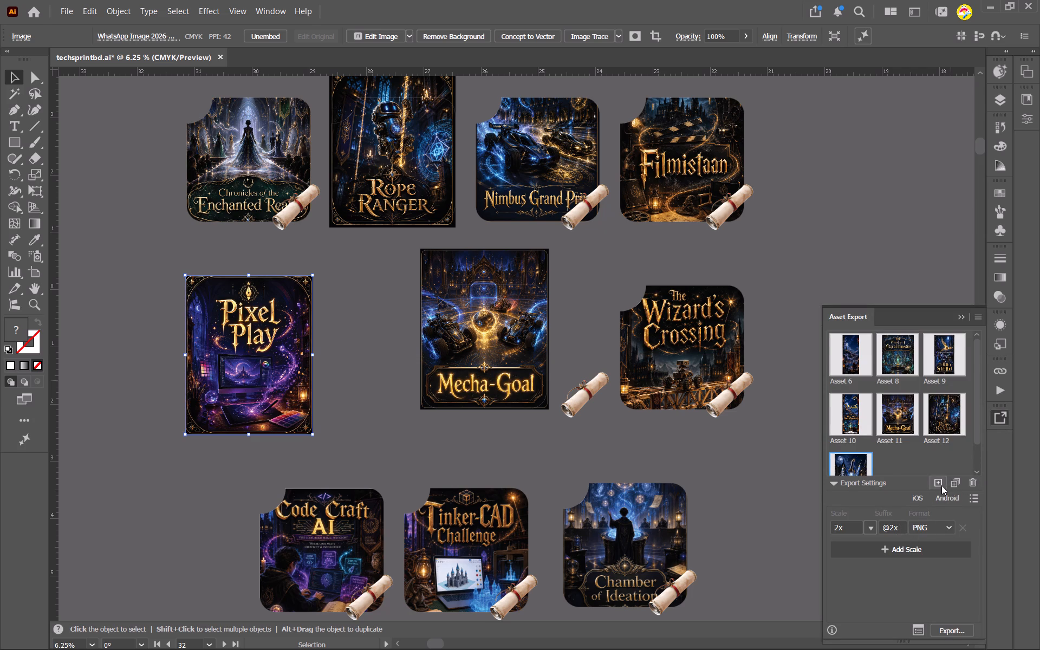
pyautogui.click(951, 635)
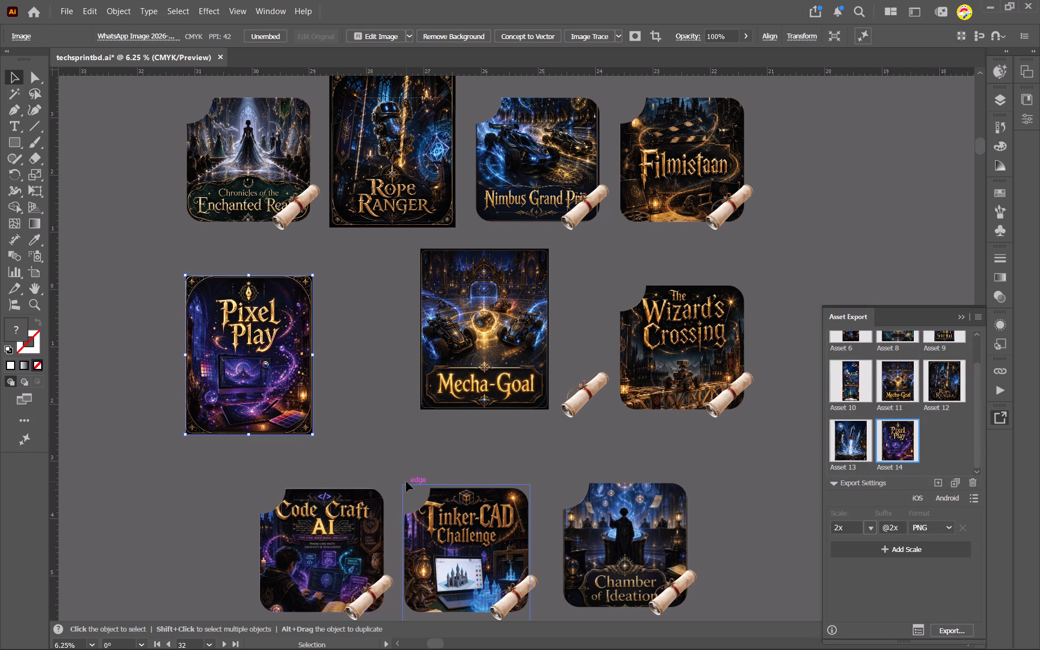
pyautogui.click(959, 629)
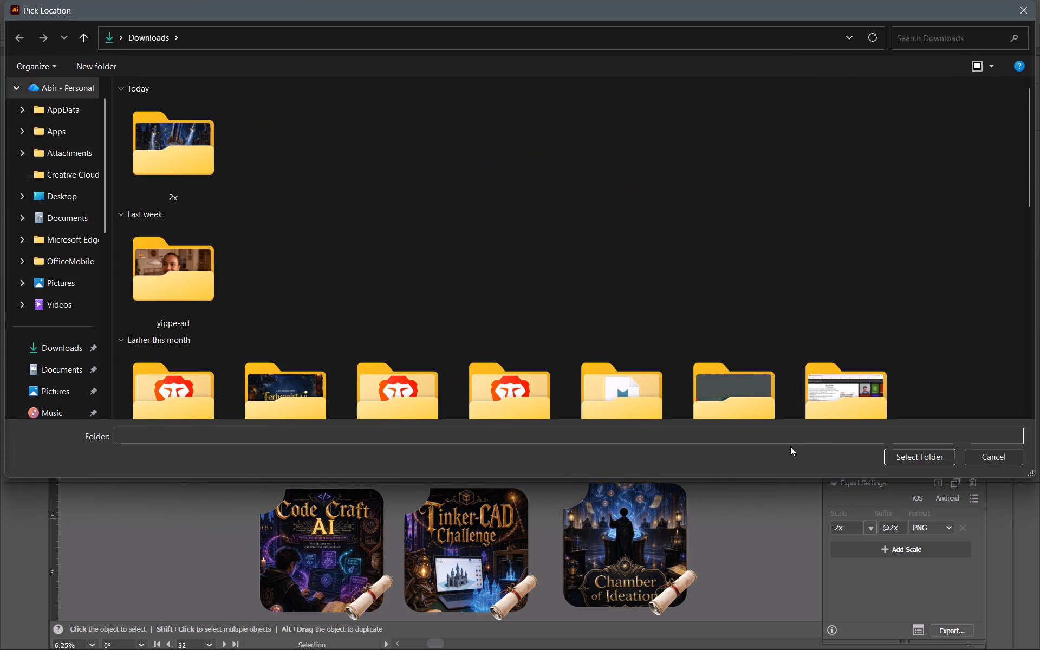
pyautogui.click(920, 467)
pyautogui.click(920, 463)
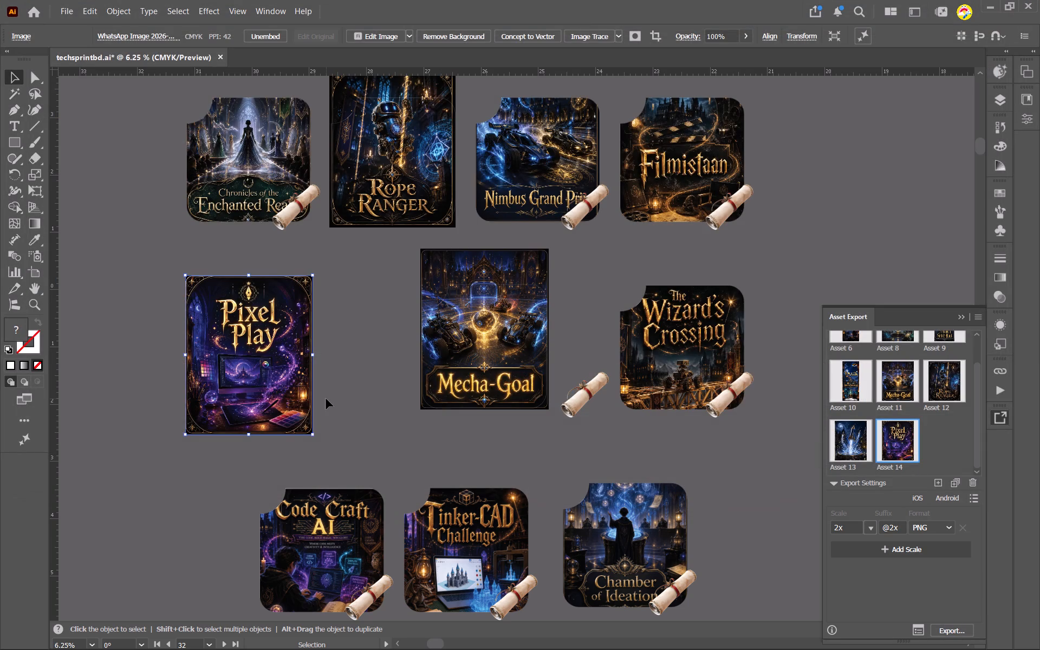
# Delete the Ministry of Magical Innovation poster and the water rocket image from the top row of activity images.
pyautogui.scroll(20, 326, 399)
pyautogui.scroll(1, 326, 399)
pyautogui.click(199, 244)
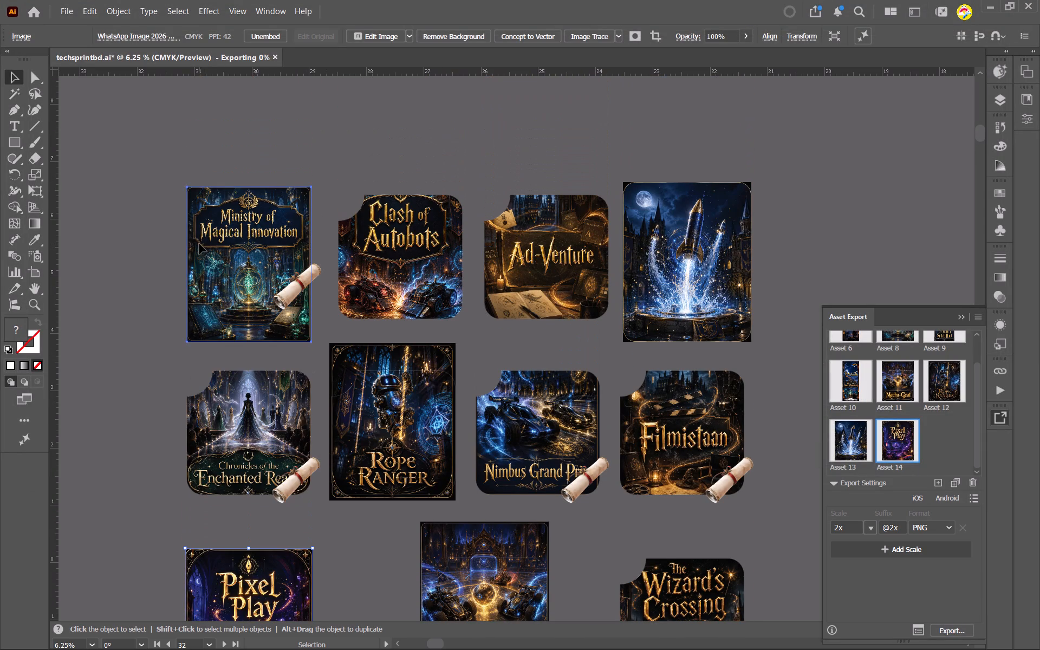
pyautogui.press('Delete')
pyautogui.click(664, 256)
pyautogui.press('Delete')
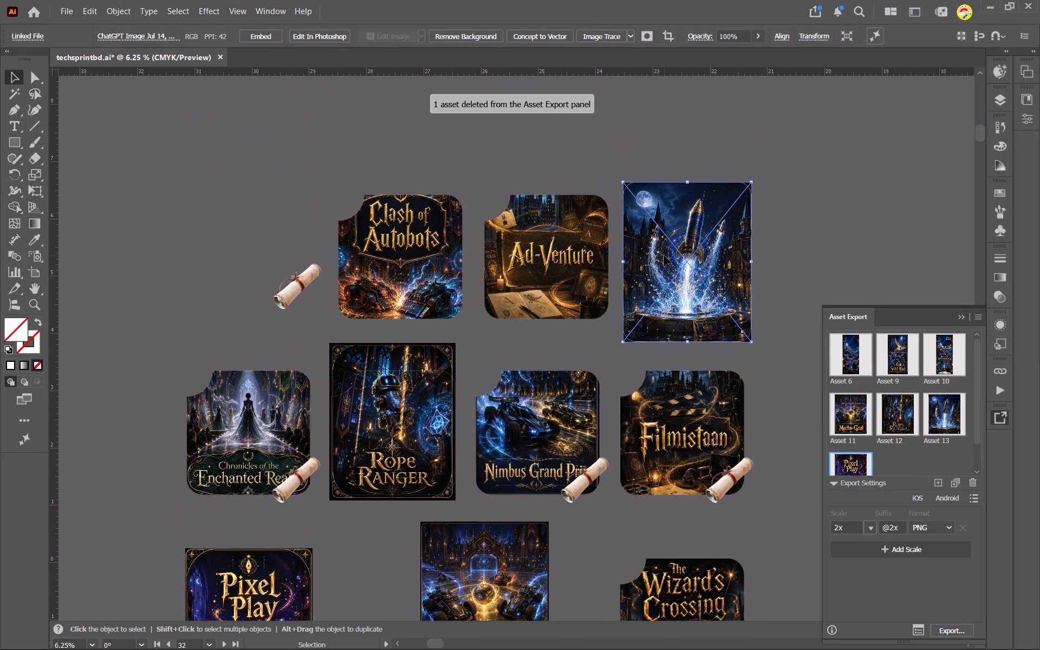
# Delete the Mecha-Goal poster and the empty clipping frame left beneath it.
pyautogui.scroll(-9, 649, 400)
pyautogui.click(511, 460)
pyautogui.press('Delete')
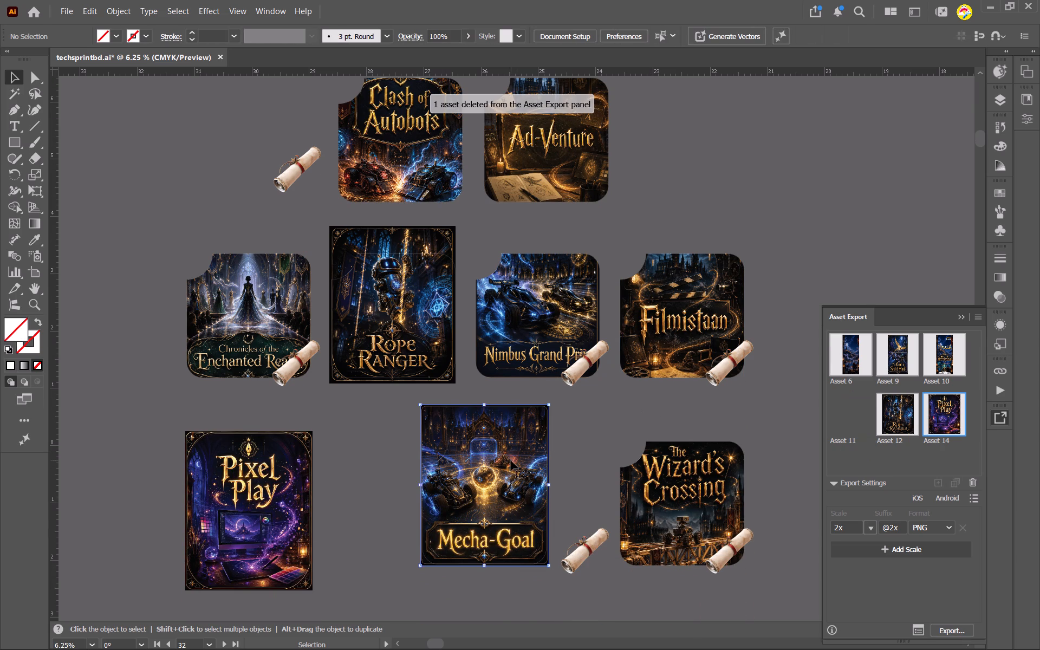
pyautogui.scroll(-16, 511, 460)
pyautogui.moveTo(474, 404); pyautogui.dragTo(496, 291)
pyautogui.press('Delete')
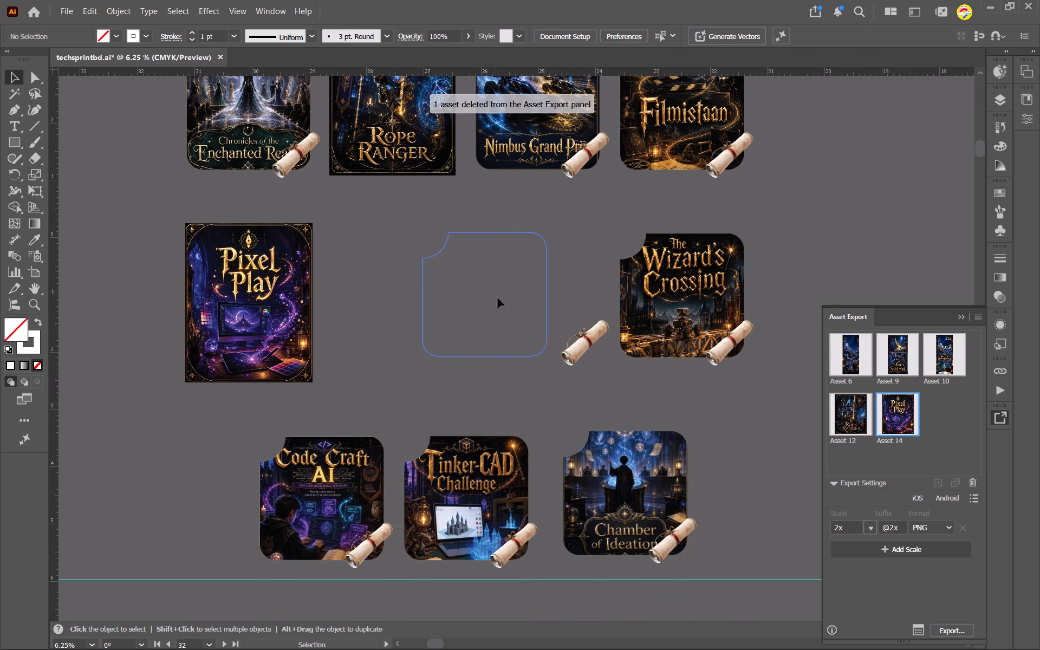
# Delete The Golden Snitch Hunt artwork below the activity images.
pyautogui.scroll(-20, 610, 481)
pyautogui.scroll(-1, 610, 481)
pyautogui.moveTo(608, 478); pyautogui.dragTo(191, 511)
pyautogui.press('Delete')
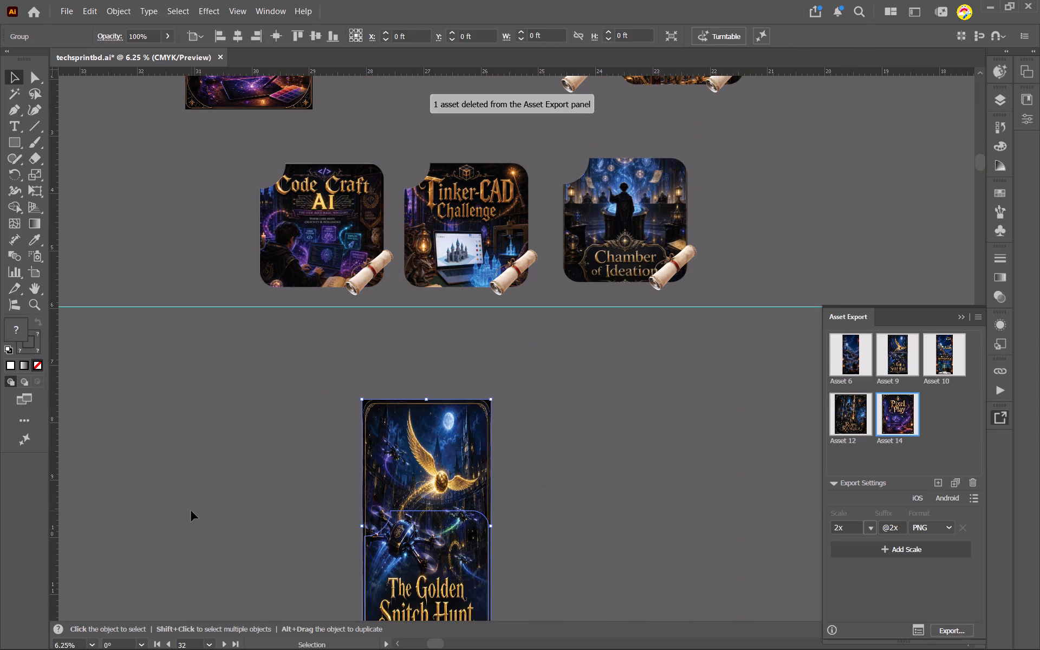
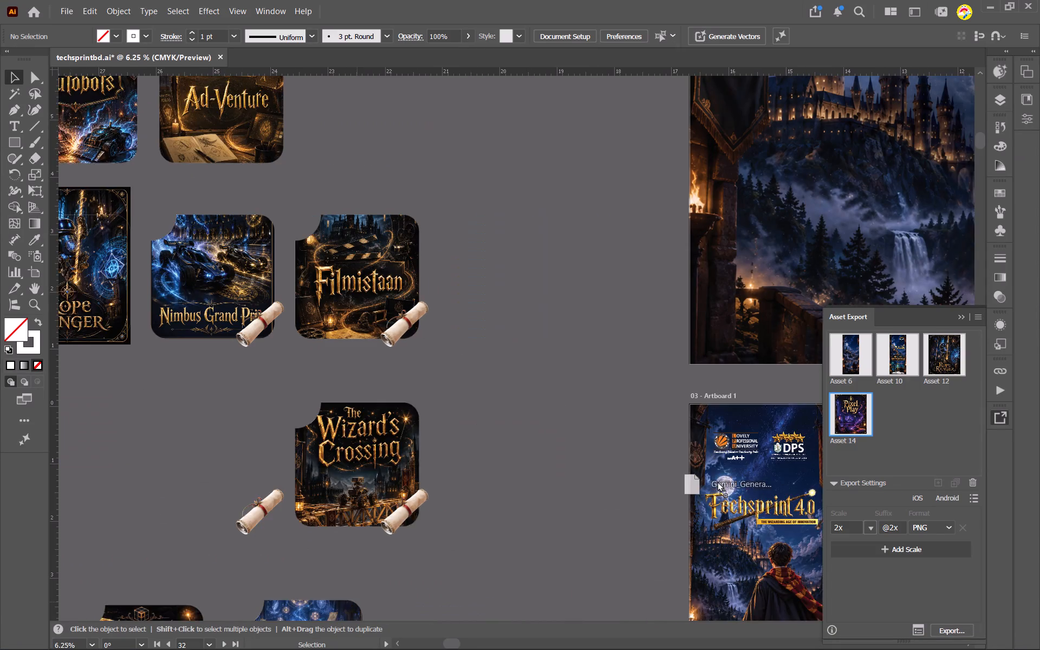
pyautogui.moveTo(717, 482); pyautogui.dragTo(705, 482)
pyautogui.hscroll(-14, 717, 482)
pyautogui.hscroll(1, 713, 483)
pyautogui.hscroll(-20, 712, 483)
pyautogui.hscroll(-20, 712, 483)
pyautogui.hscroll(-11, 712, 483)
pyautogui.hscroll(1, 705, 482)
pyautogui.hscroll(-13, 705, 482)
pyautogui.hscroll(1, 705, 482)
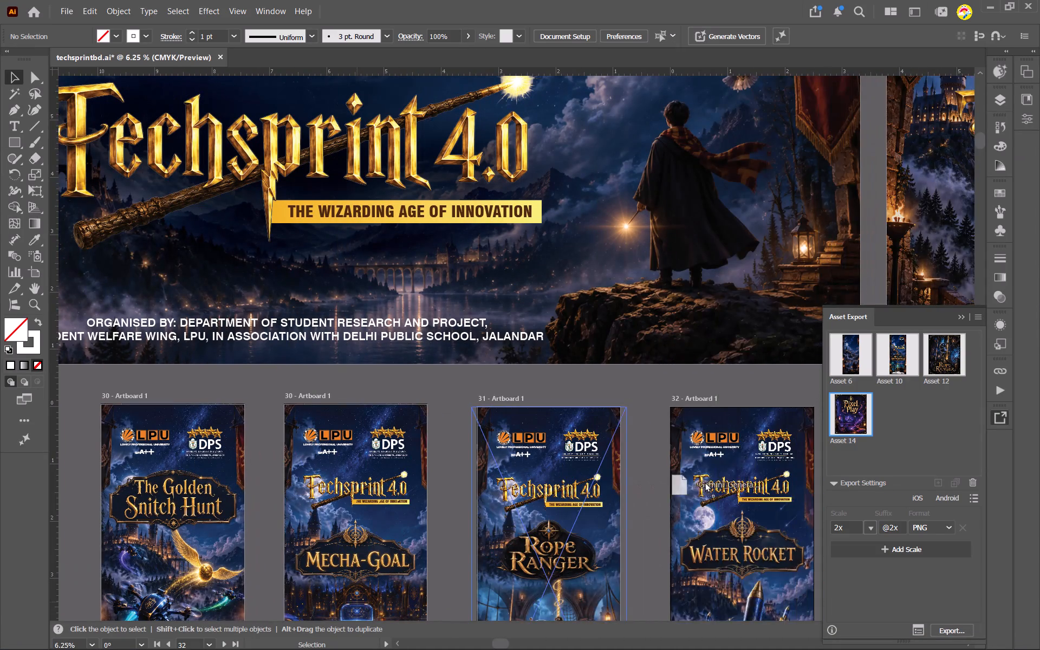
pyautogui.moveTo(705, 482); pyautogui.dragTo(612, 512)
pyautogui.hscroll(-20, 705, 482)
pyautogui.hscroll(-6, 705, 482)
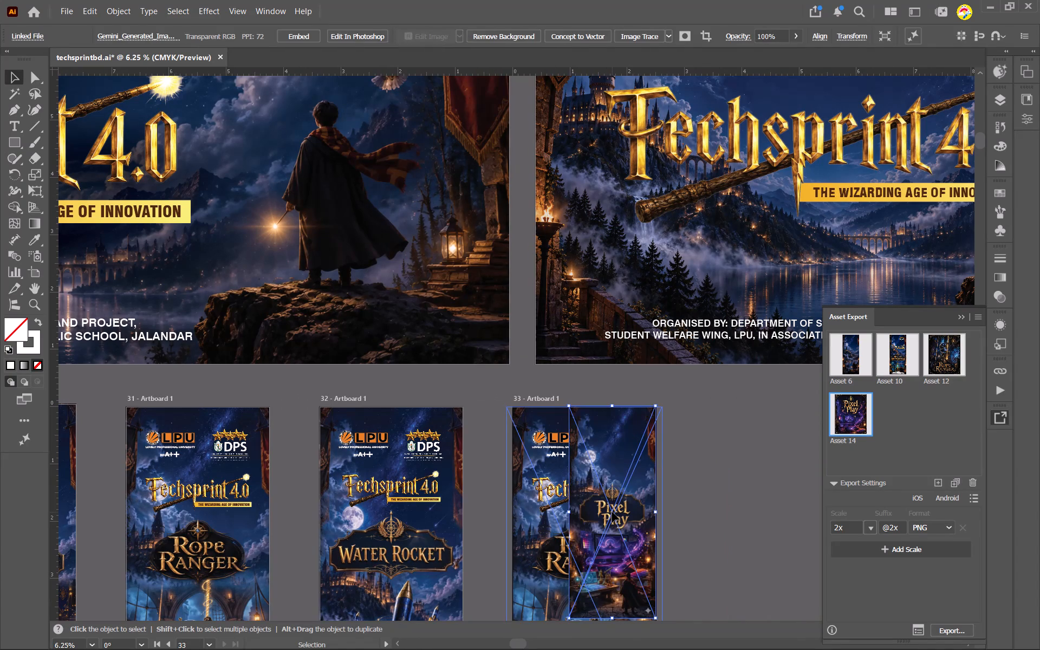
# Scale up the placed Pixel Play image proportionally and centre it over artboard 33 so it covers the whole standee.
pyautogui.scroll(-10, 615, 509)
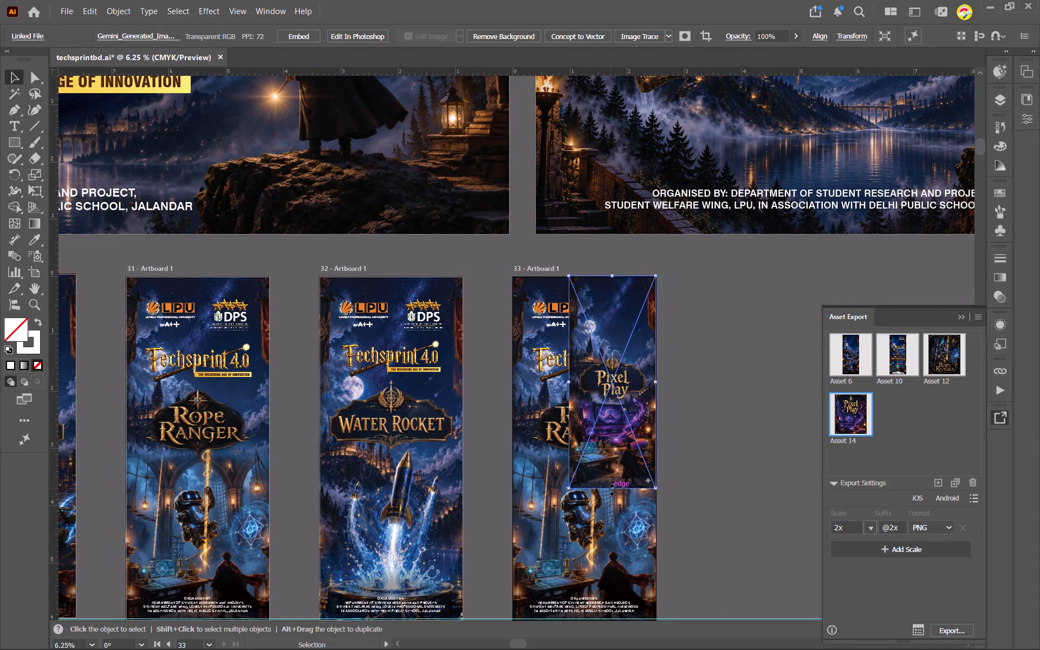
pyautogui.scroll(-4, 610, 489)
pyautogui.keyDown('shift'); pyautogui.moveTo(613, 438); pyautogui.dragTo(613, 542); pyautogui.keyUp('shift')
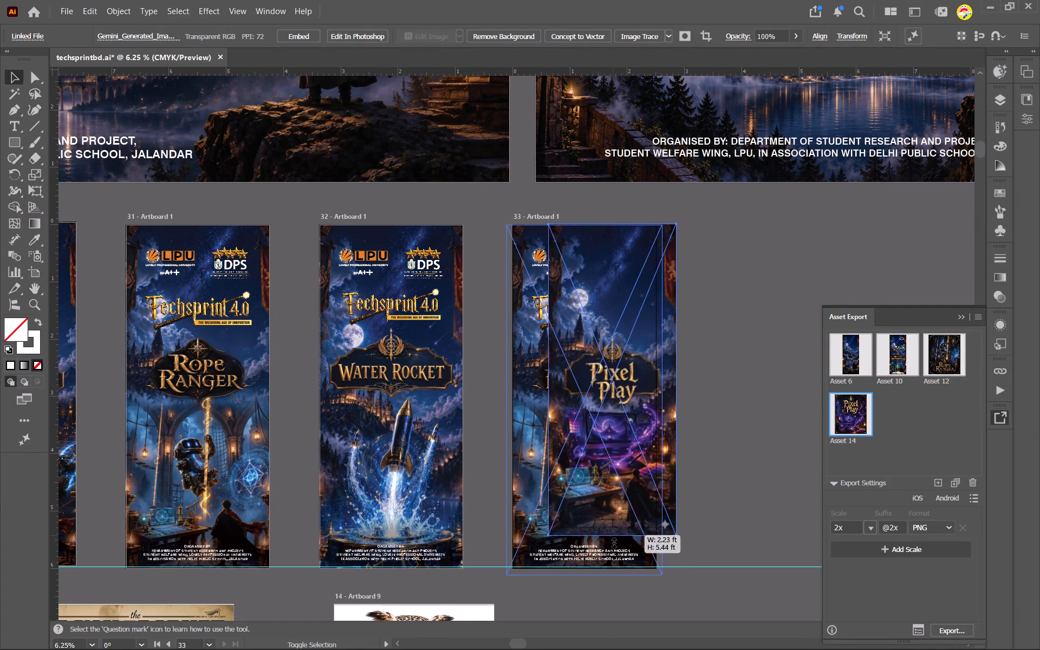
pyautogui.keyDown('shift'); pyautogui.moveTo(613, 542); pyautogui.dragTo(613, 575); pyautogui.keyUp('shift')
pyautogui.moveTo(628, 524); pyautogui.dragTo(598, 521)
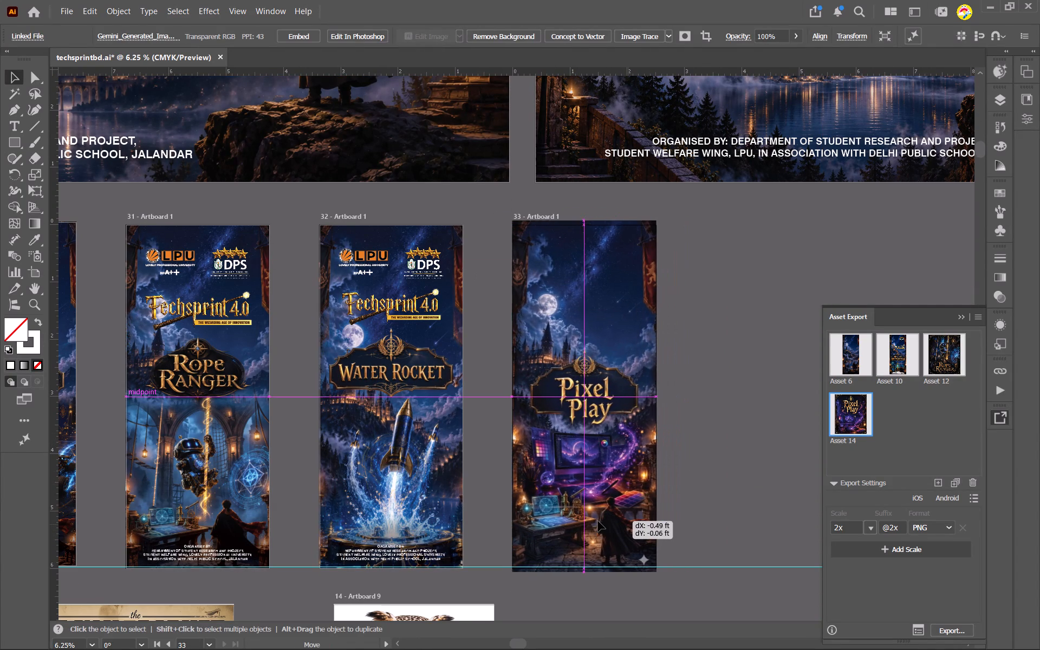
pyautogui.moveTo(598, 521); pyautogui.dragTo(602, 521)
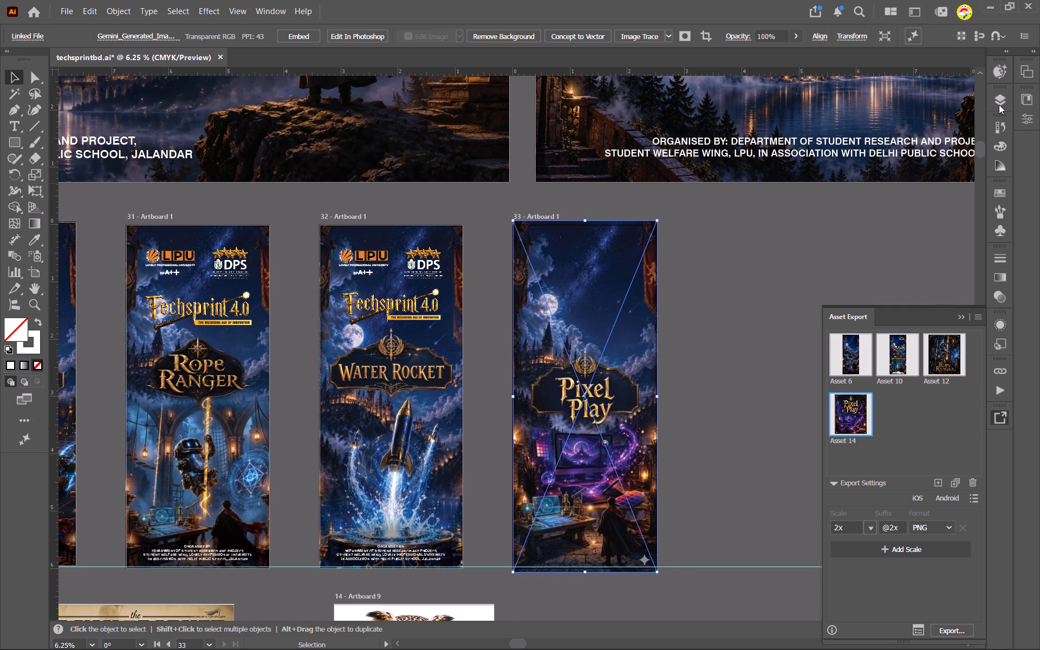
# Move the Pixel Play linked file into artboard 33's clip group, directly below the nested group and above the old linked image.
pyautogui.click(999, 105)
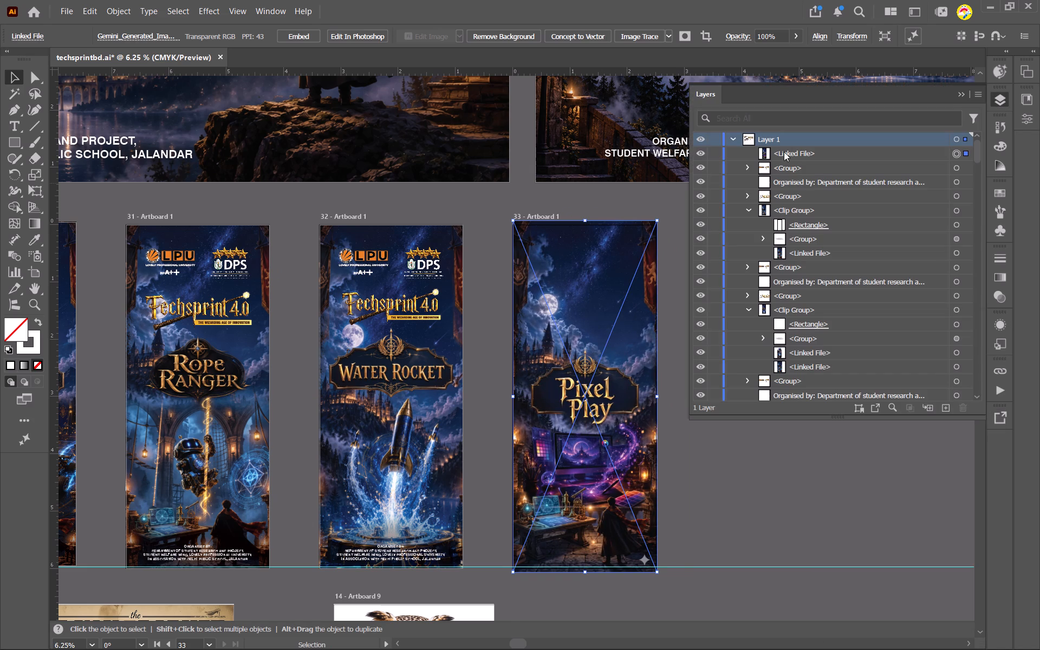
pyautogui.moveTo(781, 152); pyautogui.dragTo(801, 243)
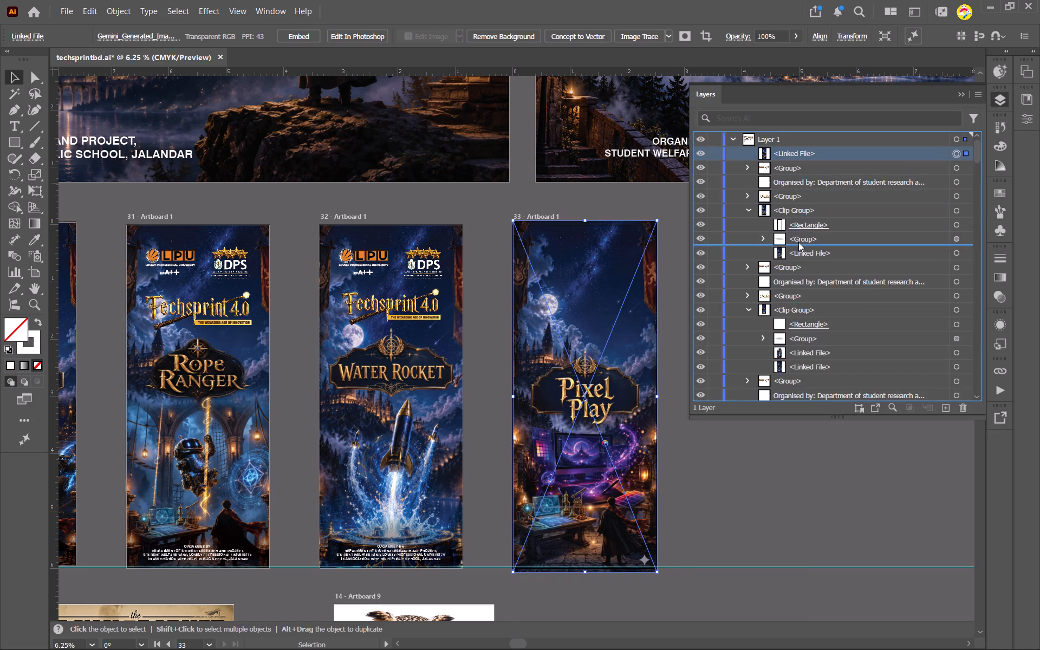
# Delete the old Rope Ranger linked image from the bottom of artboard 33's clip group.
pyautogui.click(963, 253)
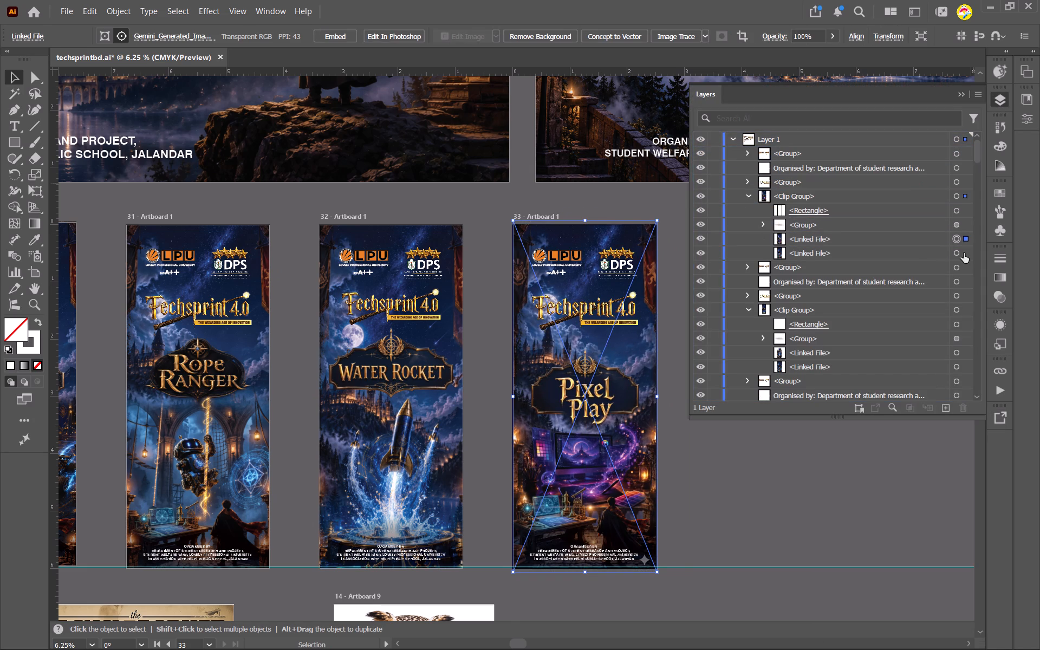
pyautogui.click(959, 253)
pyautogui.click(931, 251)
pyautogui.click(965, 413)
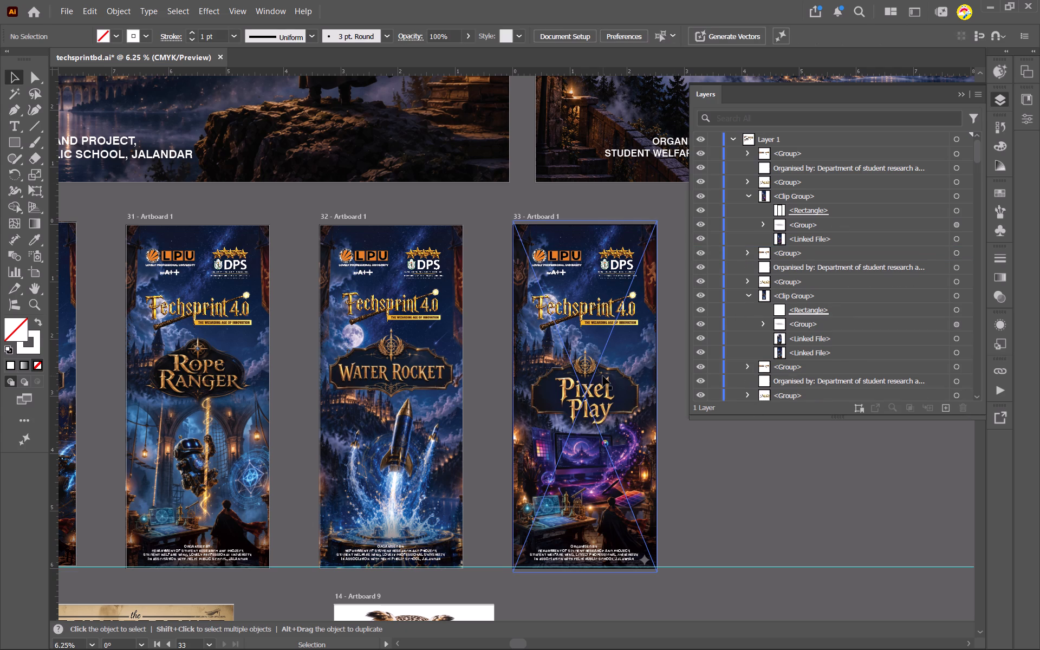
# Enlarge the Pixel Play image inside the clip group slightly beyond artboard 33's edges and centre it horizontally below the Techsprint logo.
pyautogui.click(957, 237)
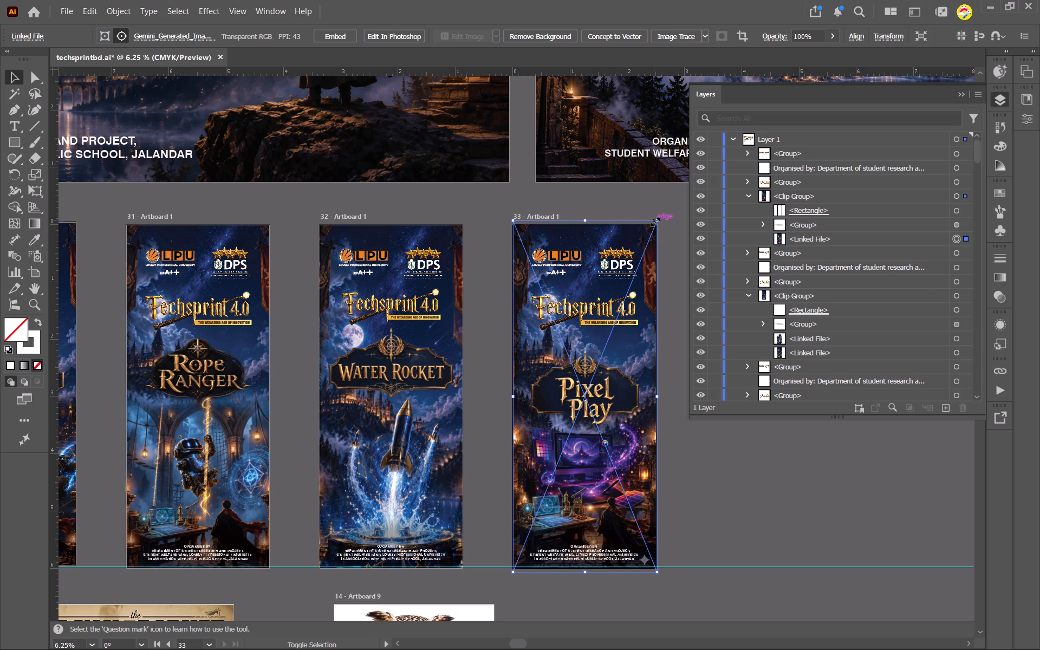
pyautogui.keyDown('shift'); pyautogui.moveTo(654, 220); pyautogui.dragTo(671, 198); pyautogui.keyUp('shift')
pyautogui.moveTo(644, 353); pyautogui.dragTo(642, 356)
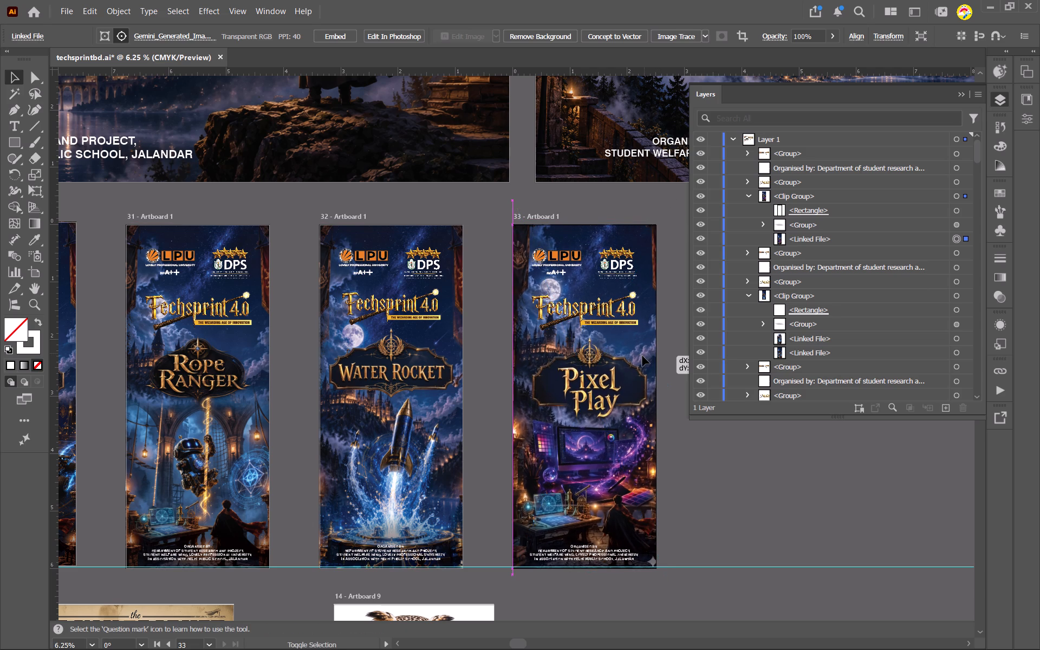
pyautogui.moveTo(642, 356); pyautogui.dragTo(641, 357)
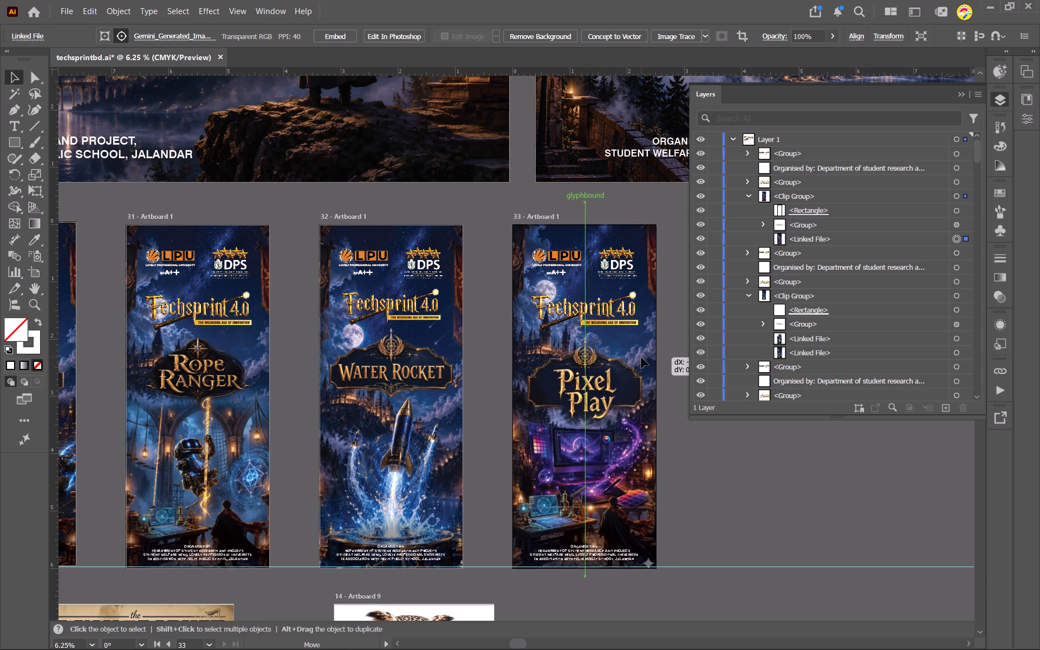
pyautogui.moveTo(641, 357); pyautogui.dragTo(643, 388)
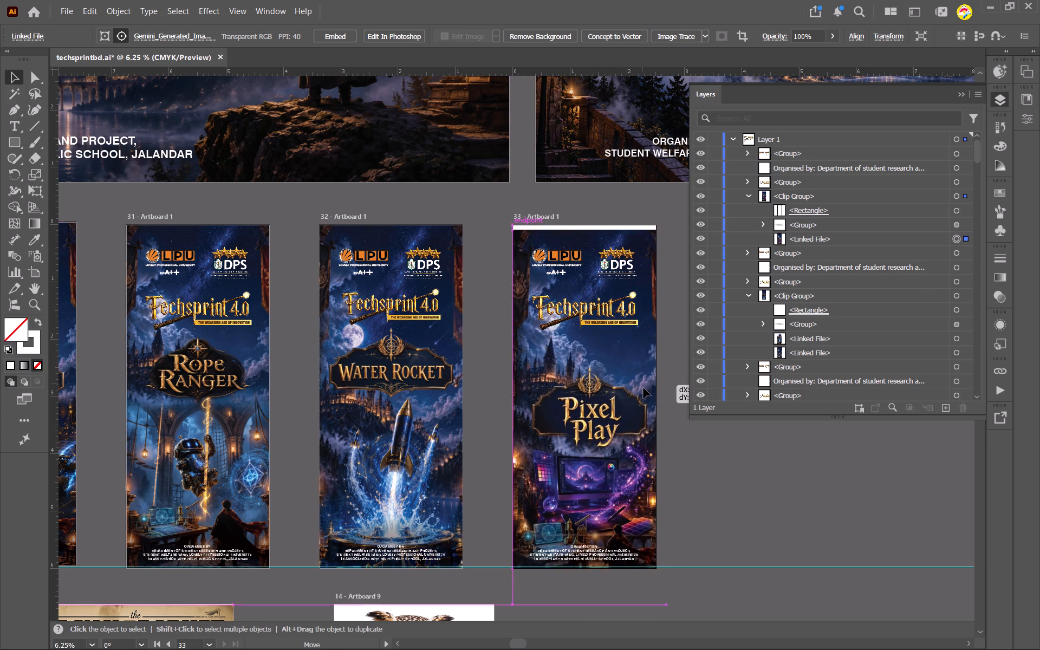
pyautogui.moveTo(643, 388); pyautogui.dragTo(639, 373)
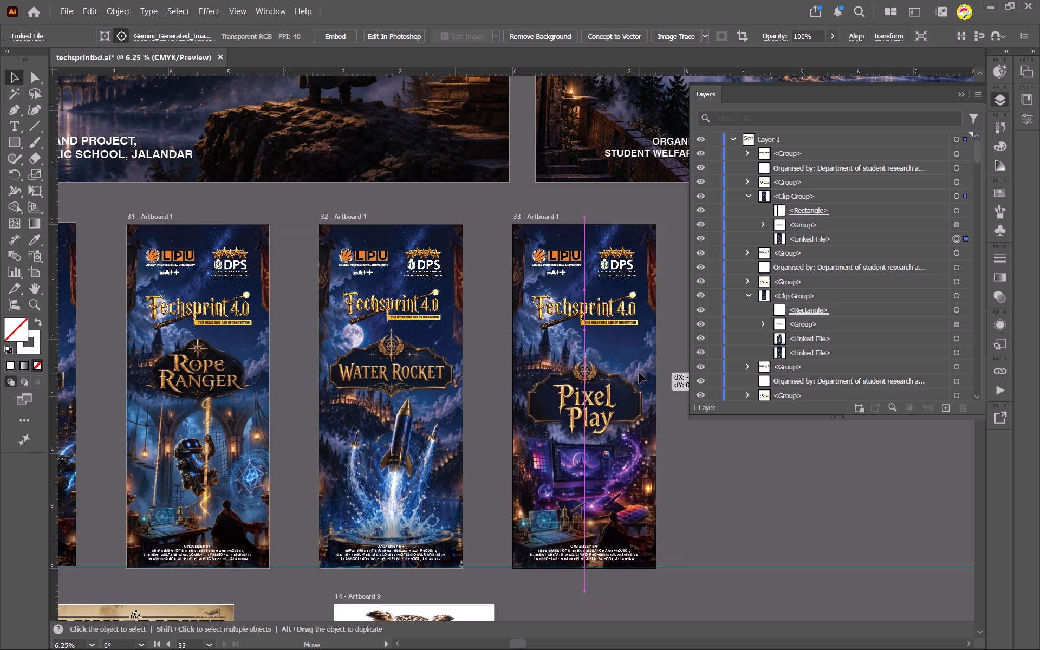
pyautogui.moveTo(639, 373); pyautogui.dragTo(640, 367)
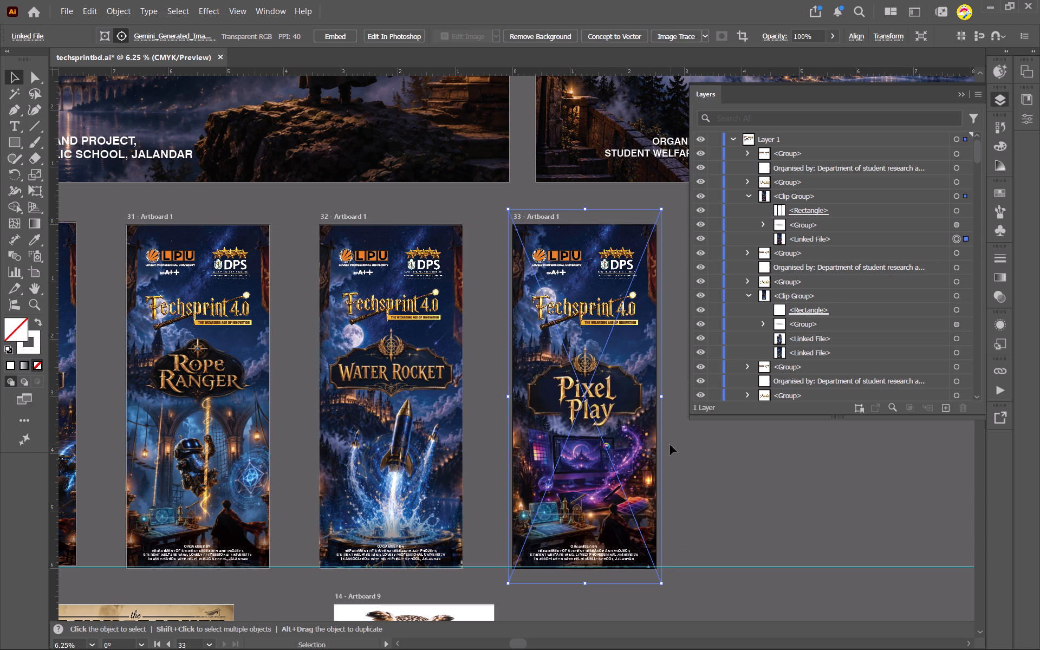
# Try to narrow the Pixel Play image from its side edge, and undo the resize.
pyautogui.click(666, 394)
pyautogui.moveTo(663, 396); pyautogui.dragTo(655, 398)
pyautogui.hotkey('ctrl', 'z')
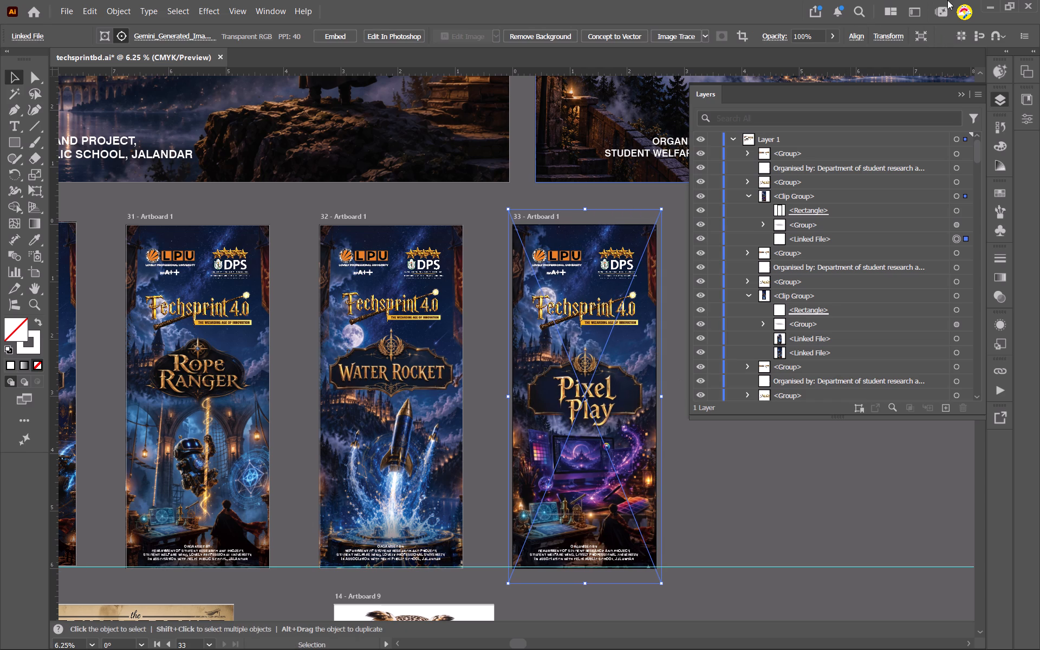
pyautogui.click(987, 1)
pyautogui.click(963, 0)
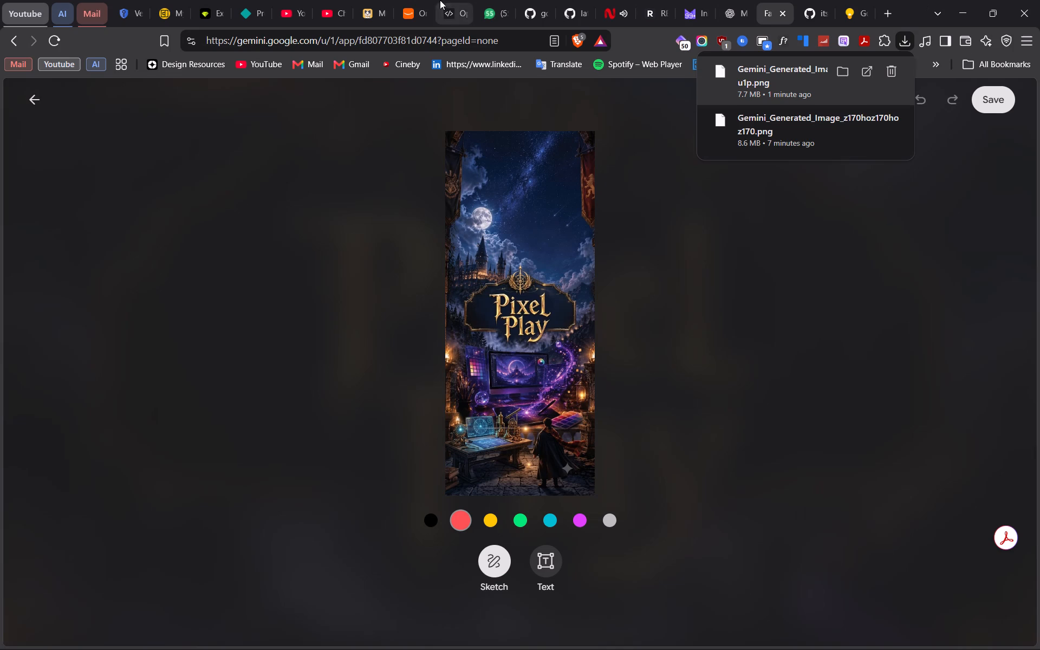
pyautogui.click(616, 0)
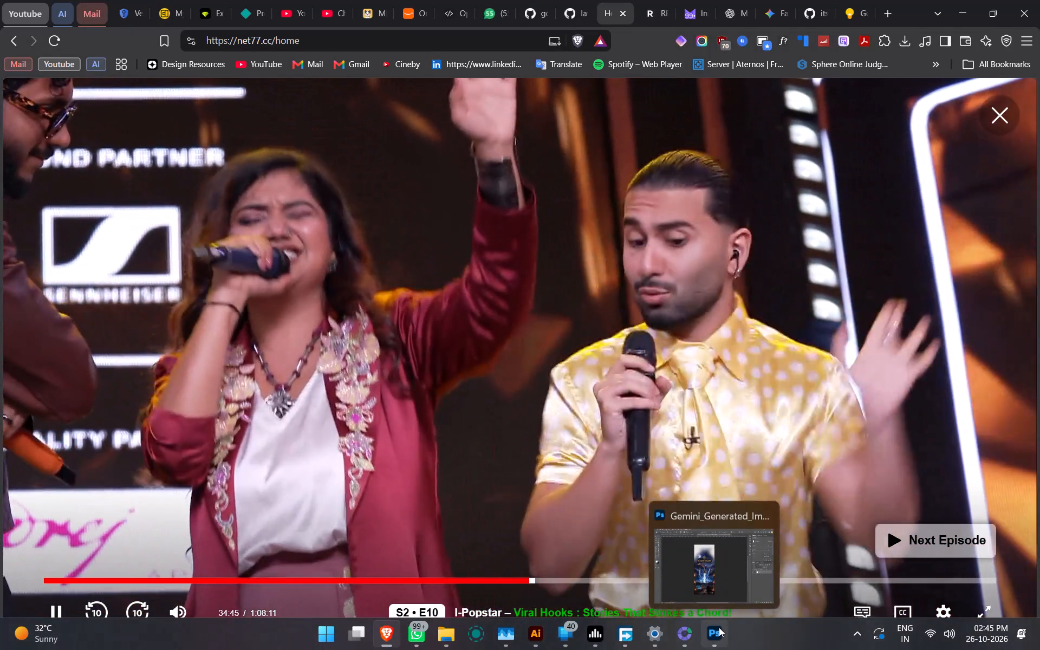
# Switch to Photoshop and close the open Water Rocket and Rope Ranger image documents.
pyautogui.click(719, 627)
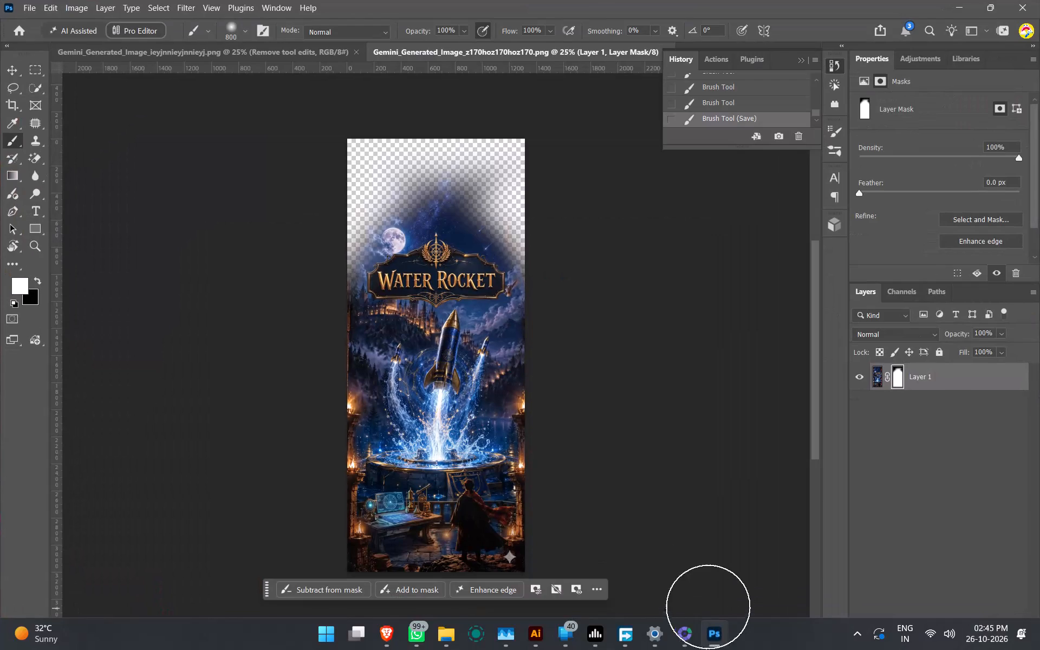
pyautogui.click(798, 59)
pyautogui.click(666, 51)
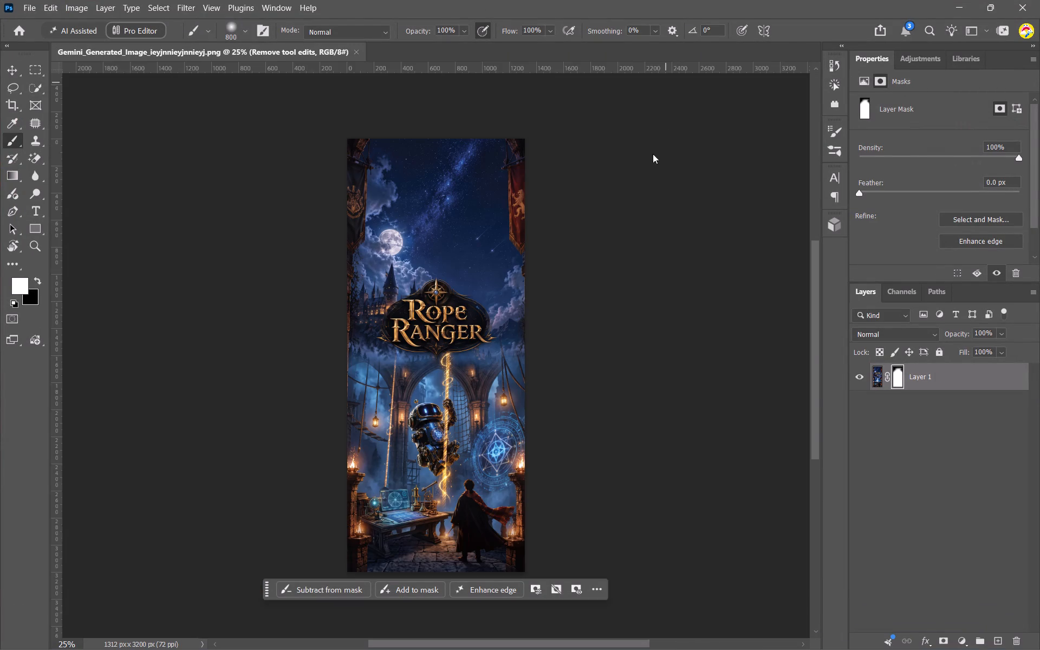
pyautogui.click(357, 51)
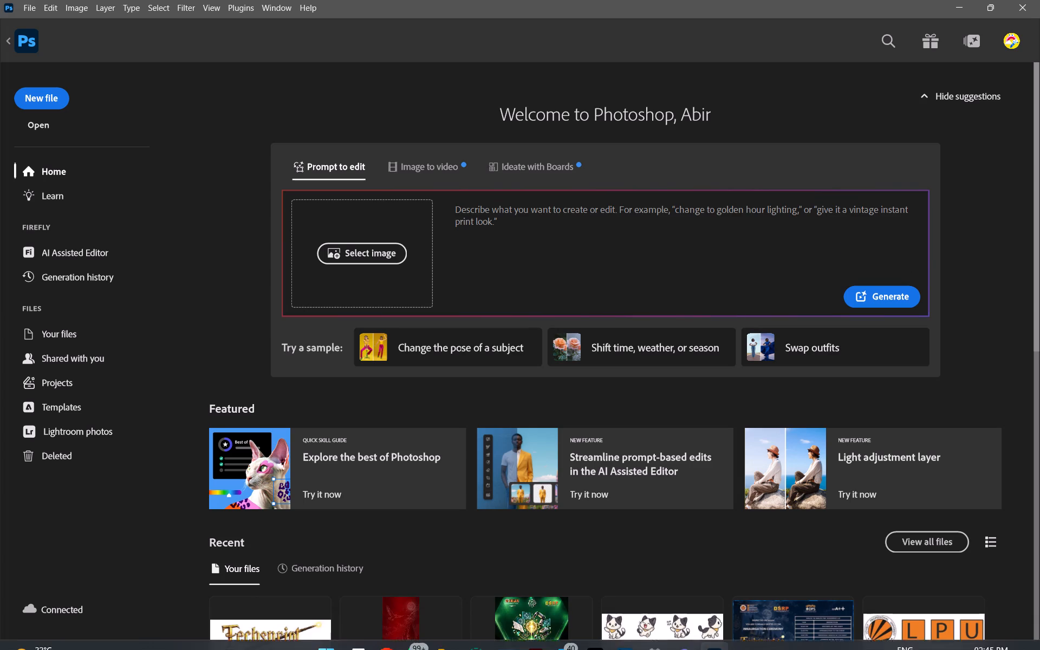
# Switch back to Illustrator and check the Pixel Play standee on artboard 33 beside the Rope Ranger and Water Rocket standees.
pyautogui.click(532, 636)
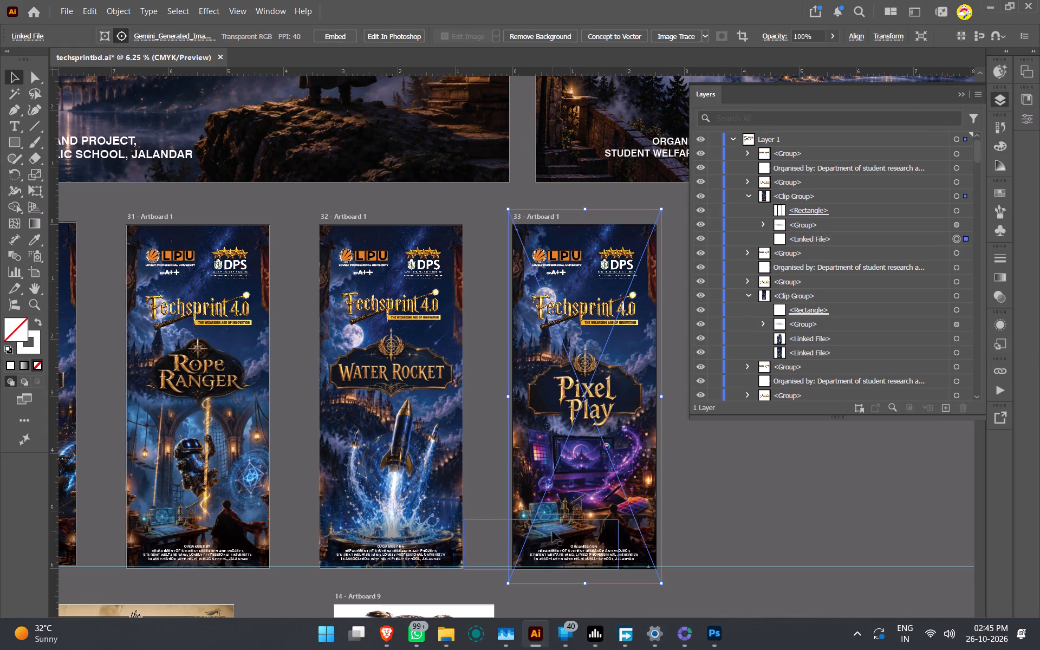
pyautogui.keyDown('ctrl'); pyautogui.keyDown('alt'); pyautogui.scroll(2, 588, 457); pyautogui.keyUp('alt'); pyautogui.keyUp('ctrl')
pyautogui.keyDown('ctrl'); pyautogui.keyDown('alt'); pyautogui.scroll(-3, 588, 457); pyautogui.keyUp('alt'); pyautogui.keyUp('ctrl')
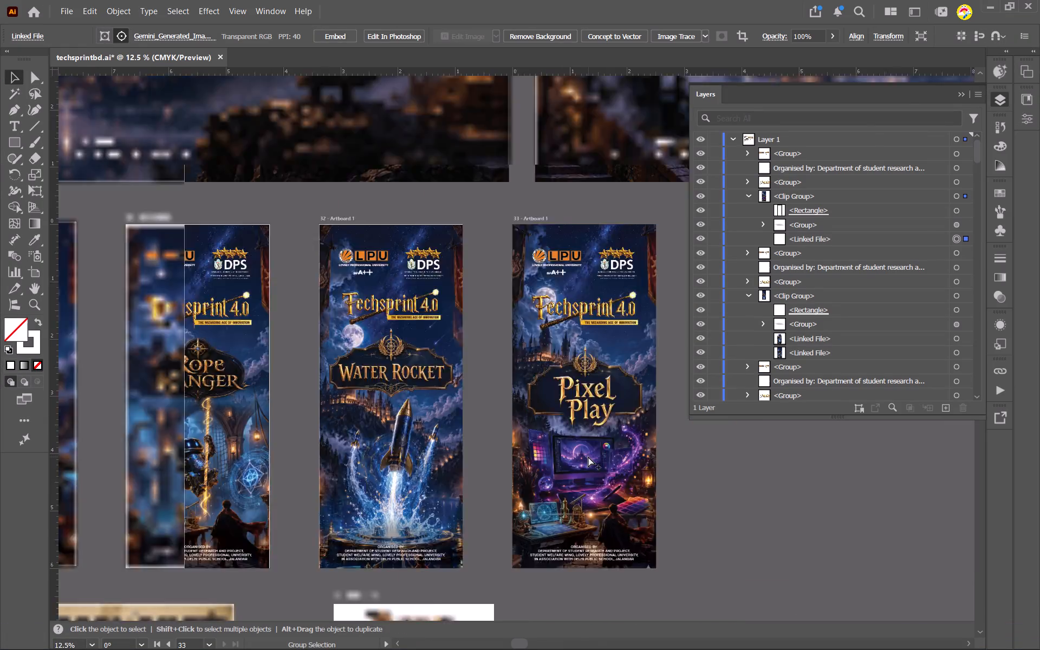
pyautogui.keyDown('ctrl'); pyautogui.keyDown('alt'); pyautogui.scroll(1, 639, 460); pyautogui.keyUp('alt'); pyautogui.keyUp('ctrl')
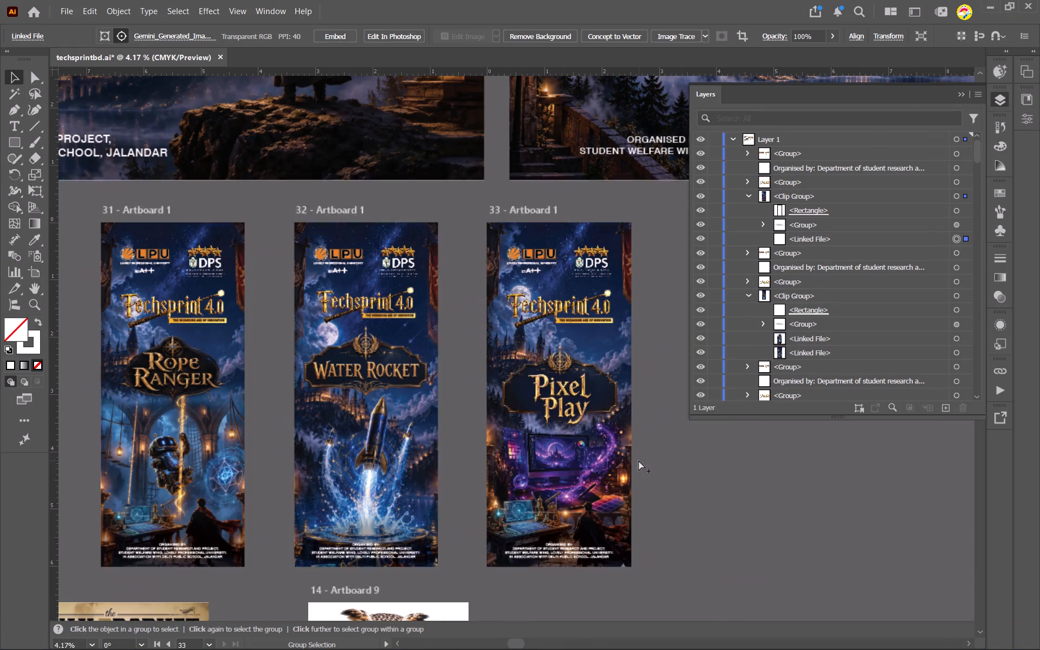
# Open the linked Pixel Play image in Photoshop and remove the sparkle watermark from the artwork's bottom-right corner.
pyautogui.click(404, 34)
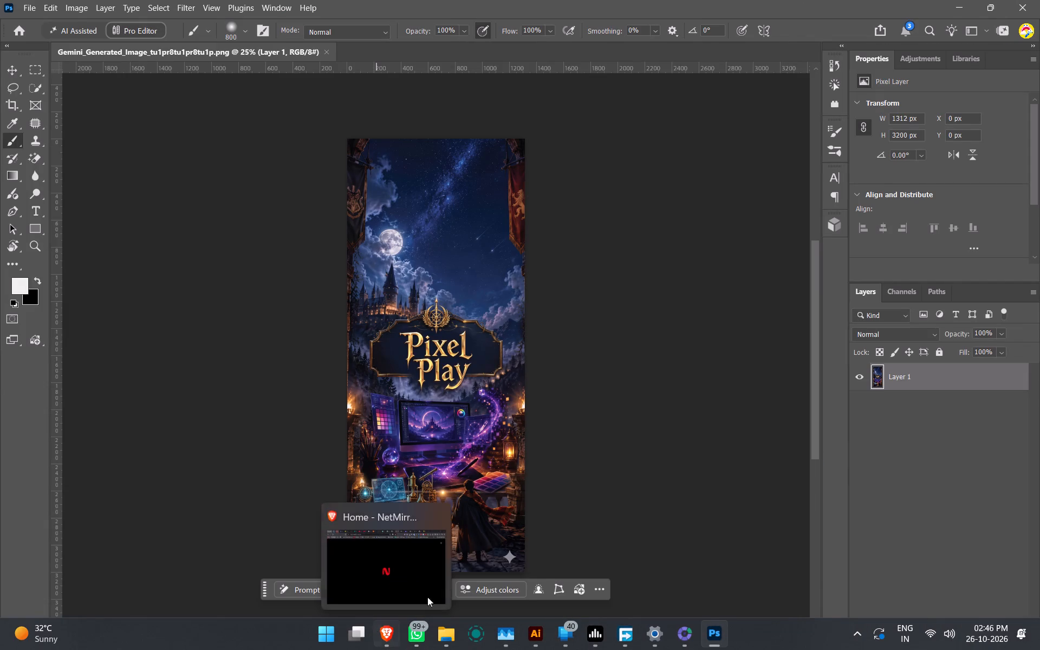
pyautogui.click(16, 68)
pyautogui.click(53, 71)
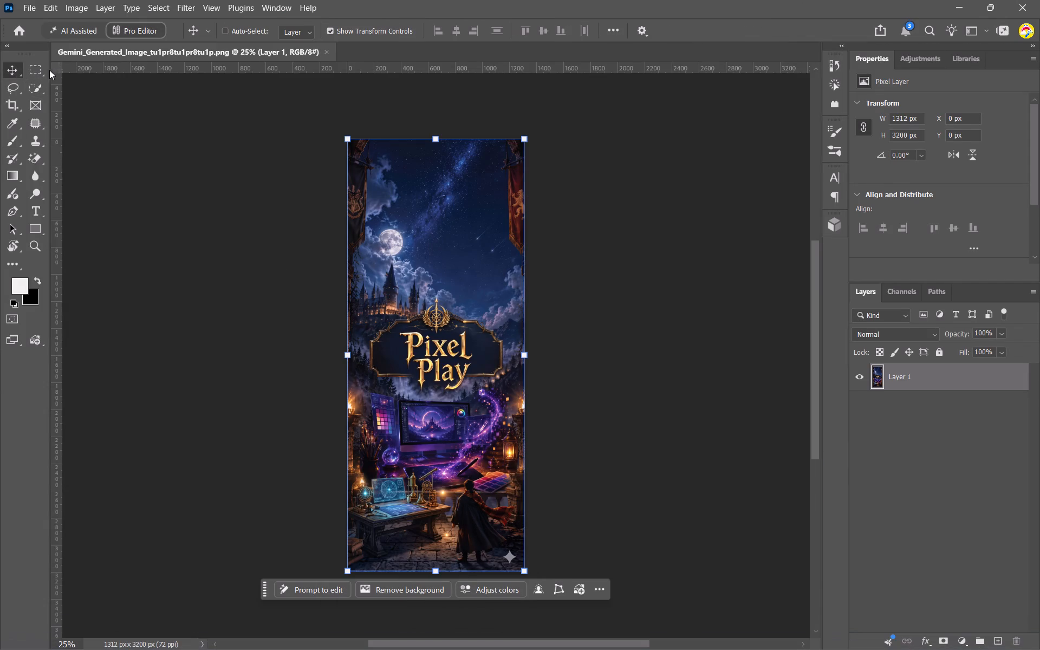
pyautogui.click(47, 69)
pyautogui.click(43, 67)
pyautogui.moveTo(500, 548); pyautogui.dragTo(509, 560)
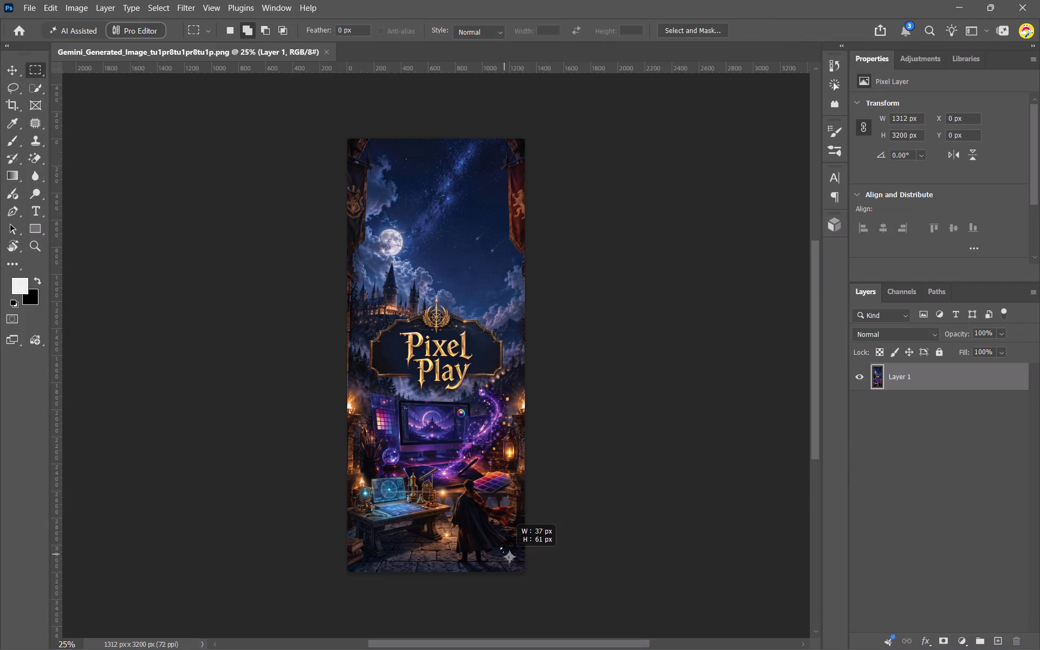
pyautogui.moveTo(509, 560); pyautogui.dragTo(518, 566)
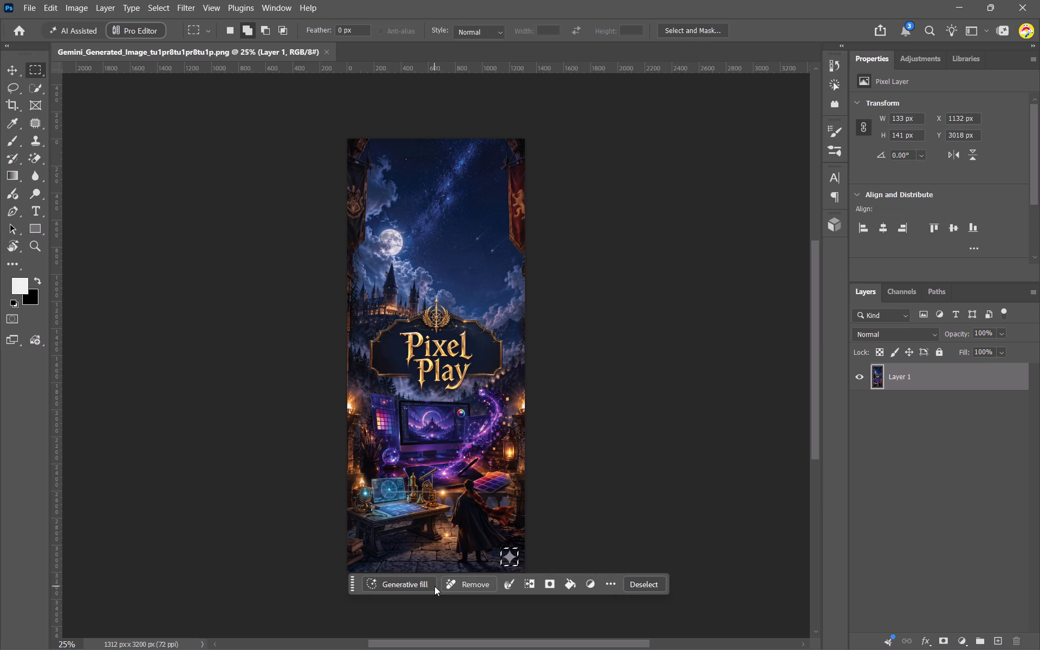
pyautogui.click(468, 583)
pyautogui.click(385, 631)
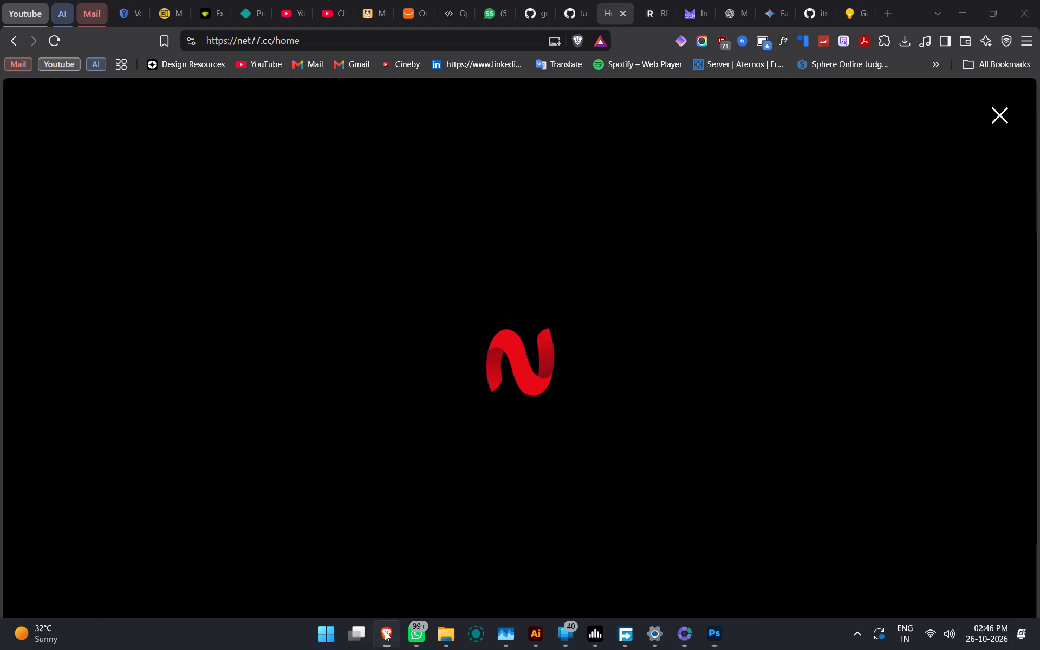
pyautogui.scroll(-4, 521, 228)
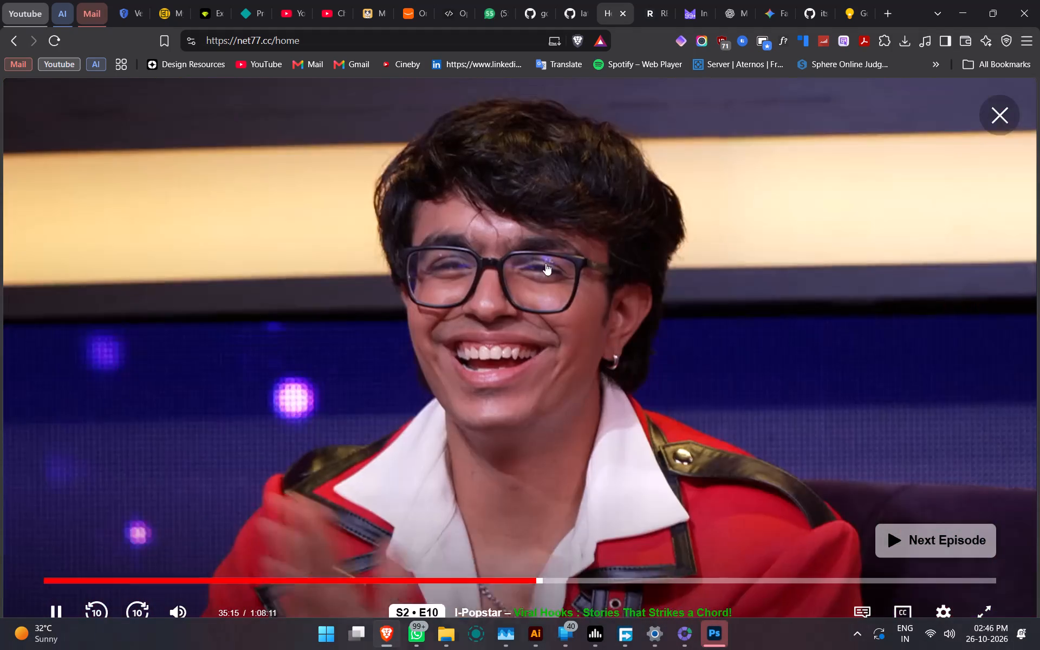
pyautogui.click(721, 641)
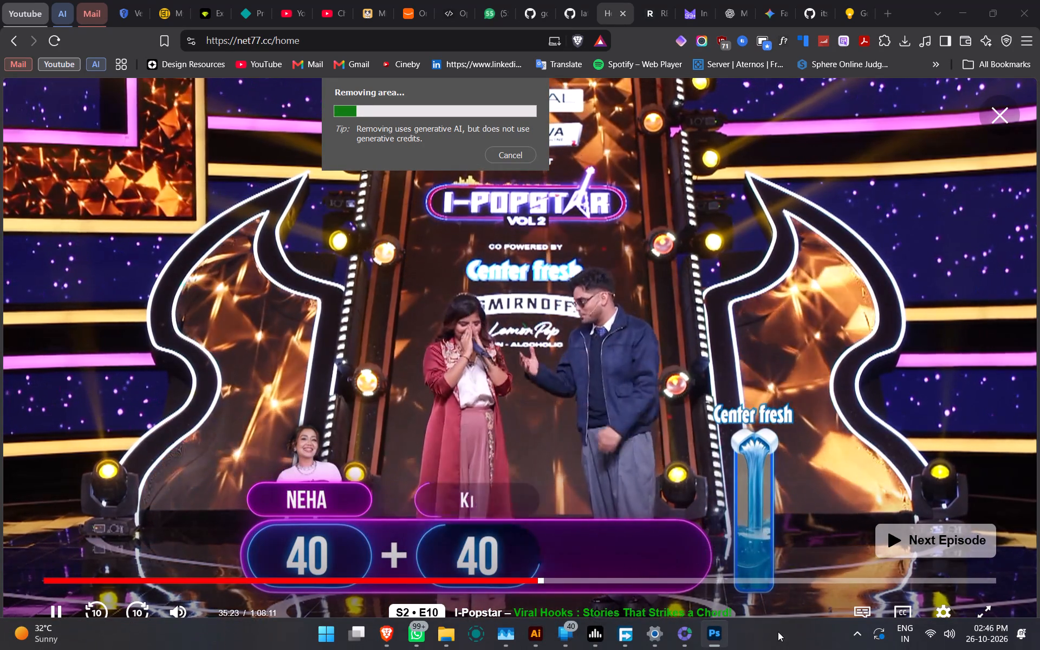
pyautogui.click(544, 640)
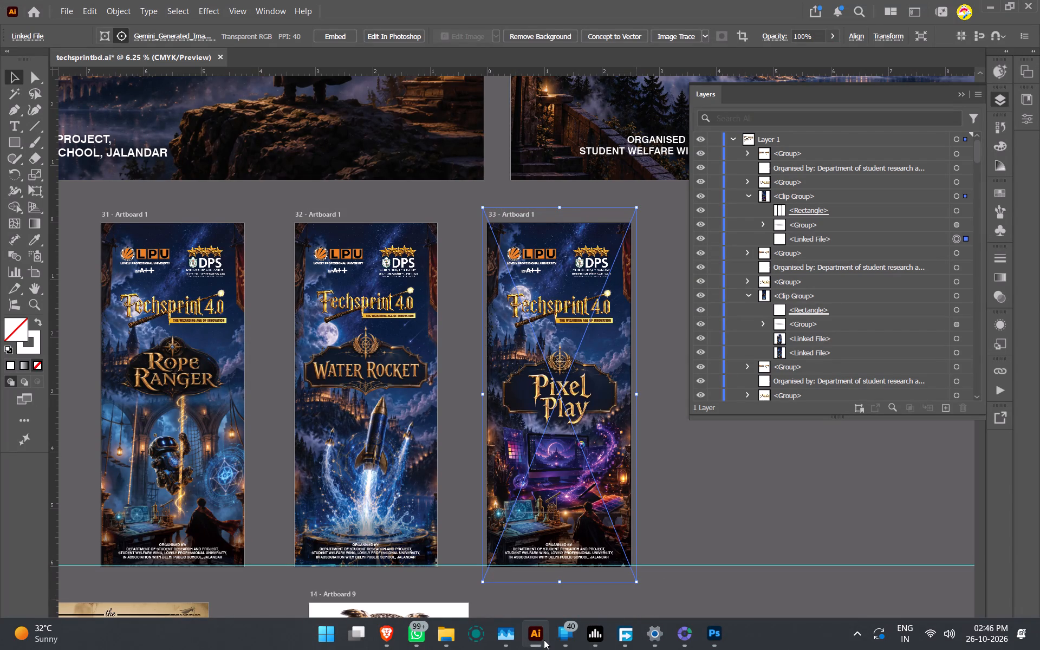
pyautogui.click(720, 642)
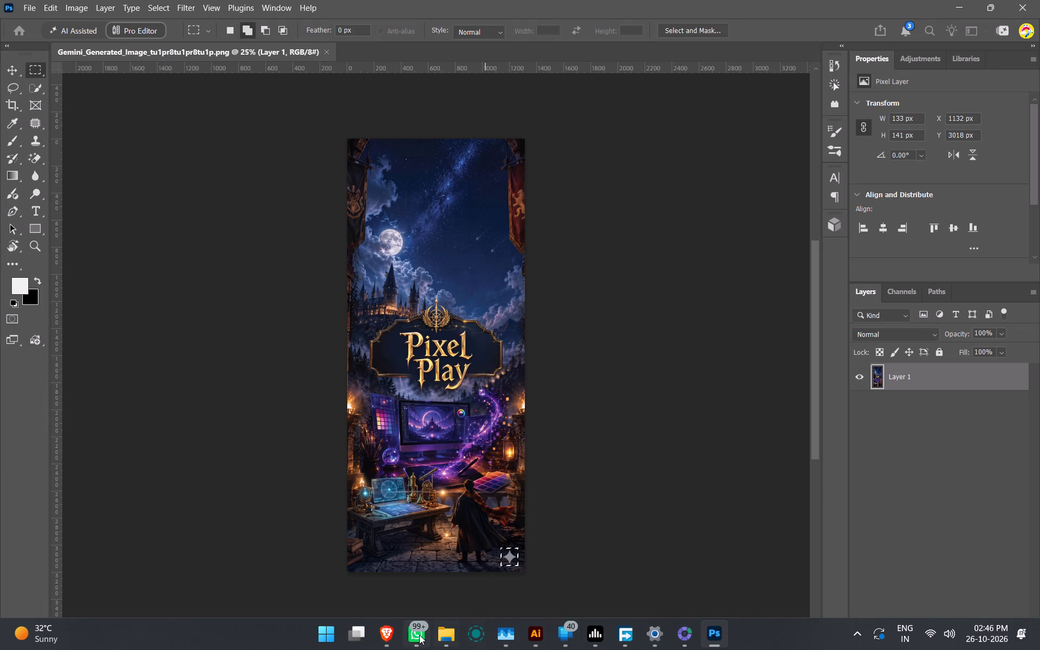
# Merge the Remove tool edits layer with Layer 1 and save the Pixel Play PNG.
pyautogui.hotkey('ctrl', 's')
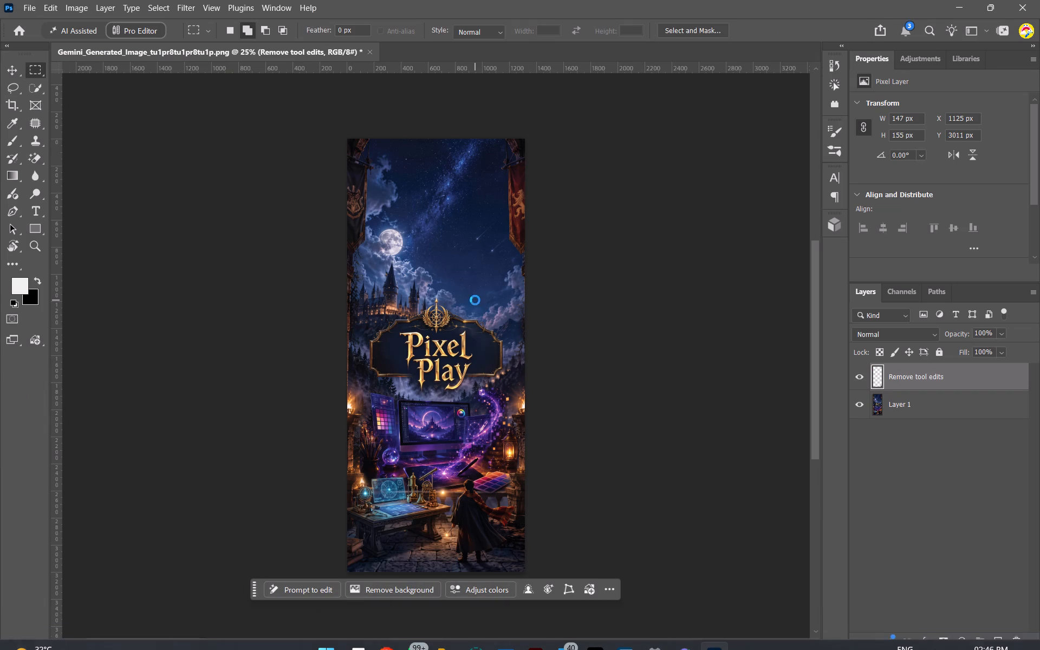
pyautogui.click(778, 484)
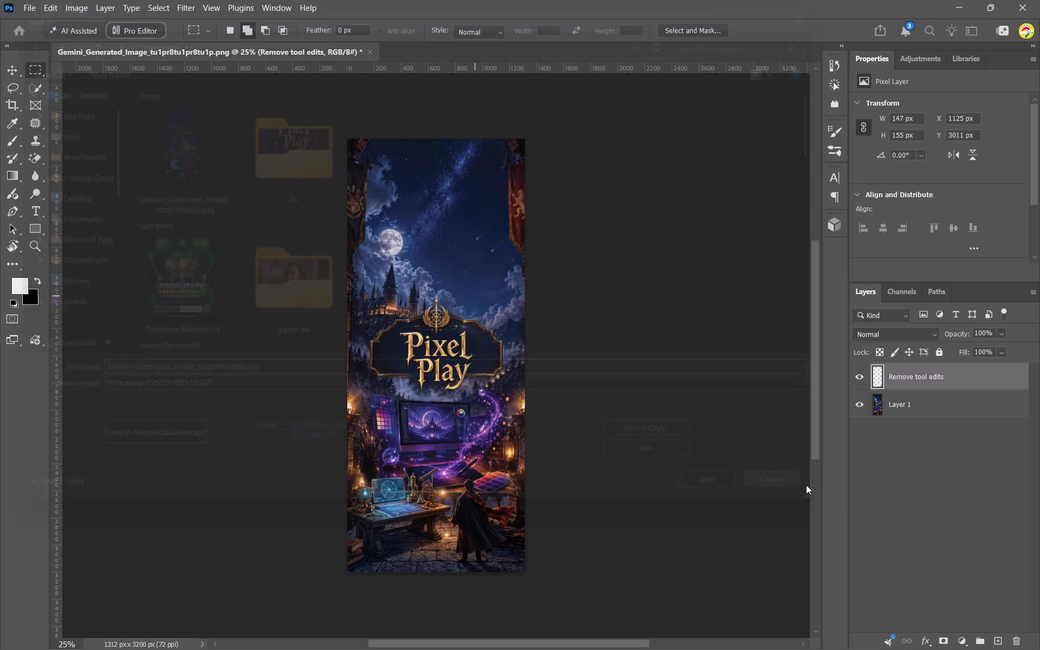
pyautogui.keyDown('shift'); pyautogui.click(889, 402); pyautogui.keyUp('shift')
pyautogui.rightClick(893, 400)
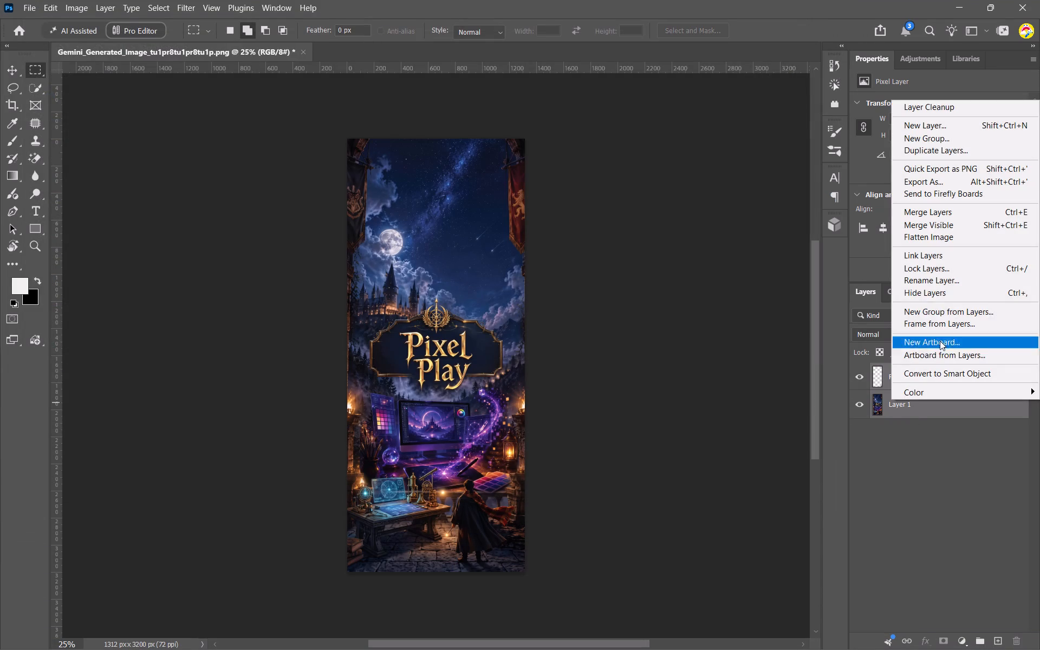
pyautogui.click(956, 216)
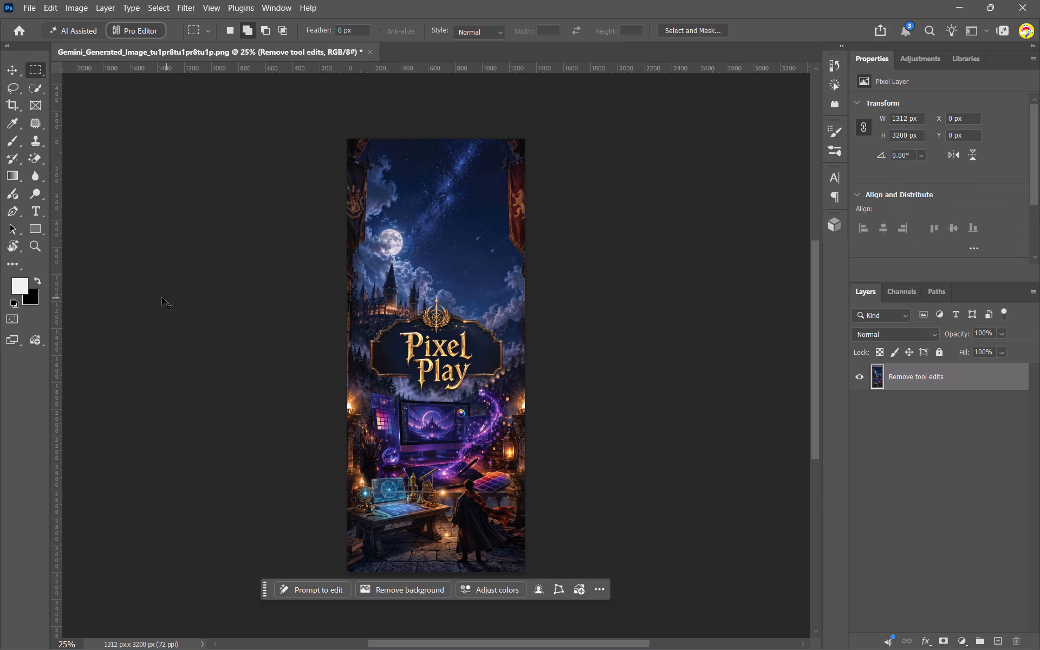
pyautogui.hotkey('ctrl', 's')
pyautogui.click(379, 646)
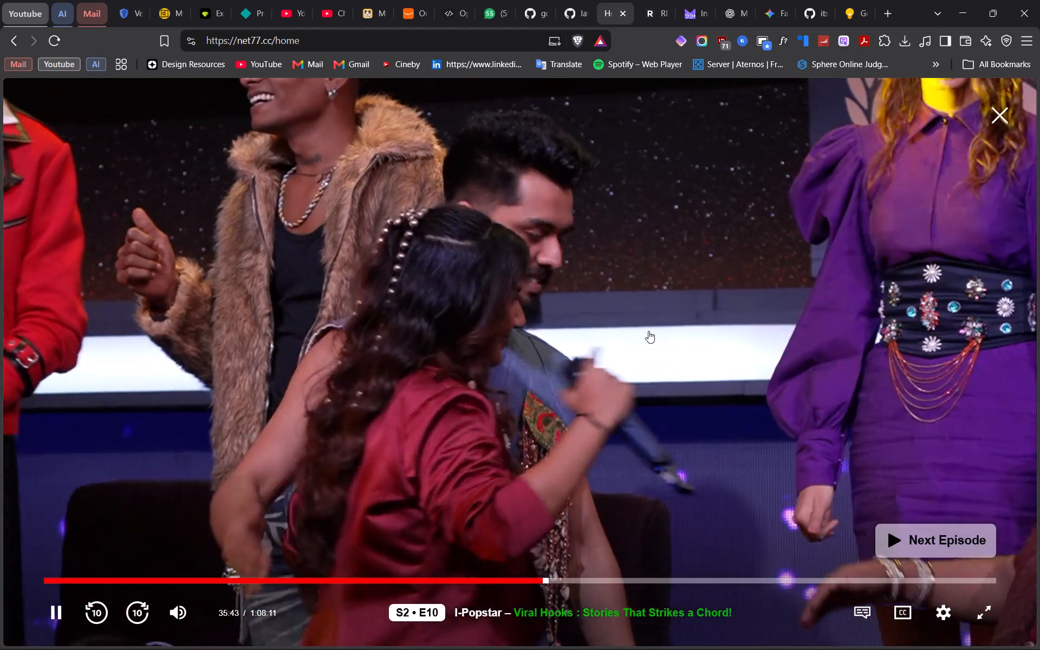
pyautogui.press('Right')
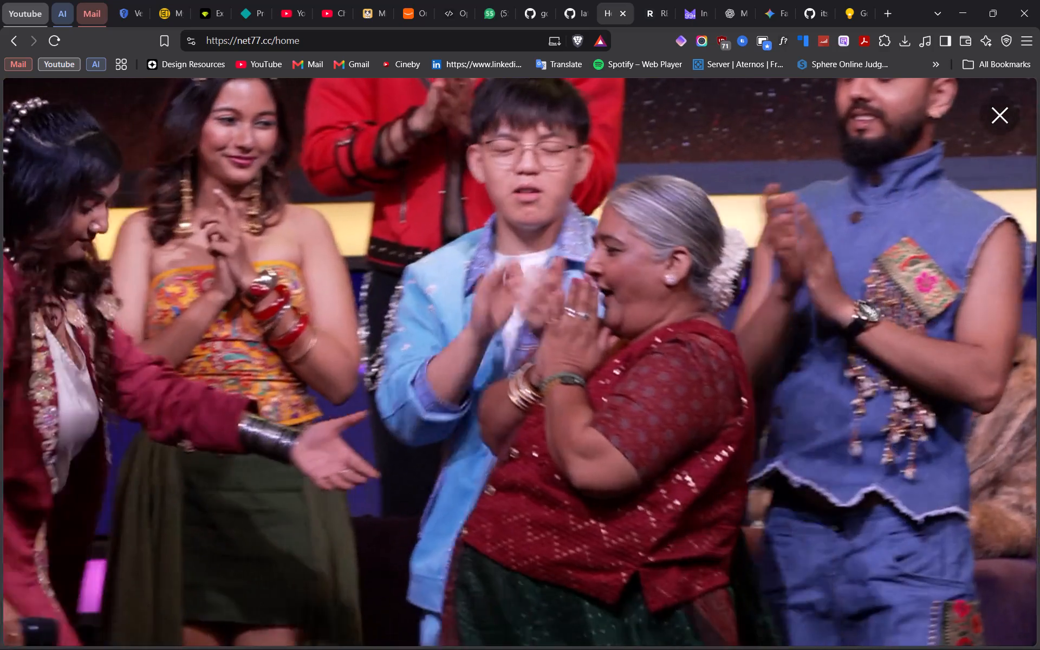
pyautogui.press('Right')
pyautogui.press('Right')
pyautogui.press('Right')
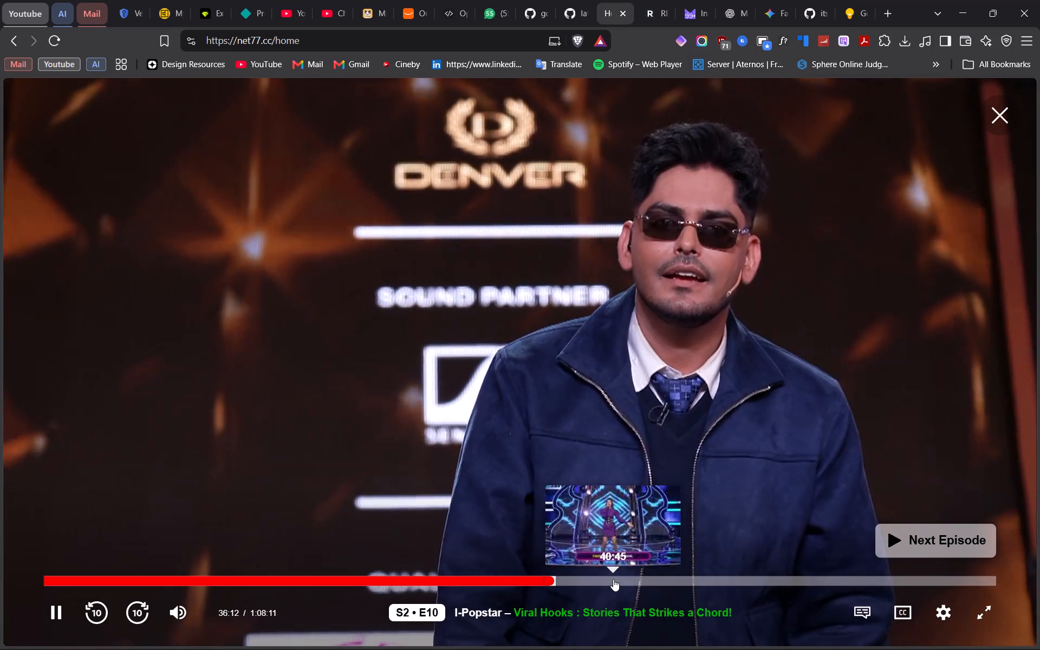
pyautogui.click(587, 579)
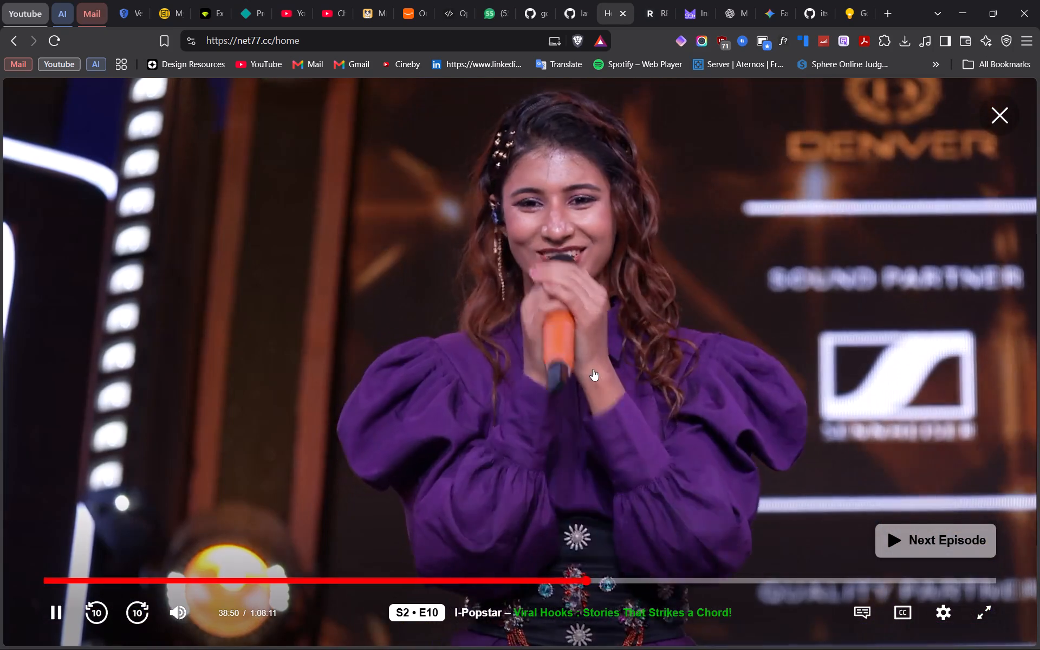
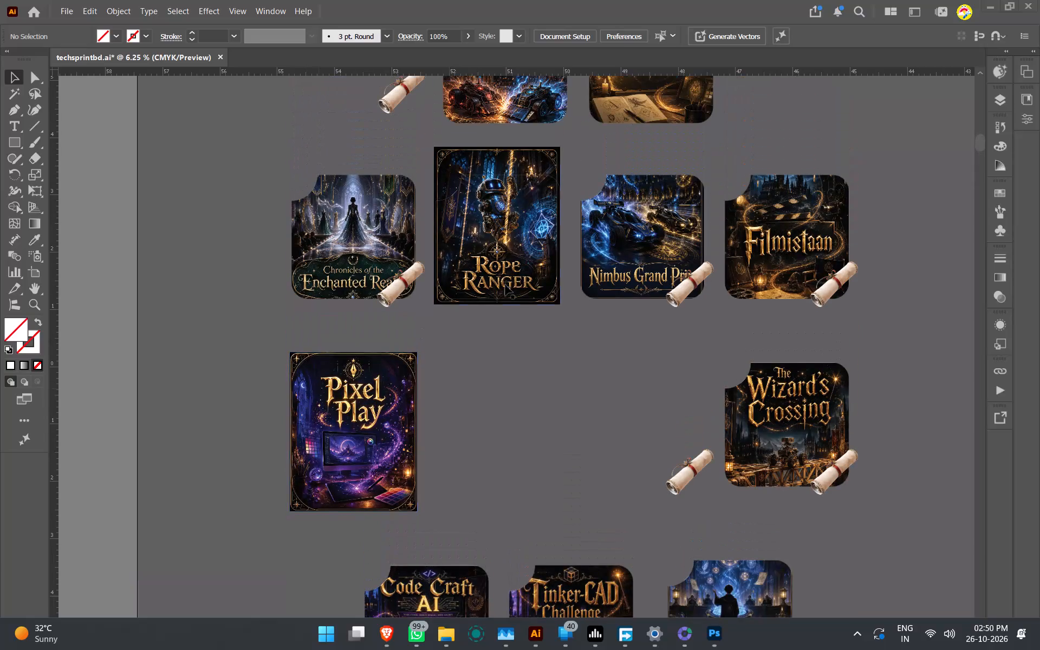
# Delete the full-size Rope Ranger and Pixel Play artworks from the group of event cards beside the artboards.
pyautogui.scroll(9, 517, 277)
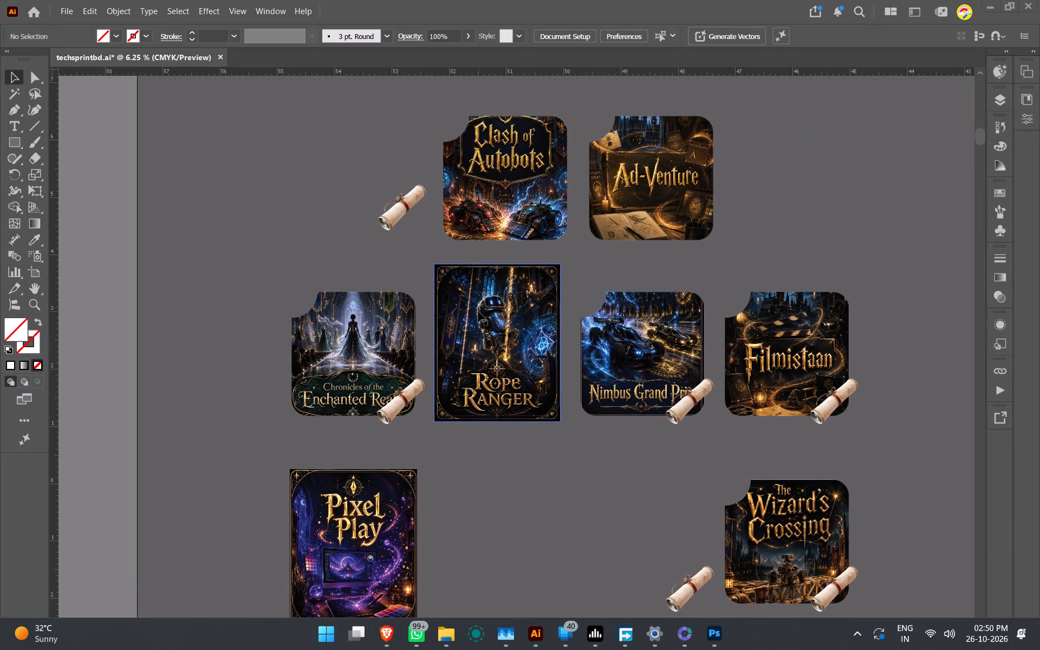
pyautogui.click(477, 290)
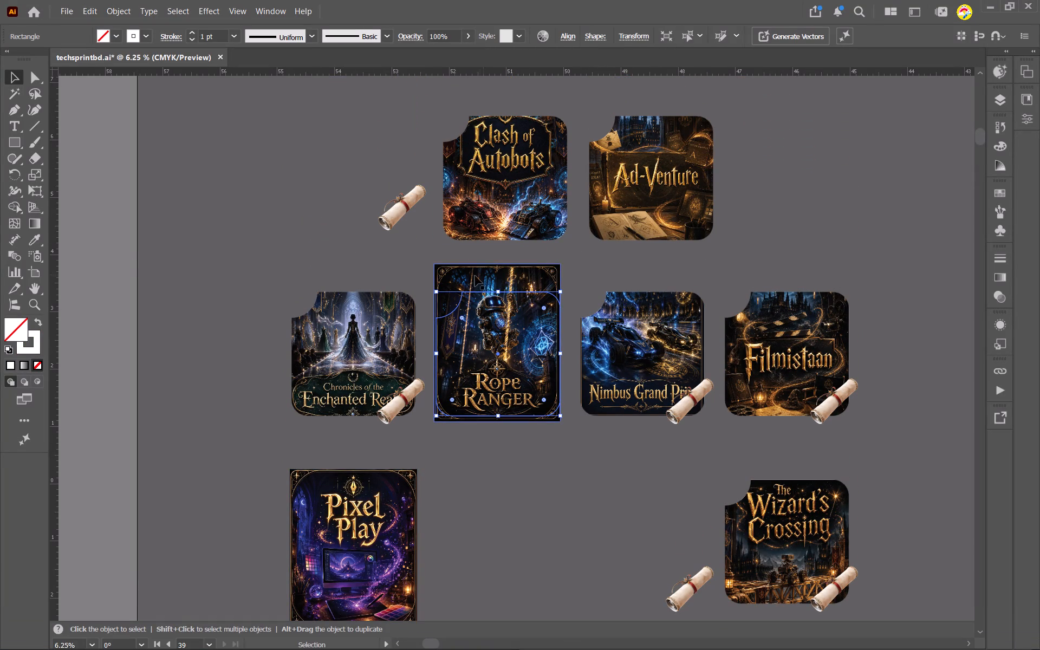
pyautogui.moveTo(445, 249); pyautogui.dragTo(482, 331)
pyautogui.press('Delete')
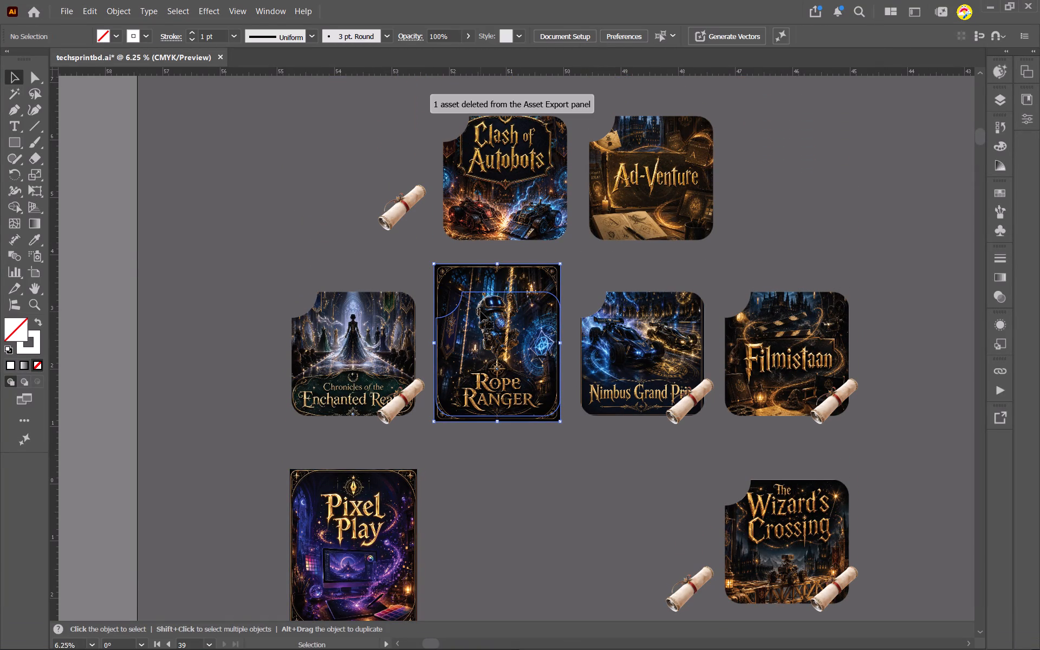
pyautogui.moveTo(395, 471); pyautogui.dragTo(323, 509)
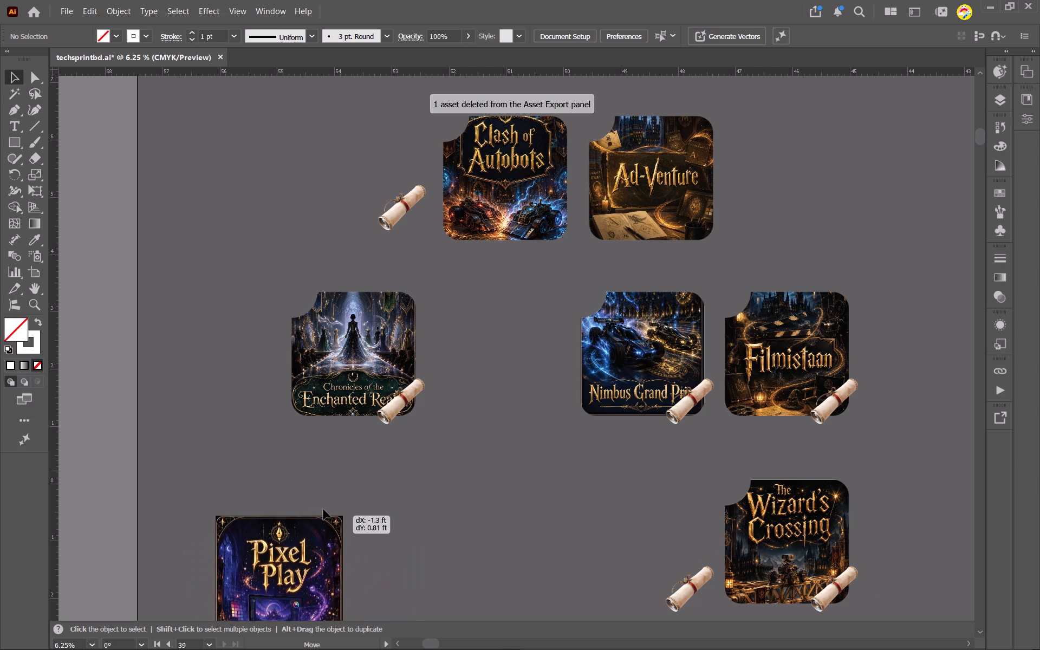
pyautogui.moveTo(323, 509); pyautogui.dragTo(324, 505)
pyautogui.moveTo(401, 469); pyautogui.dragTo(223, 576)
pyautogui.press('Delete')
# Move the Clash of Autobots and Code Craft AI cards into a column below the Chronicles of the Enchanted Realm card.
pyautogui.scroll(-8, 459, 457)
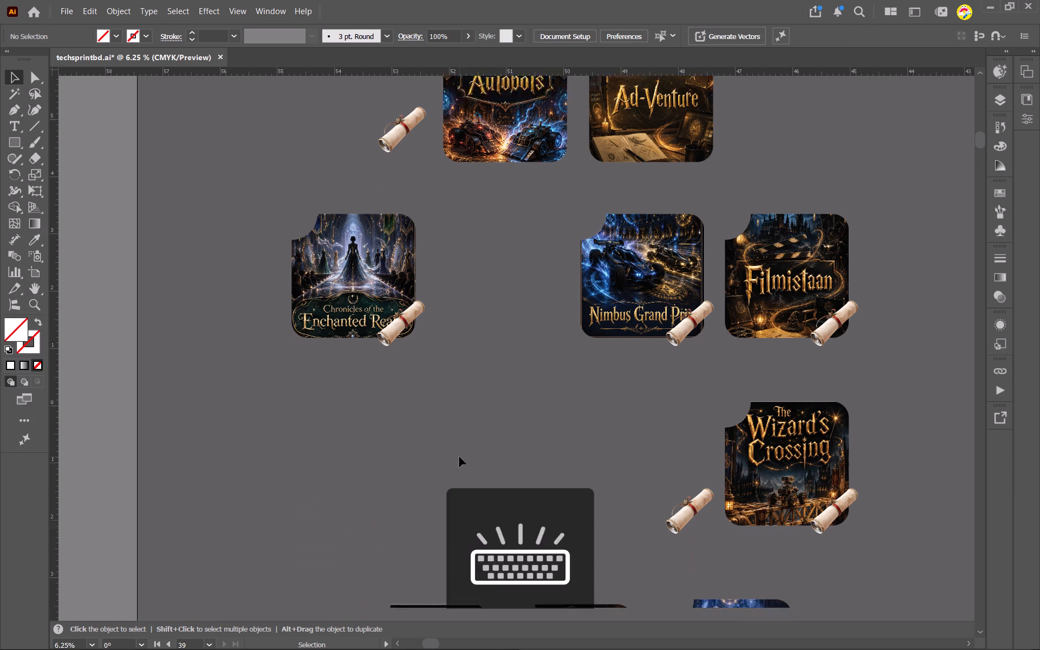
pyautogui.scroll(-14, 459, 457)
pyautogui.keyDown('ctrl'); pyautogui.keyDown('alt'); pyautogui.scroll(-2, 459, 458); pyautogui.keyUp('alt'); pyautogui.keyUp('ctrl')
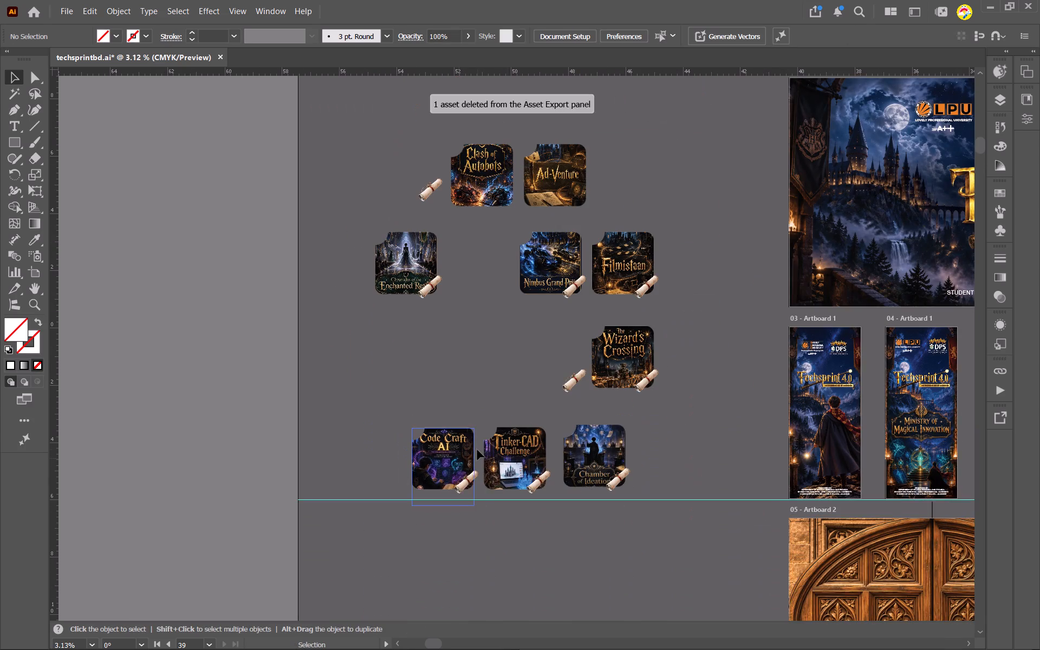
pyautogui.scroll(4, 535, 431)
pyautogui.moveTo(478, 228); pyautogui.dragTo(392, 407)
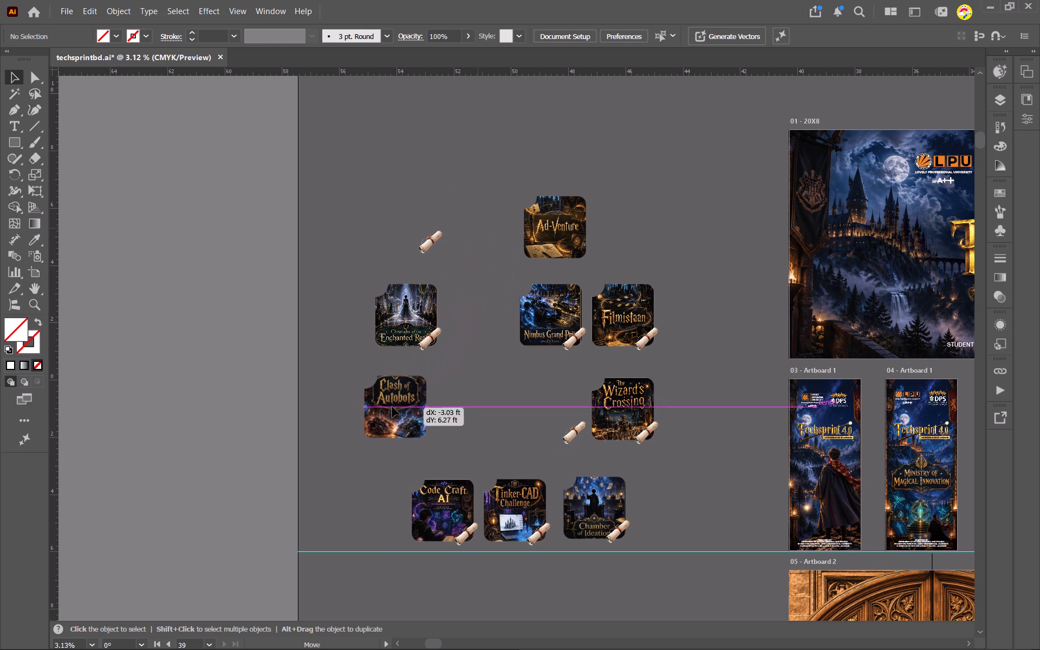
pyautogui.moveTo(392, 407); pyautogui.dragTo(398, 400)
pyautogui.moveTo(431, 501); pyautogui.dragTo(388, 466)
# Place the Tinker-CAD Challenge card beside Chronicles of the Enchanted Realm and move that card's overlapping scroll clear above the group.
pyautogui.moveTo(507, 502); pyautogui.dragTo(459, 420)
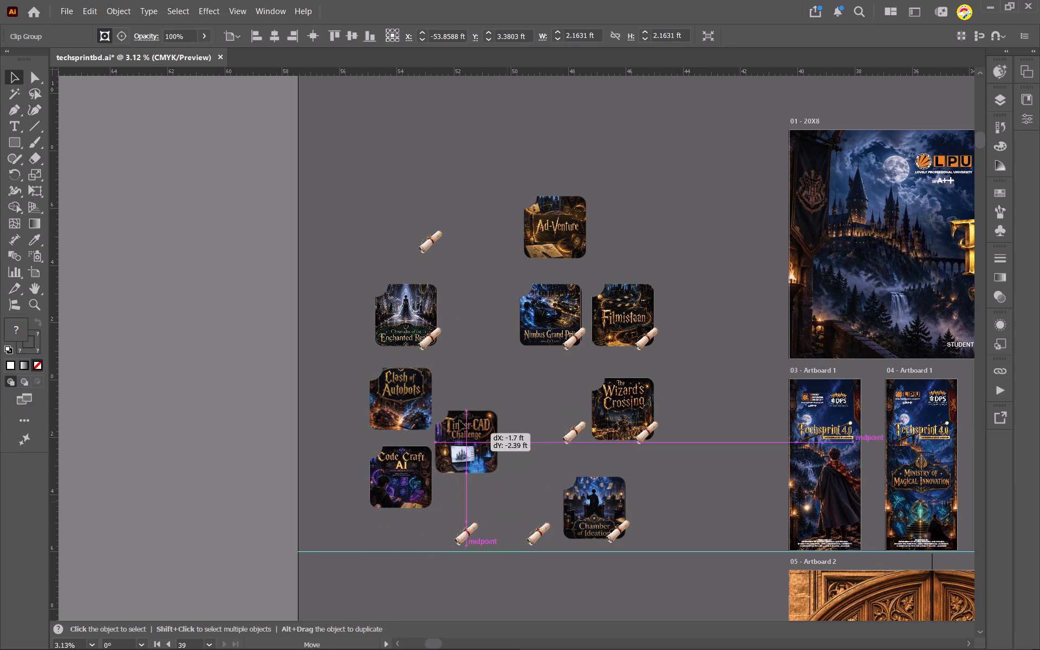
pyautogui.moveTo(459, 420); pyautogui.dragTo(477, 305)
pyautogui.hscroll(1, 464, 365)
pyautogui.hscroll(-1, 439, 335)
pyautogui.moveTo(428, 343); pyautogui.dragTo(438, 339)
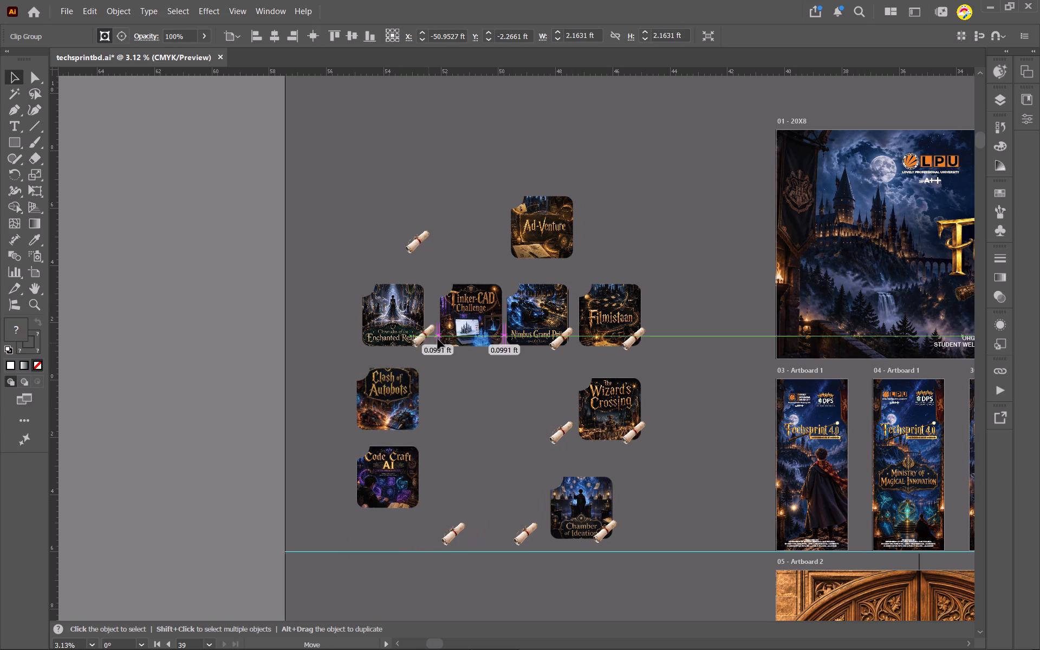
pyautogui.moveTo(438, 339); pyautogui.dragTo(414, 139)
# Move the Nimbus Grand Prix card beside Clash of Autobots, below the Tinker-CAD Challenge card.
pyautogui.hscroll(1, 440, 275)
pyautogui.moveTo(548, 322); pyautogui.dragTo(459, 416)
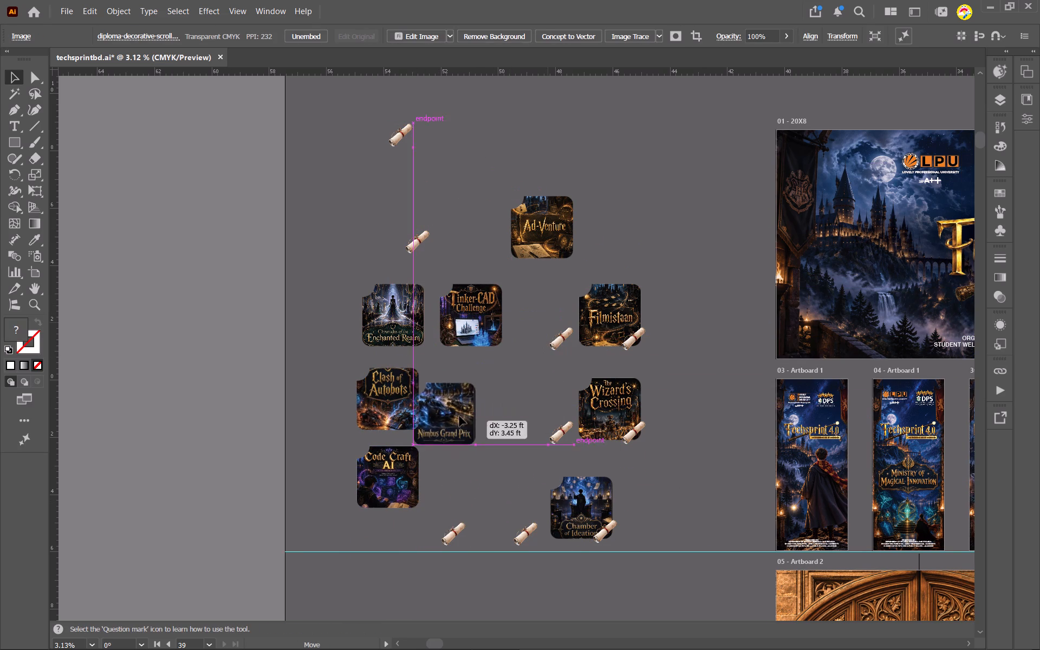
pyautogui.moveTo(459, 416); pyautogui.dragTo(474, 405)
# Delete the two loose scroll images beside the Chamber of Ideation card and the scroll overlapping it.
pyautogui.moveTo(439, 518); pyautogui.dragTo(539, 561)
pyautogui.hscroll(-1, 533, 552)
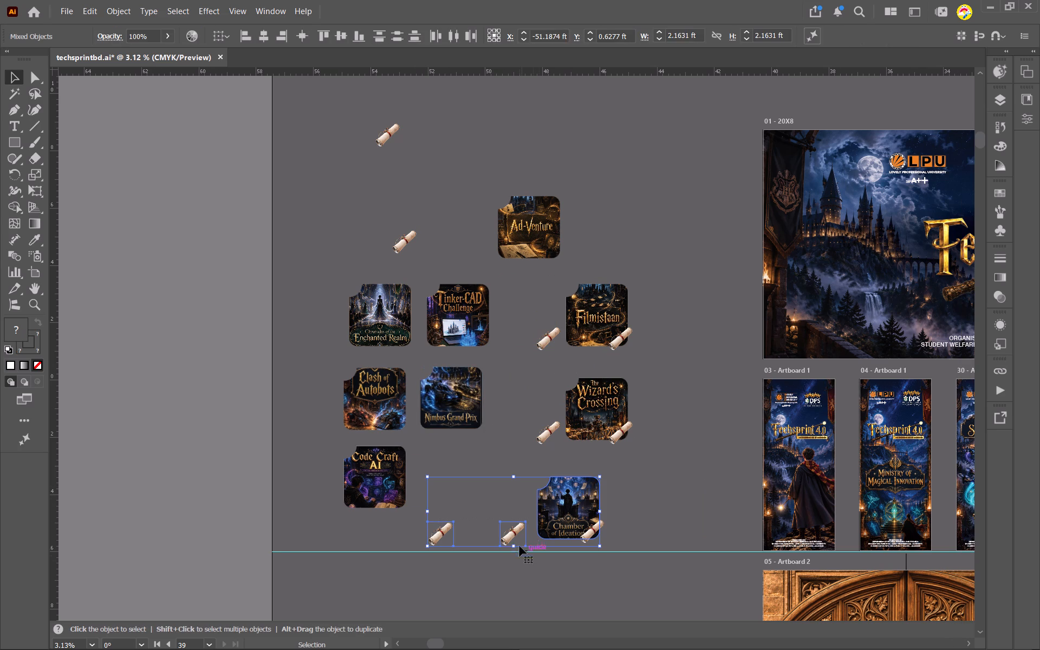
pyautogui.click(504, 561)
pyautogui.moveTo(504, 561); pyautogui.dragTo(433, 532)
pyautogui.hscroll(1, 434, 532)
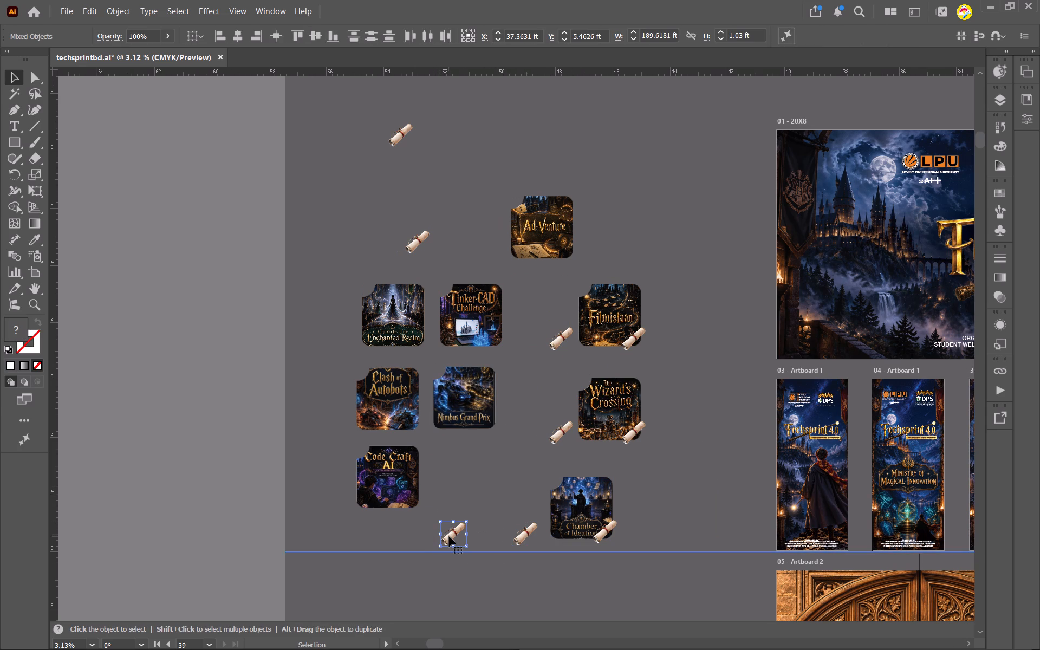
pyautogui.press('Delete')
pyautogui.moveTo(489, 503); pyautogui.dragTo(522, 555)
pyautogui.hscroll(-1, 510, 537)
pyautogui.press('Delete')
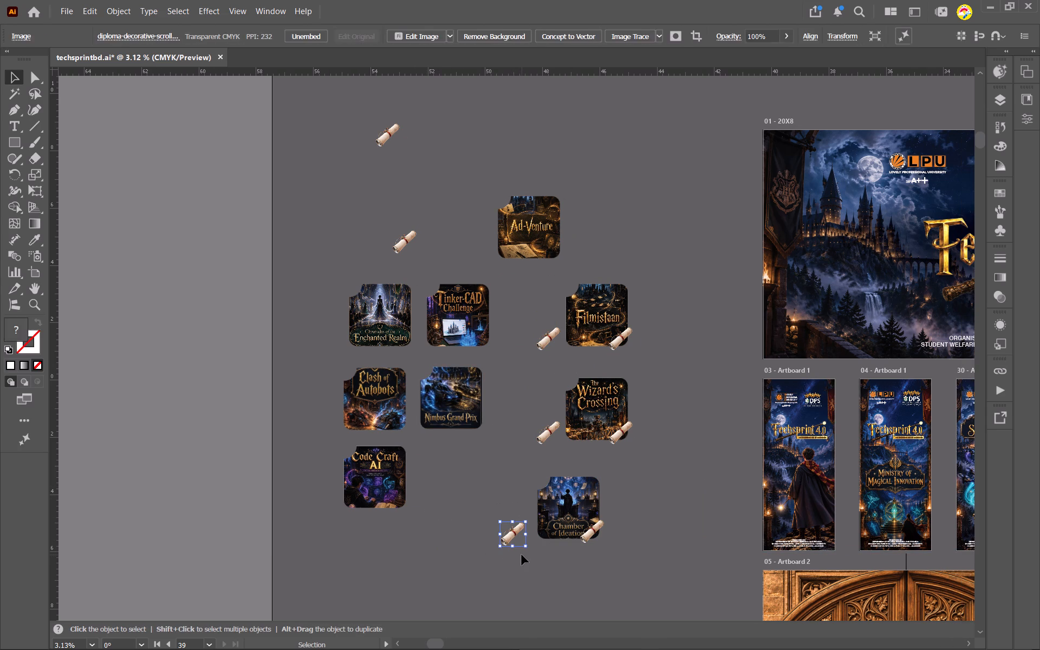
pyautogui.click(593, 530)
pyautogui.press('Delete')
# Move the Chamber of Ideation card beside Code Craft AI, below the Nimbus Grand Prix card.
pyautogui.moveTo(586, 516); pyautogui.dragTo(475, 491)
pyautogui.hscroll(1, 475, 491)
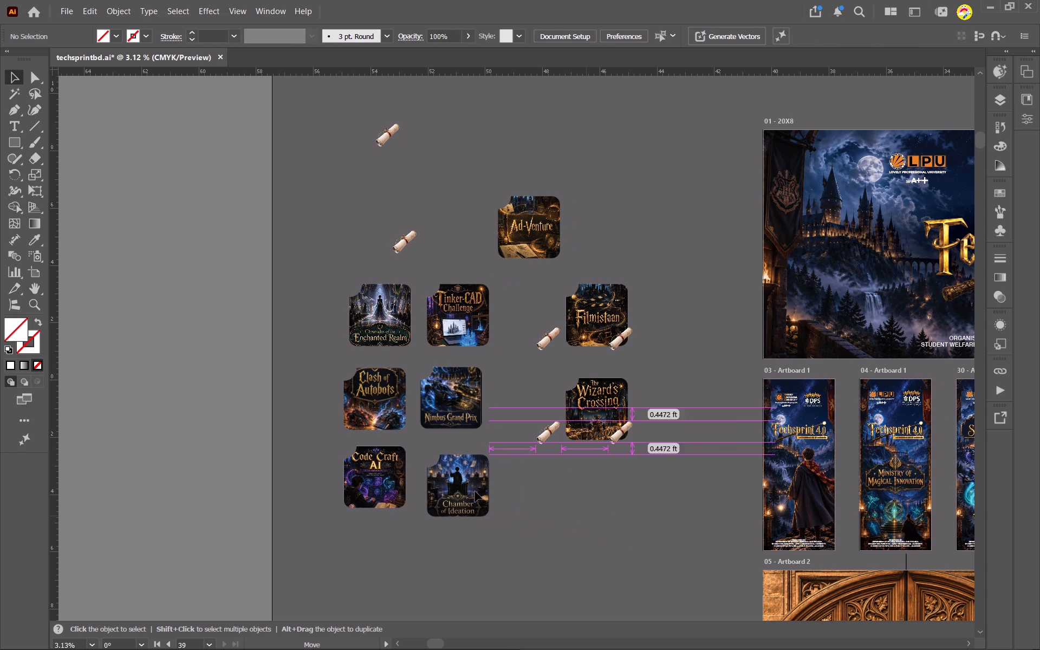
pyautogui.moveTo(475, 491); pyautogui.dragTo(469, 482)
pyautogui.click(544, 491)
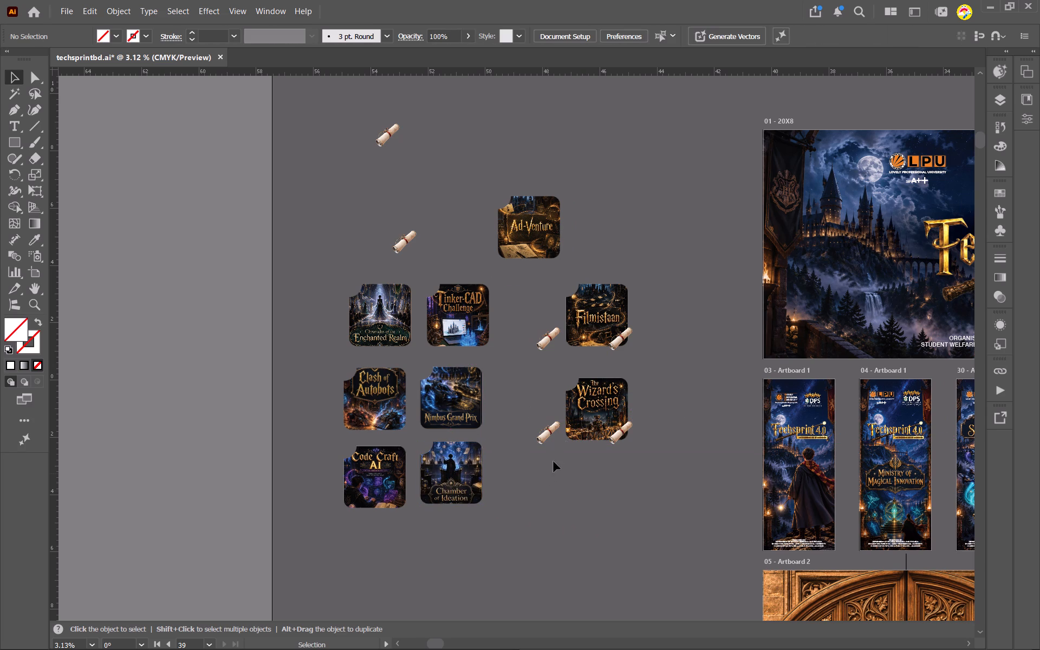
# Delete the two loose scroll images beside the Filmistaan and The Wizard's Crossing cards.
pyautogui.moveTo(511, 277); pyautogui.dragTo(545, 474)
pyautogui.hscroll(-1, 543, 471)
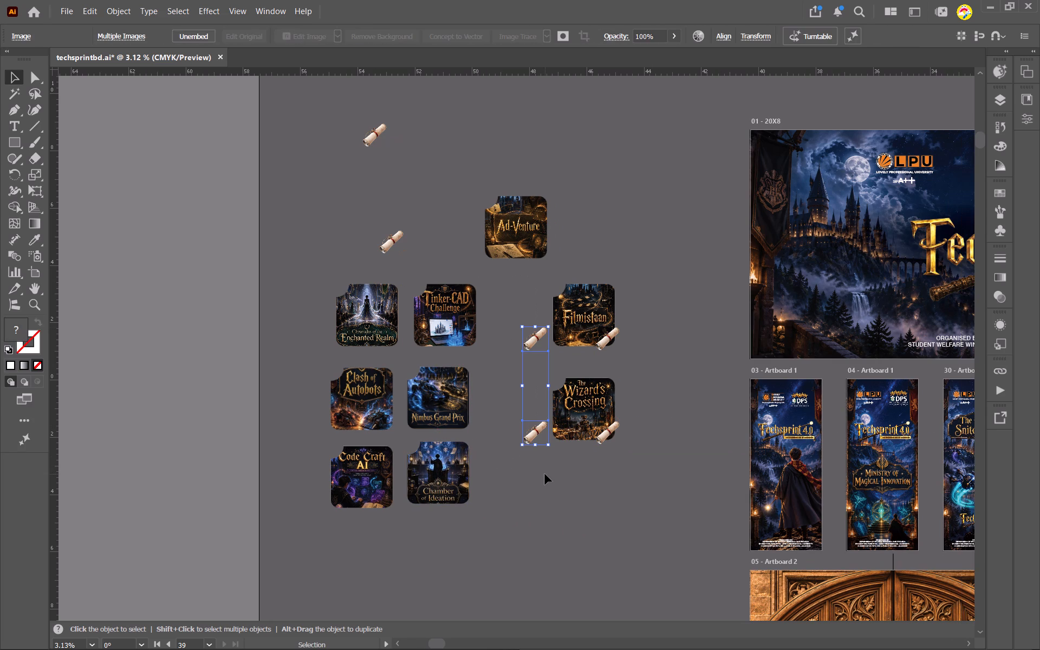
pyautogui.press('Delete')
# Place The Wizard's Crossing card beside Chamber of Ideation and the Filmistaan card directly above it, beside Nimbus Grand Prix.
pyautogui.moveTo(588, 401); pyautogui.dragTo(518, 463)
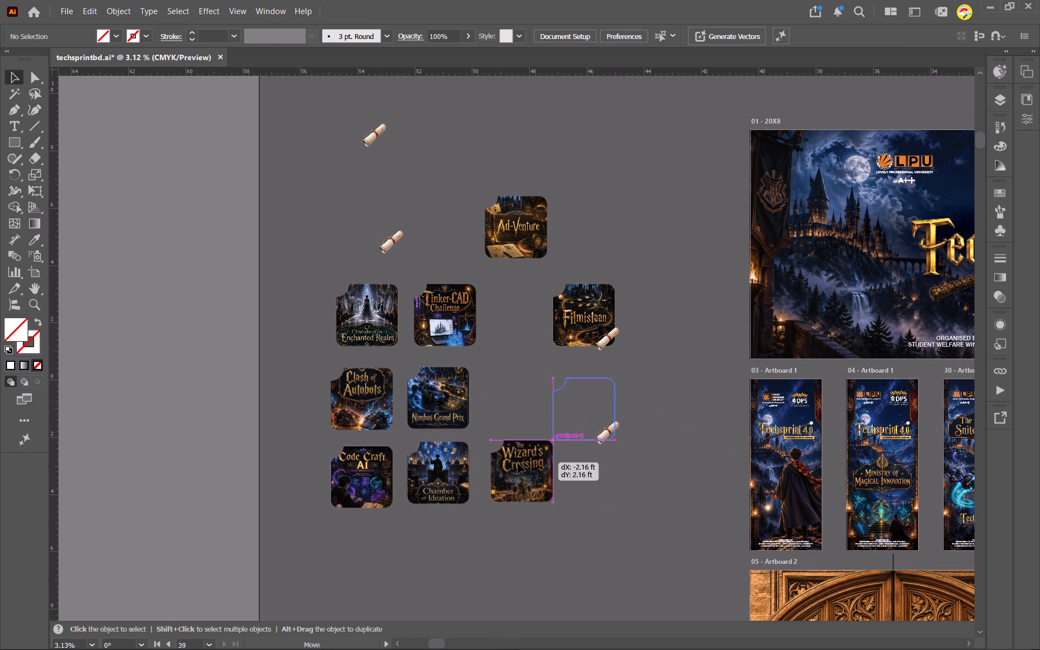
pyautogui.moveTo(518, 463); pyautogui.dragTo(519, 464)
pyautogui.moveTo(587, 311); pyautogui.dragTo(512, 399)
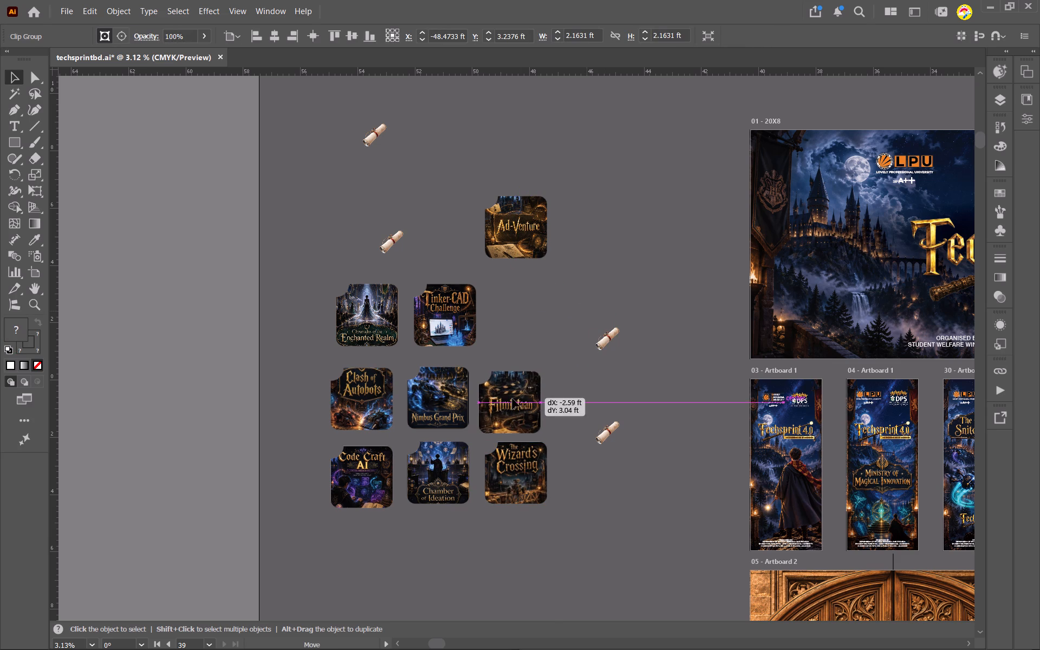
pyautogui.moveTo(512, 399); pyautogui.dragTo(519, 392)
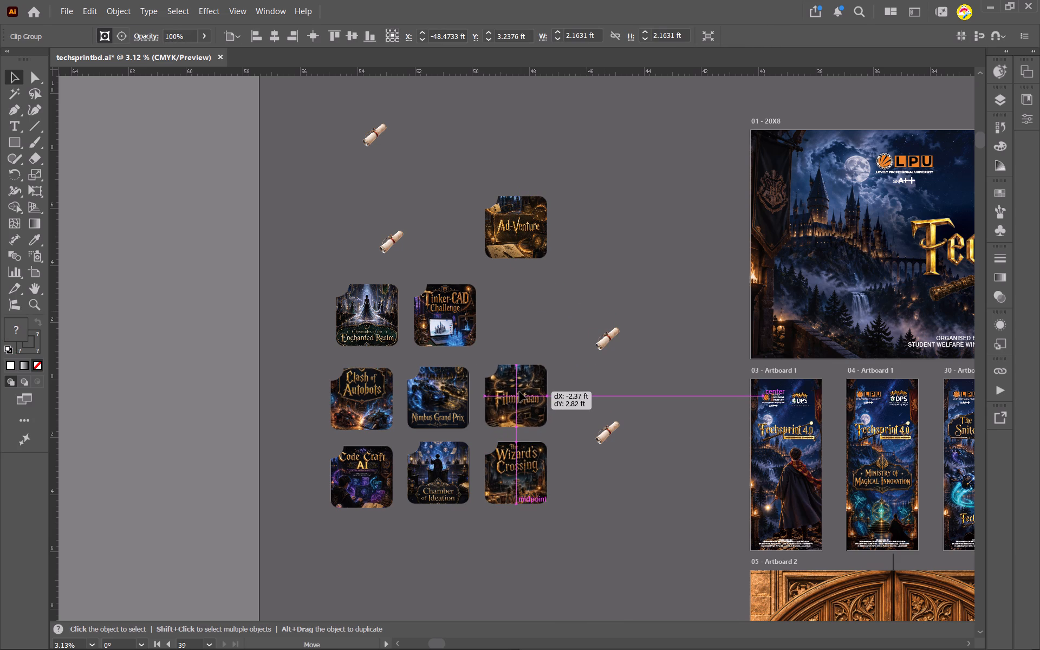
pyautogui.moveTo(519, 392); pyautogui.dragTo(518, 395)
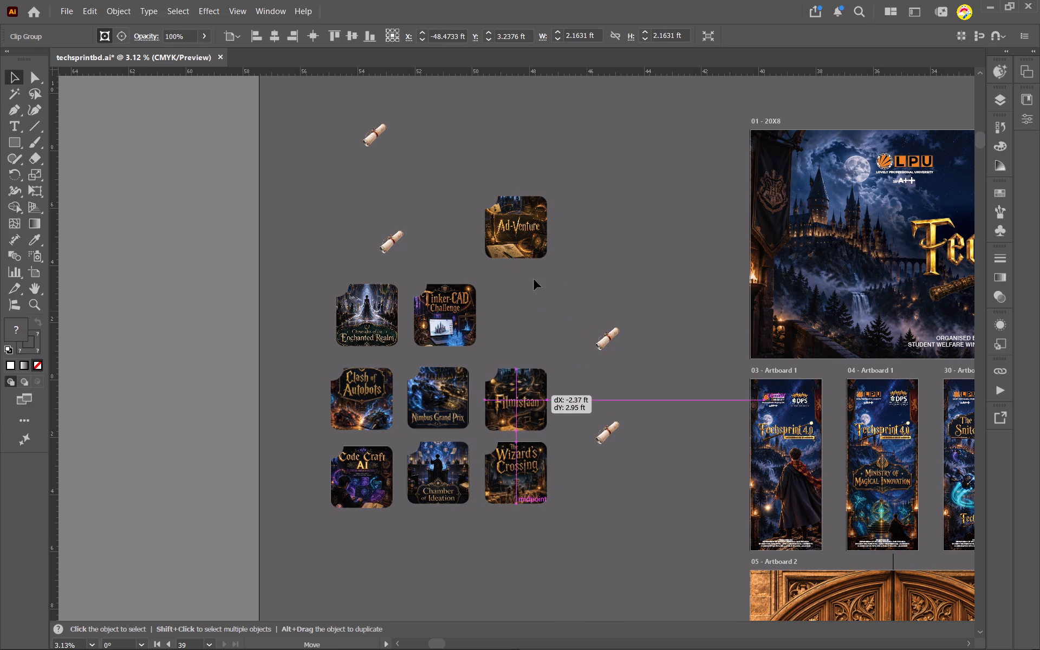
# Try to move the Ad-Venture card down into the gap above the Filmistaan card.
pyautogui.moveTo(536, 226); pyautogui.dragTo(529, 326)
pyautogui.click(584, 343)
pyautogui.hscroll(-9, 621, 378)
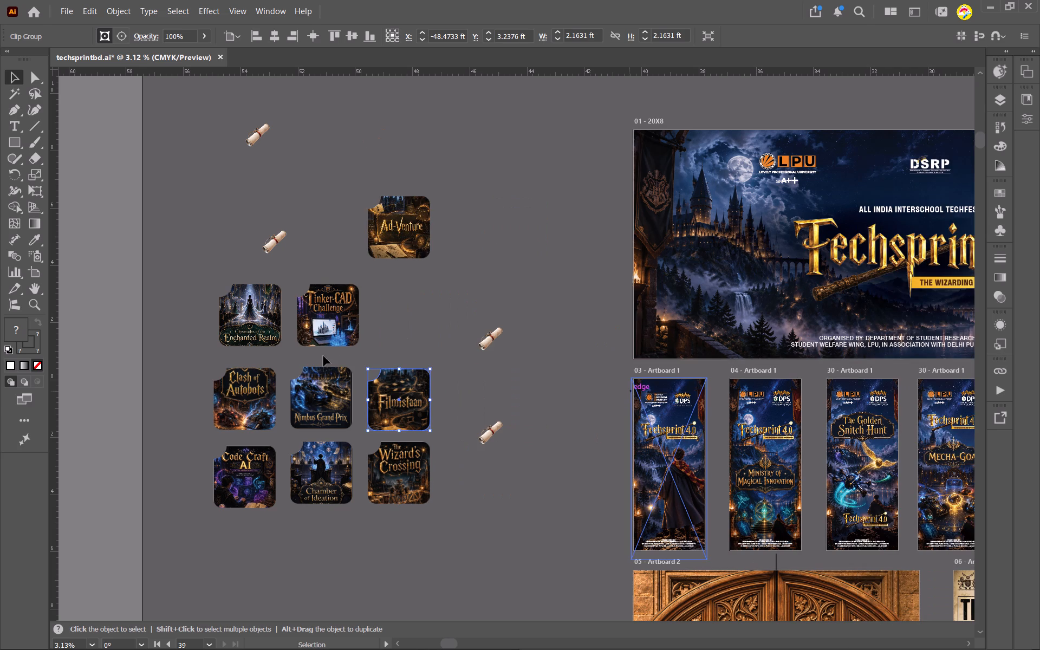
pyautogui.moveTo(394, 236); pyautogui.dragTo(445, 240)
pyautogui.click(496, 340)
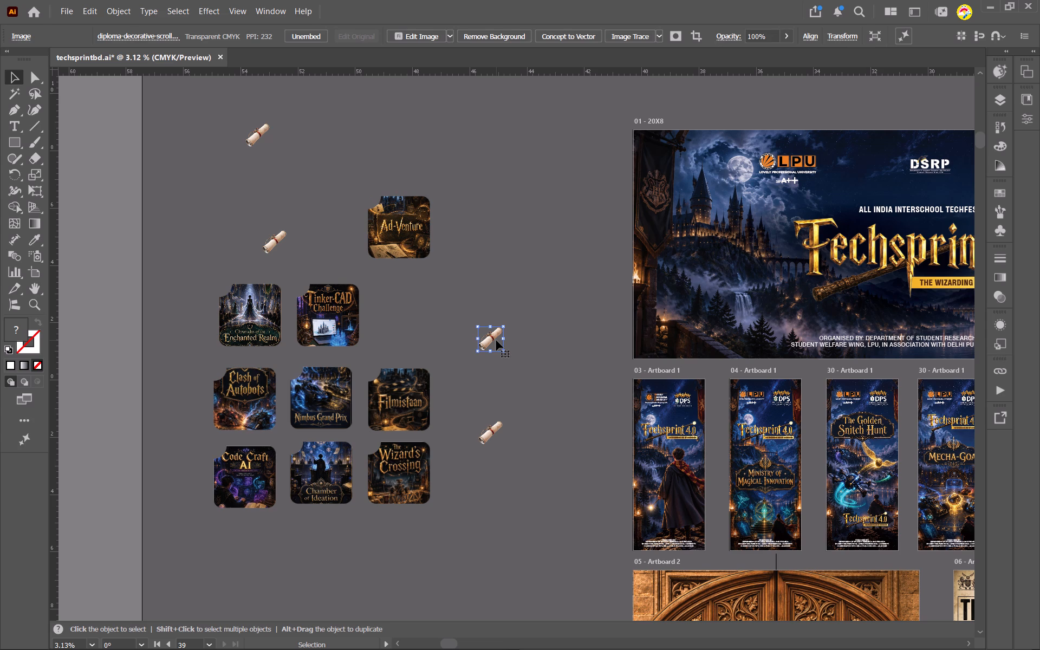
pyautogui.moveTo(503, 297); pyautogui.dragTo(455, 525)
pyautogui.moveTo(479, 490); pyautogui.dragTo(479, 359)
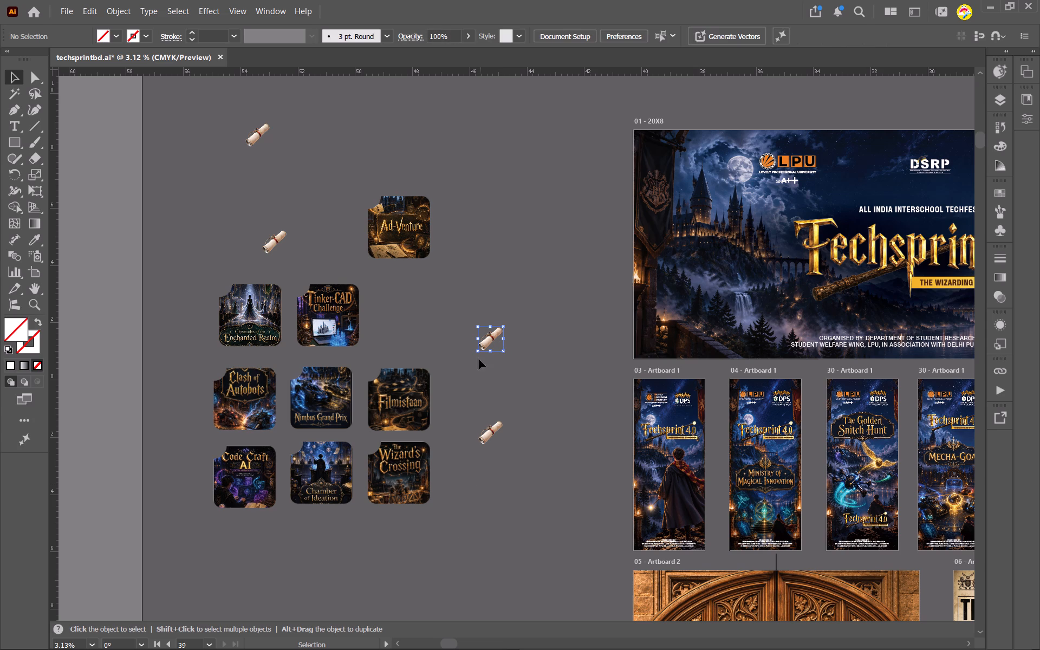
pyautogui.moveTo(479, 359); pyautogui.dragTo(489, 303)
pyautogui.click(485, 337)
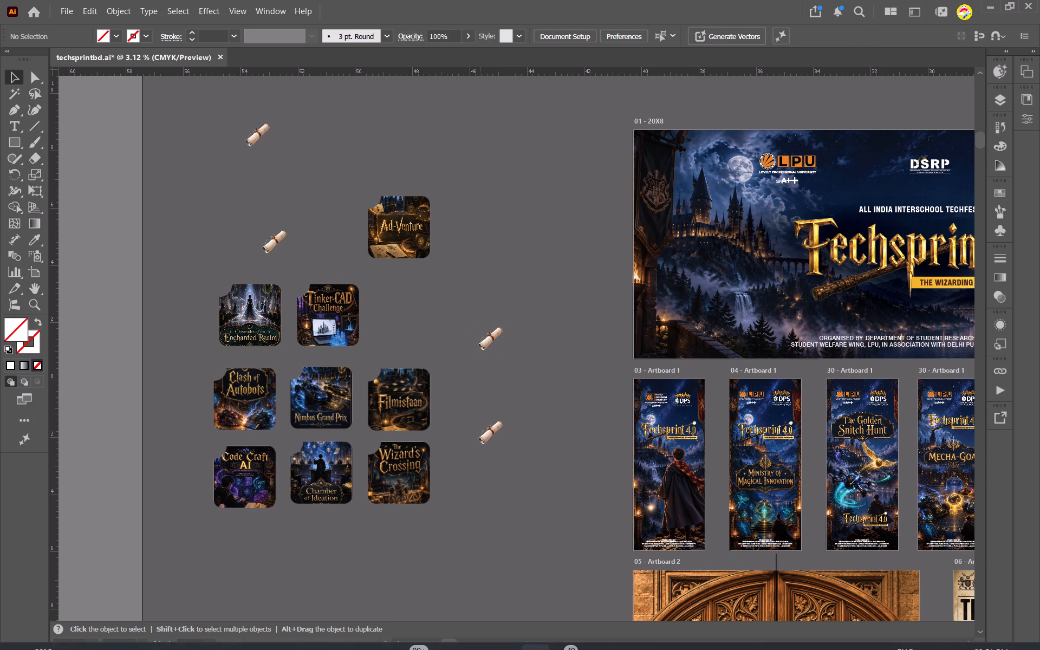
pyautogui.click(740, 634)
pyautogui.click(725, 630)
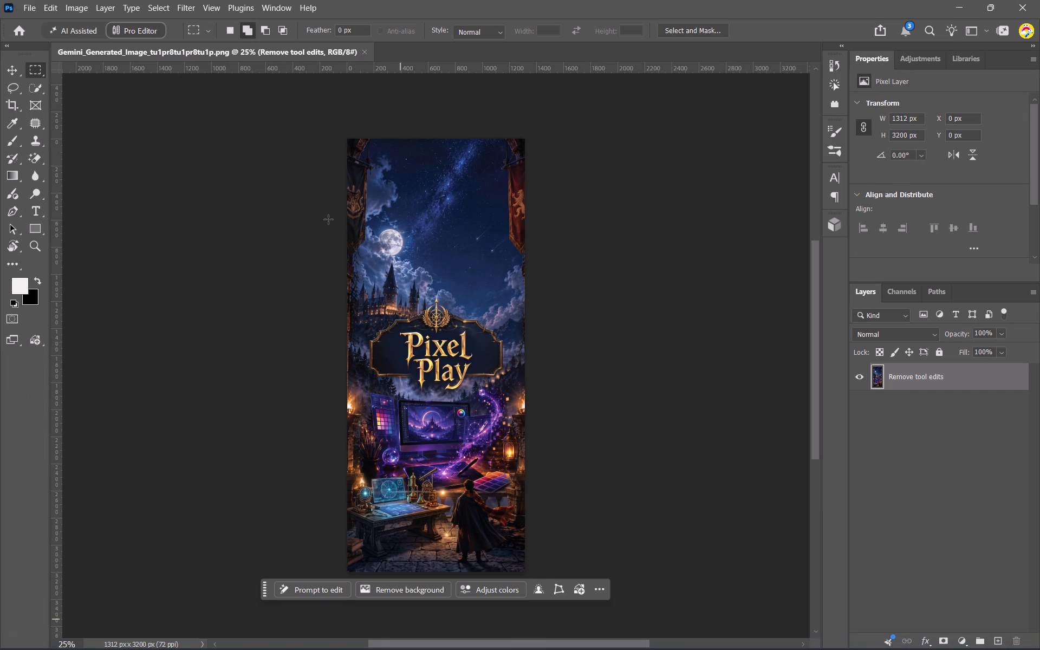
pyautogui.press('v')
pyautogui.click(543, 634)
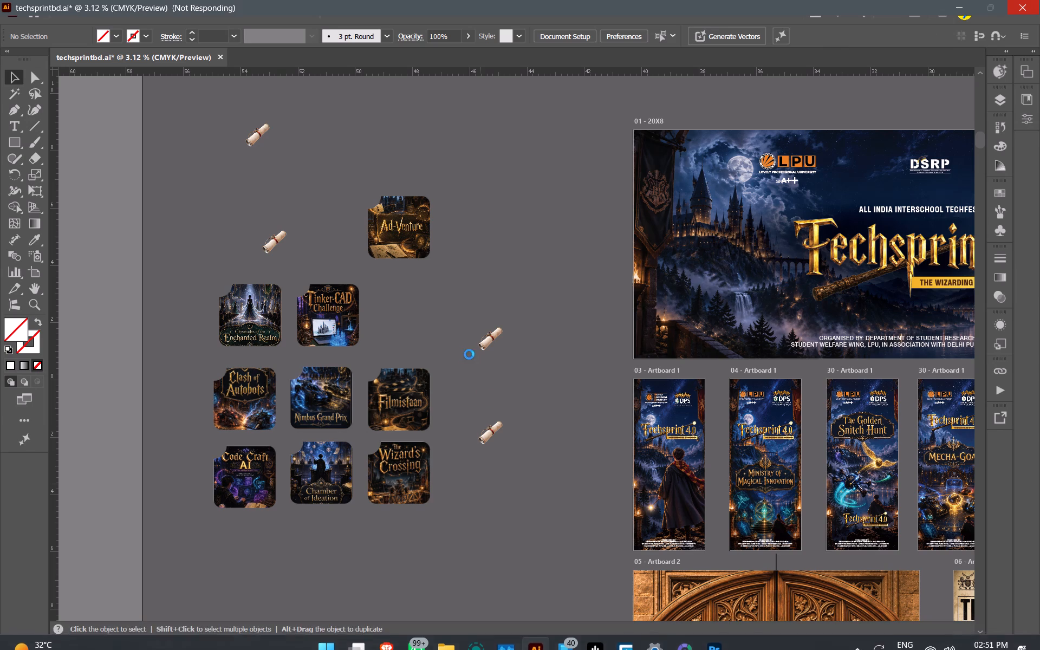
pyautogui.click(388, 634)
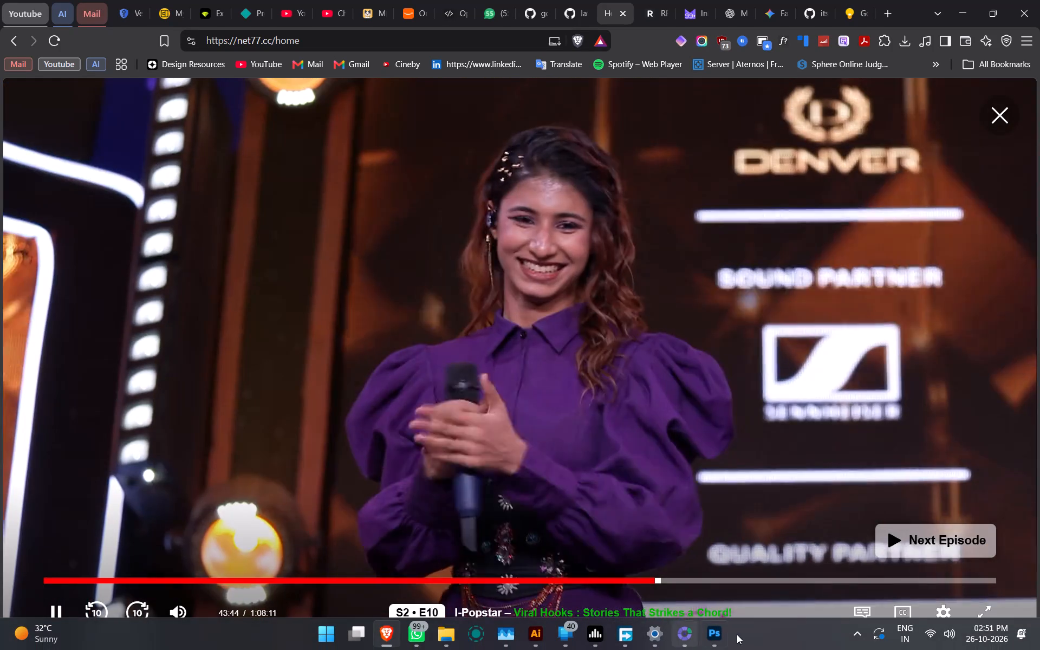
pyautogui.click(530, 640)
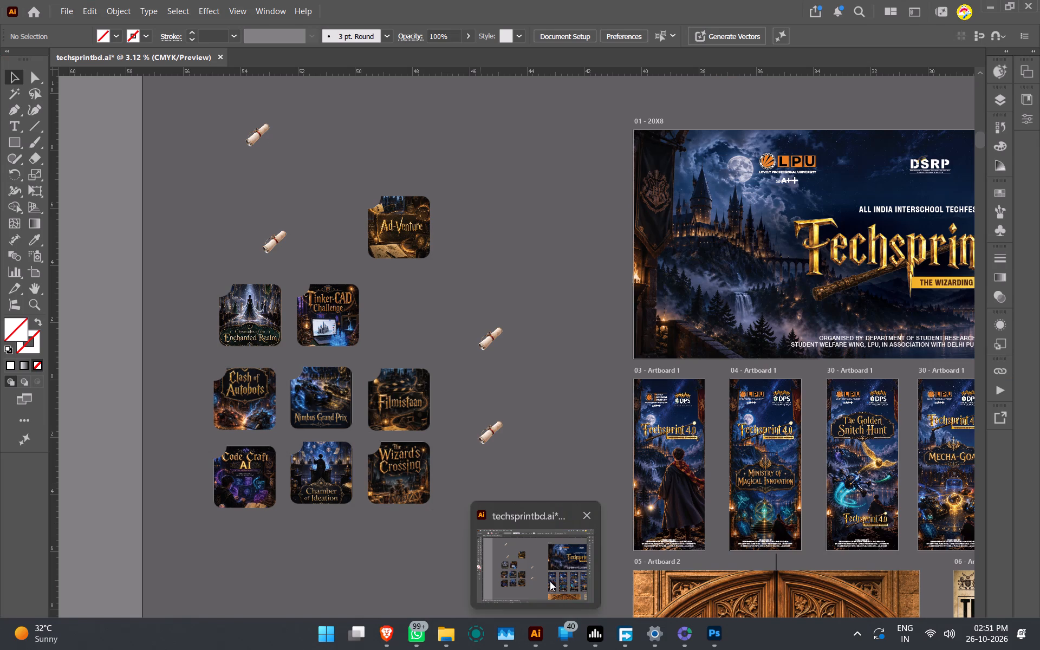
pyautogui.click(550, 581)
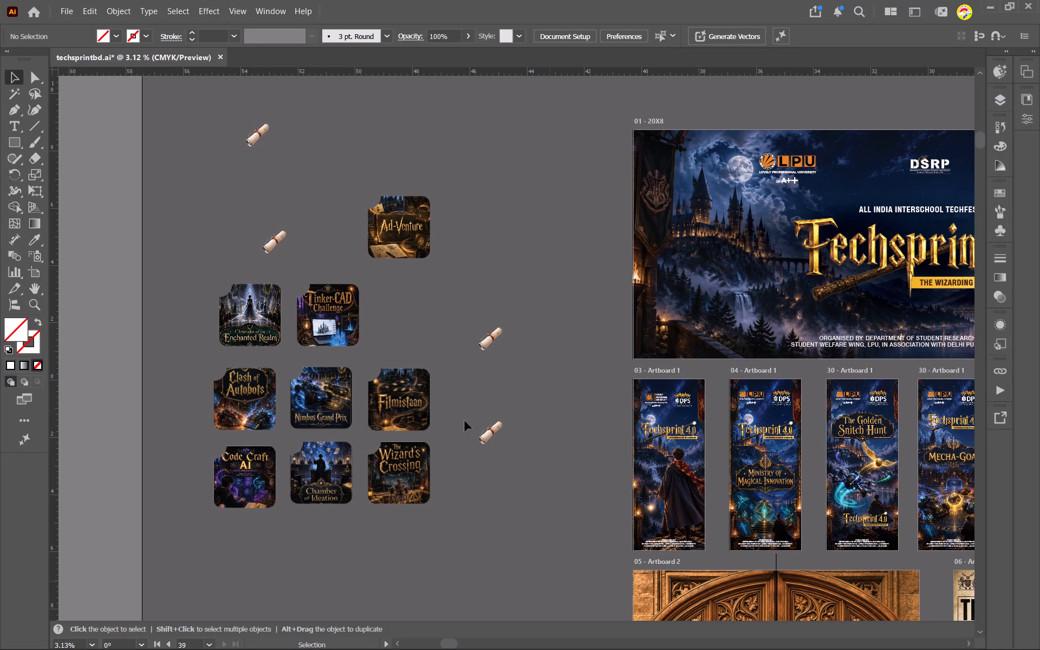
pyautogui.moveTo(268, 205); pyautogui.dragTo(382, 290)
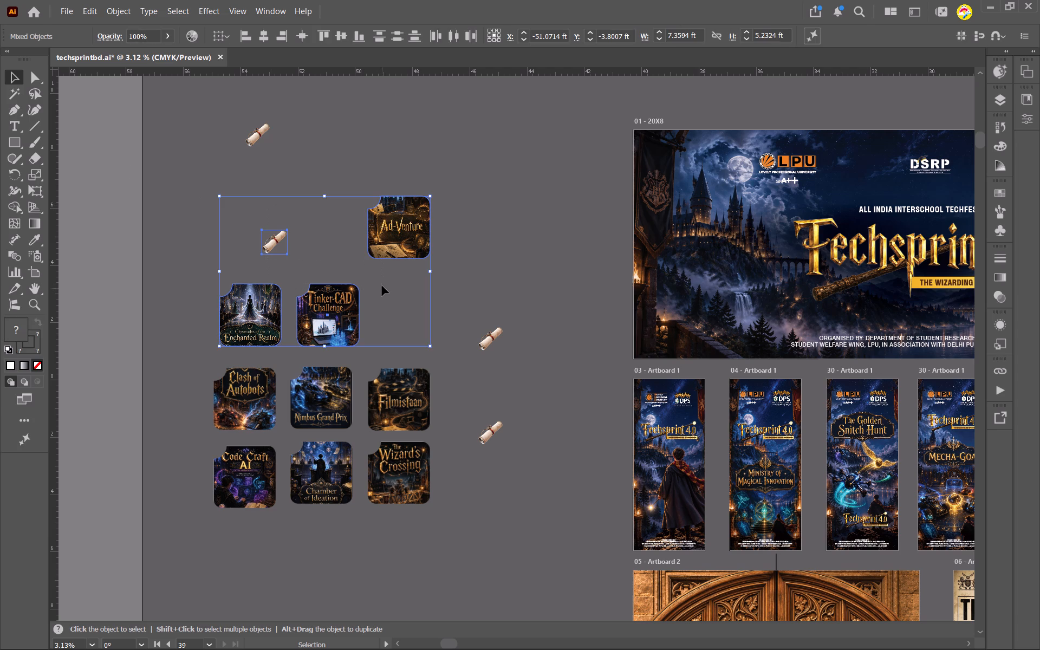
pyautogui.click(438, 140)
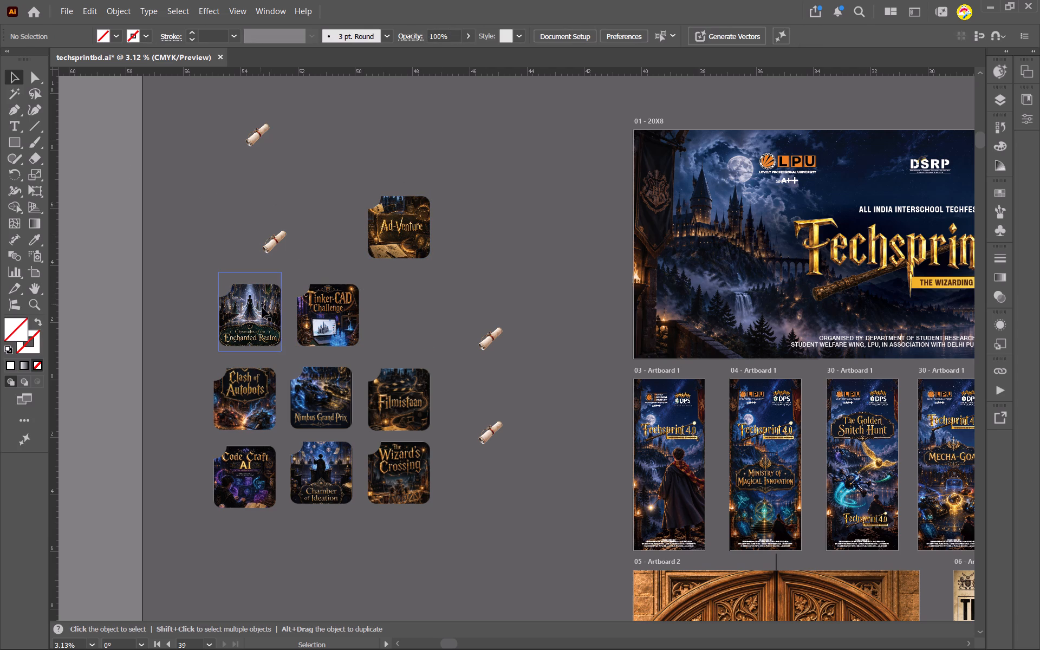
# Release the clipping mask of the Chronicles of the Enchanted Realm card and move its contents to the empty space beside Ad-Venture.
pyautogui.scroll(-8, 263, 309)
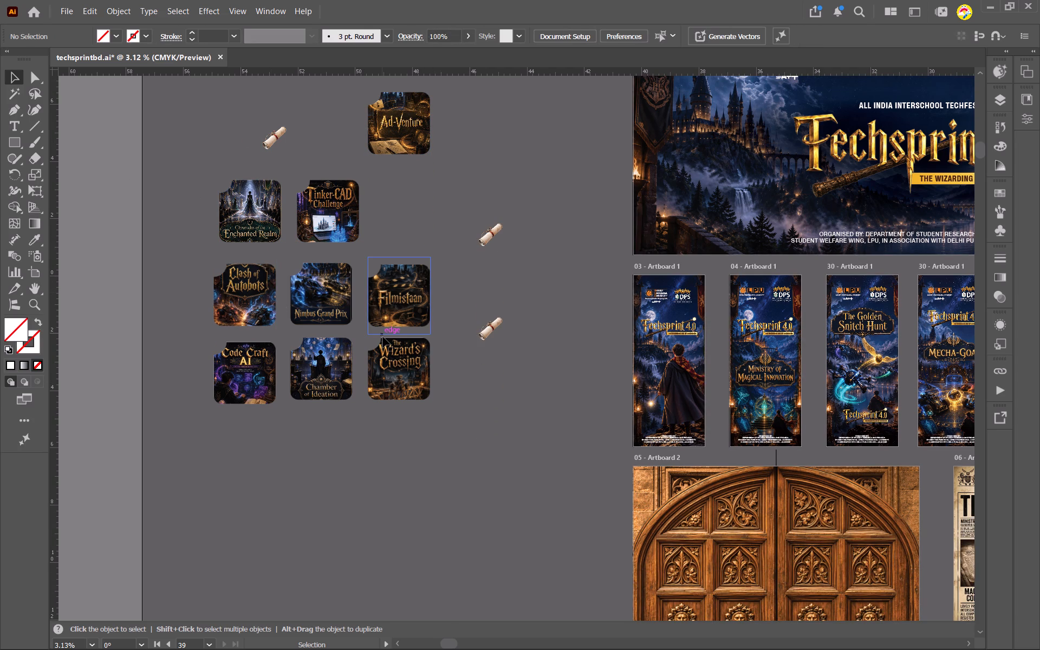
pyautogui.click(256, 224)
pyautogui.rightClick(249, 199)
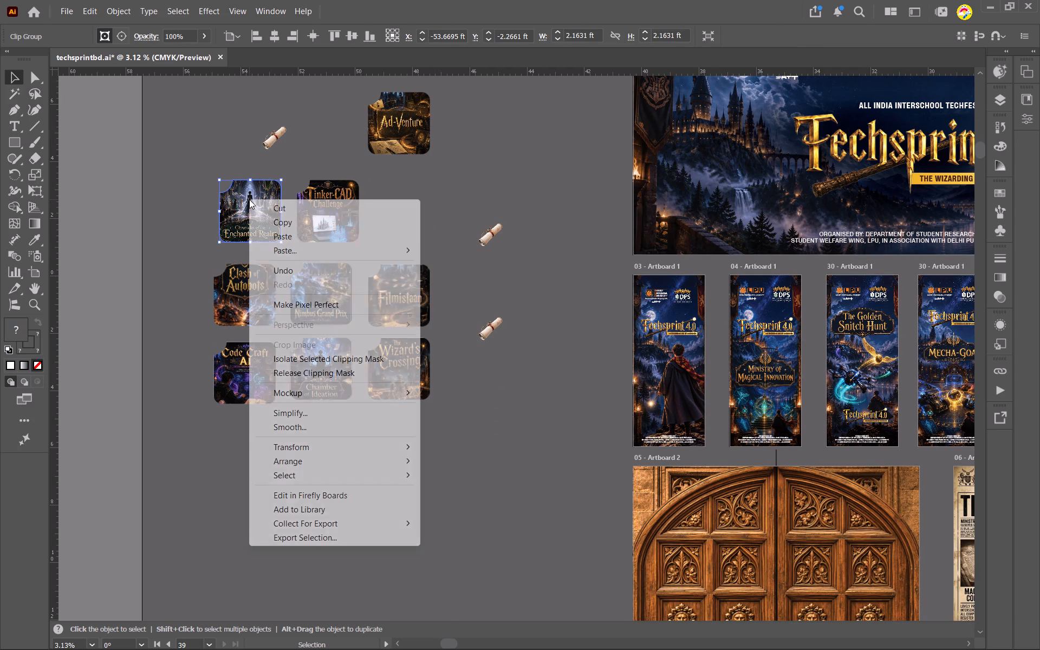
pyautogui.click(307, 373)
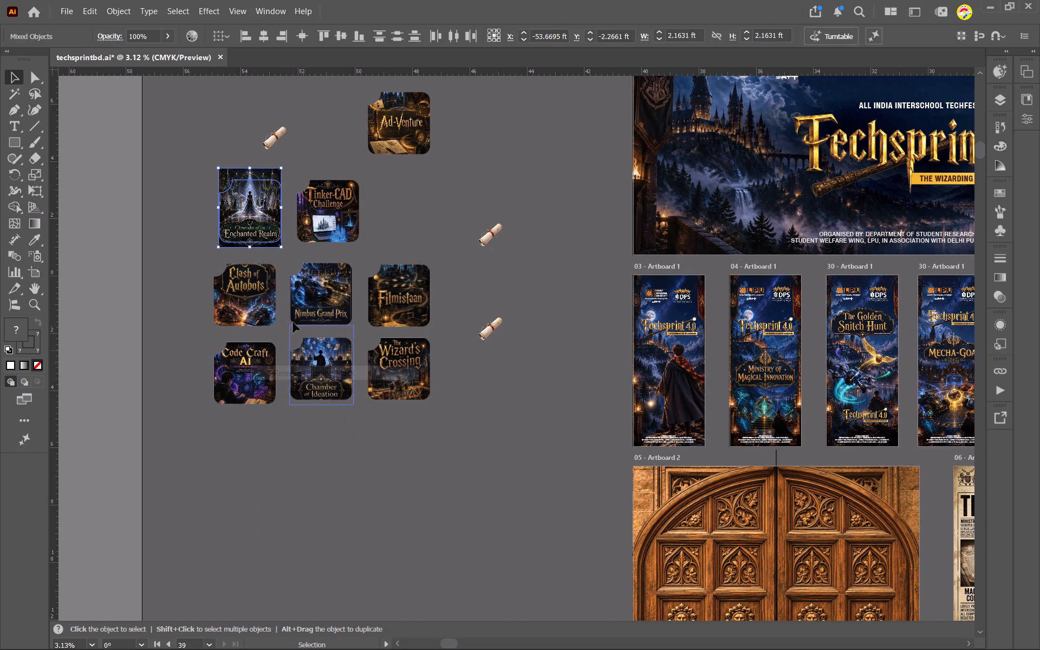
pyautogui.moveTo(247, 177); pyautogui.dragTo(508, 151)
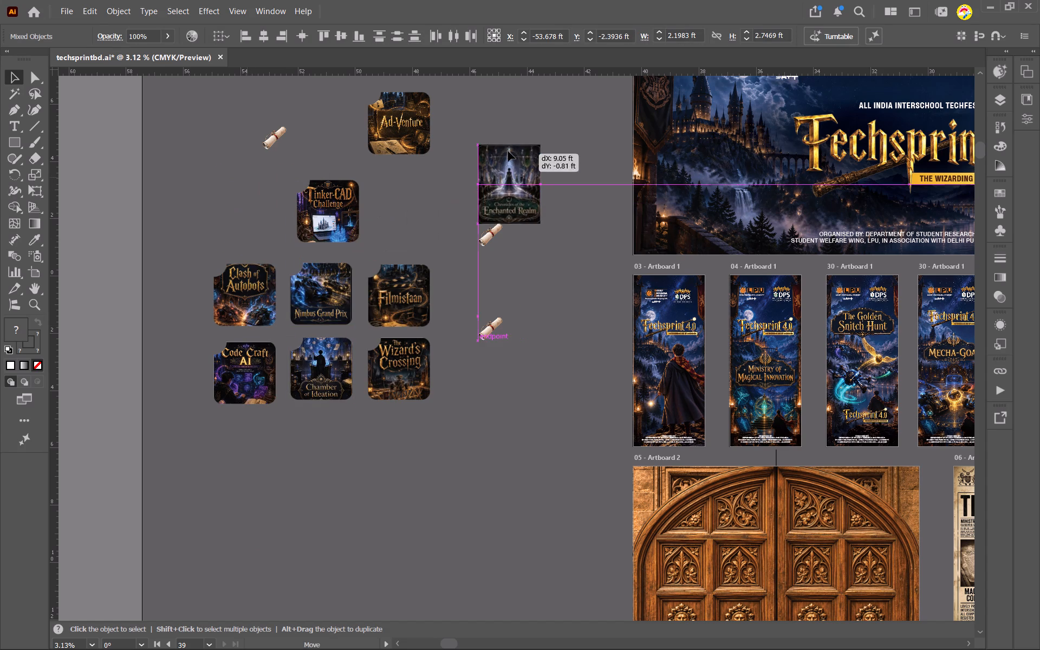
pyautogui.moveTo(508, 151); pyautogui.dragTo(519, 116)
pyautogui.doubleClick(582, 252)
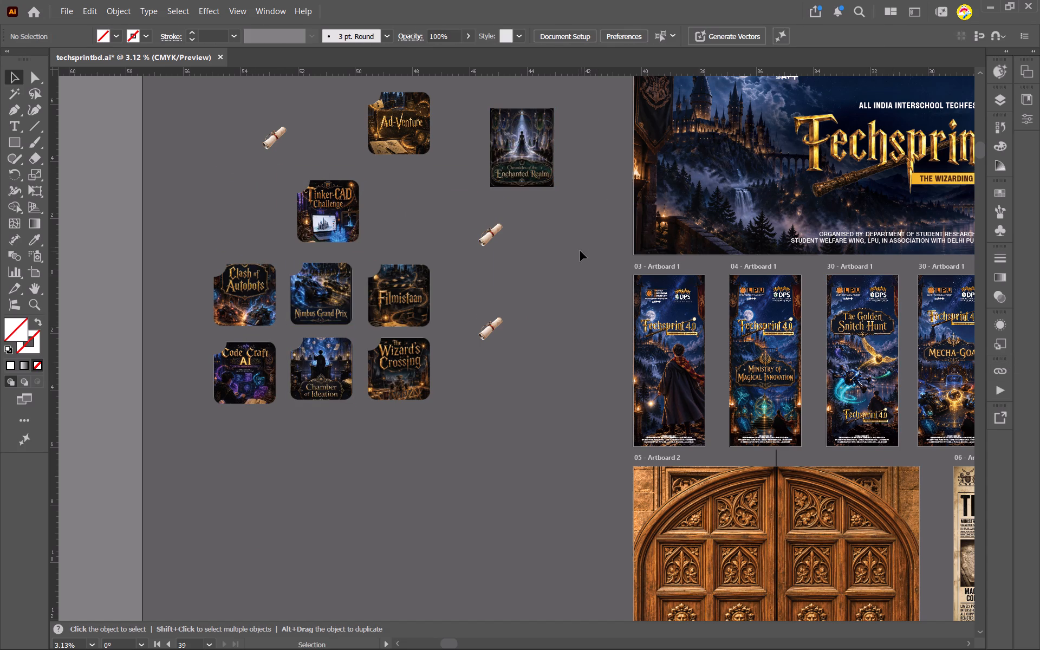
# Delete the leftover clipping outline over the Enchanted Realm image.
pyautogui.click(545, 180)
pyautogui.press('Delete')
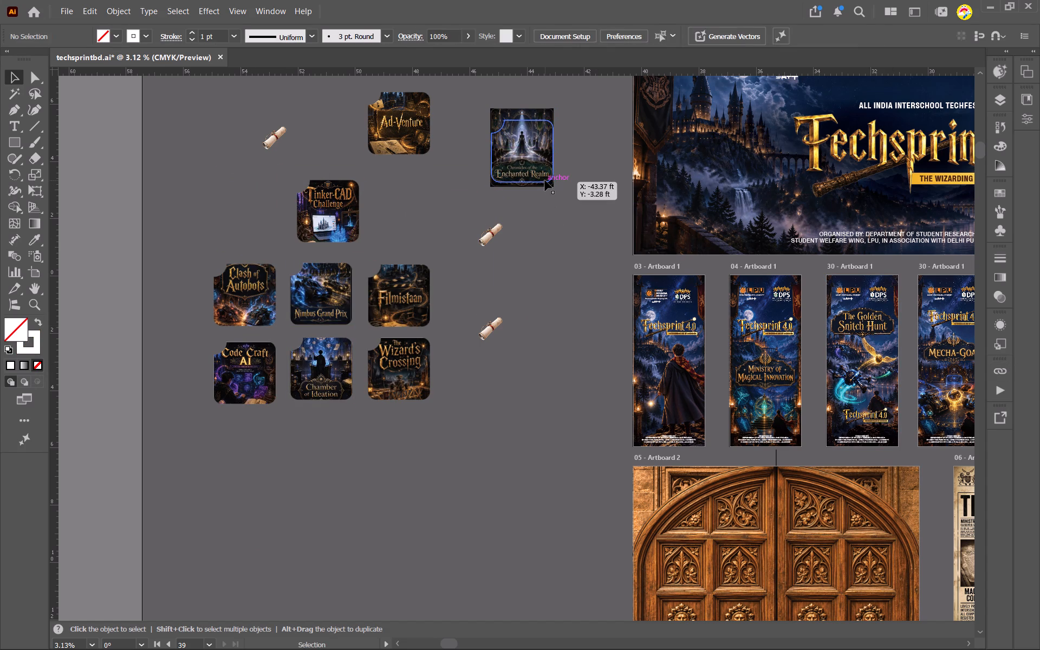
# Add the full Enchanted Realm image to the export assets and select it there.
pyautogui.click(545, 180)
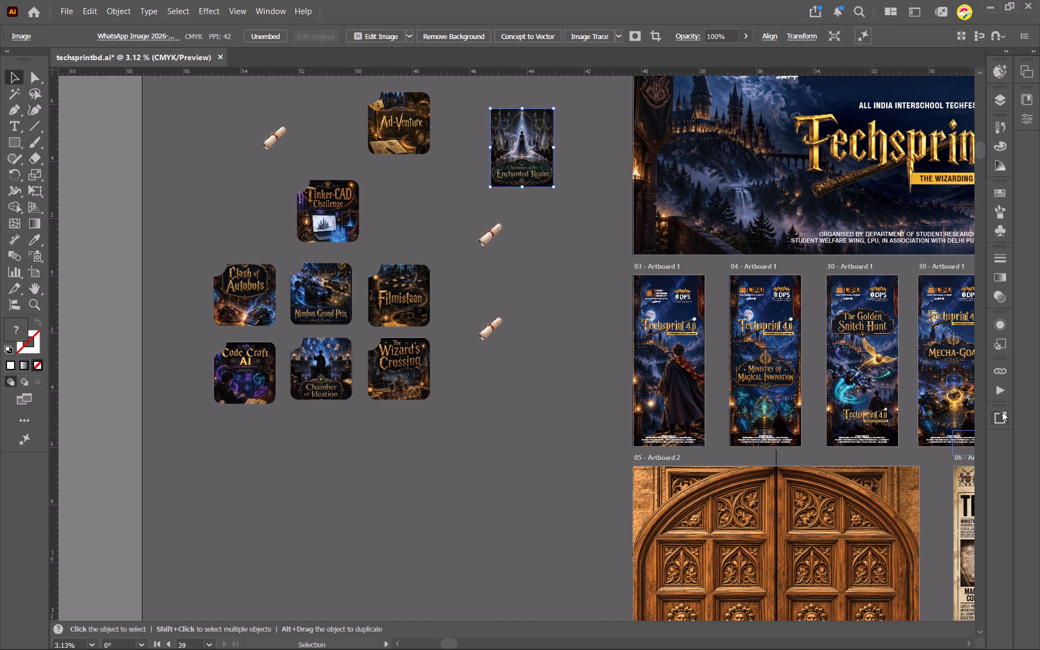
pyautogui.click(1002, 412)
pyautogui.scroll(3, 925, 412)
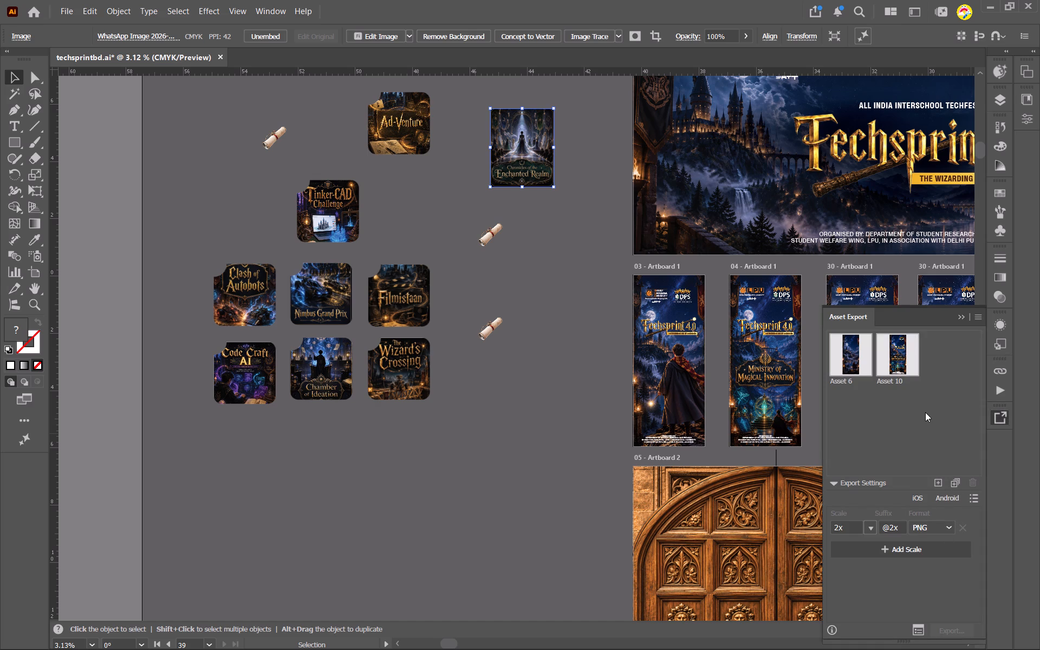
pyautogui.click(941, 484)
pyautogui.scroll(-2, 652, 296)
pyautogui.scroll(4, 652, 296)
pyautogui.hscroll(5, 658, 309)
pyautogui.hscroll(-12, 680, 336)
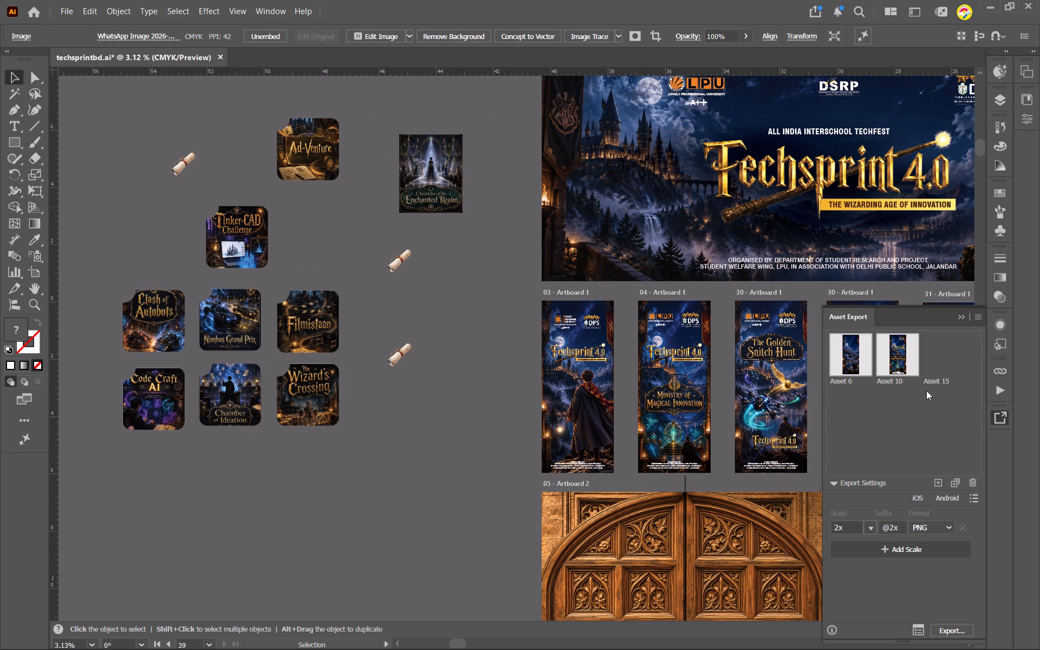
pyautogui.click(942, 359)
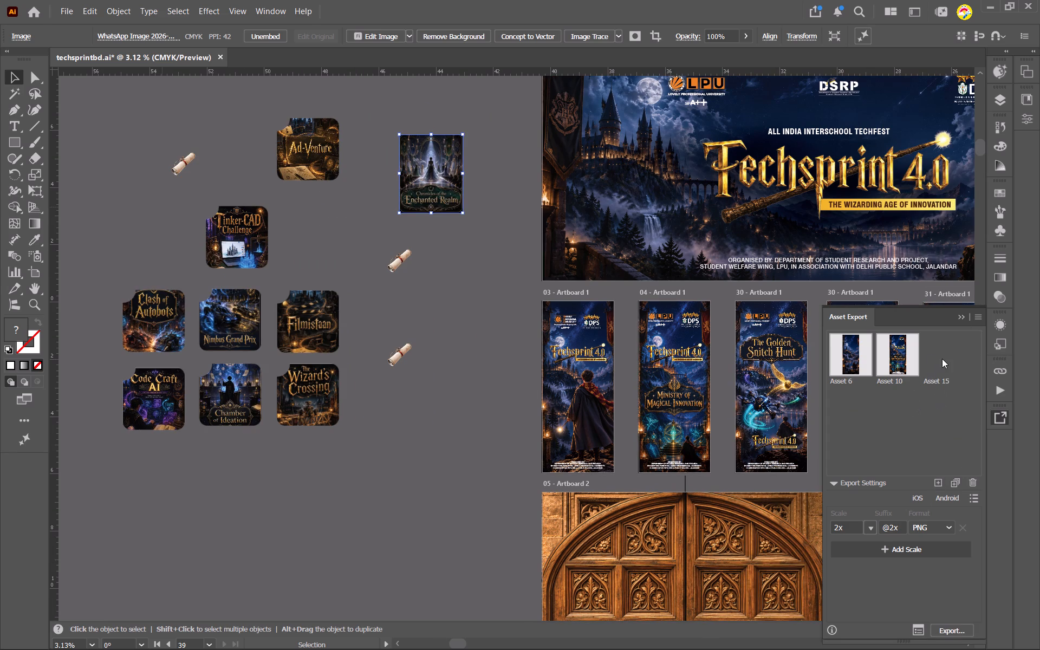
pyautogui.scroll(4, 906, 408)
pyautogui.click(947, 363)
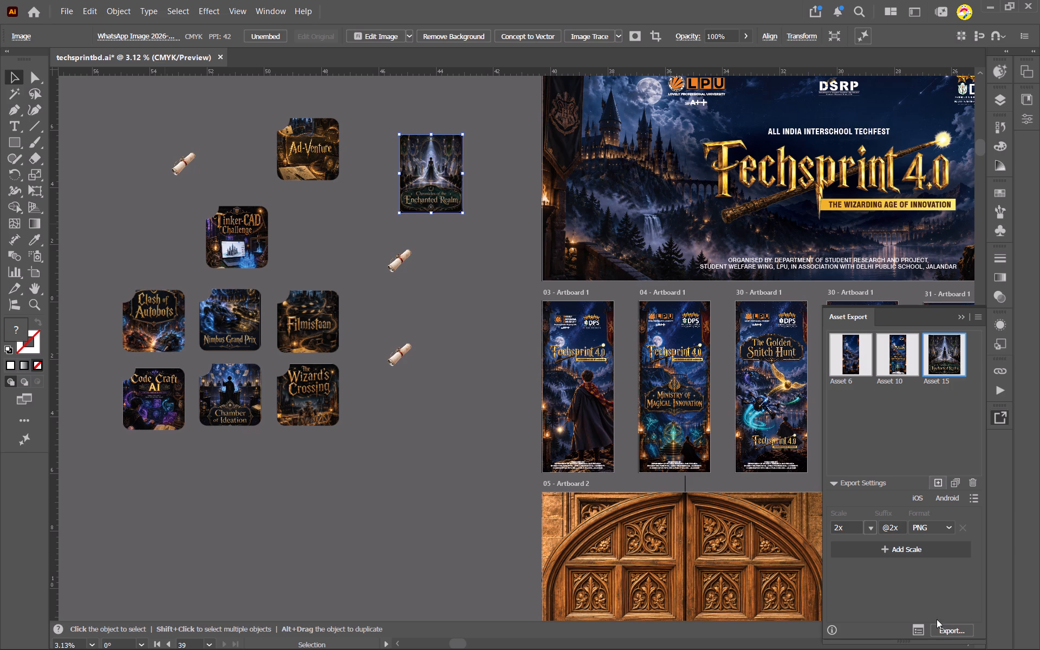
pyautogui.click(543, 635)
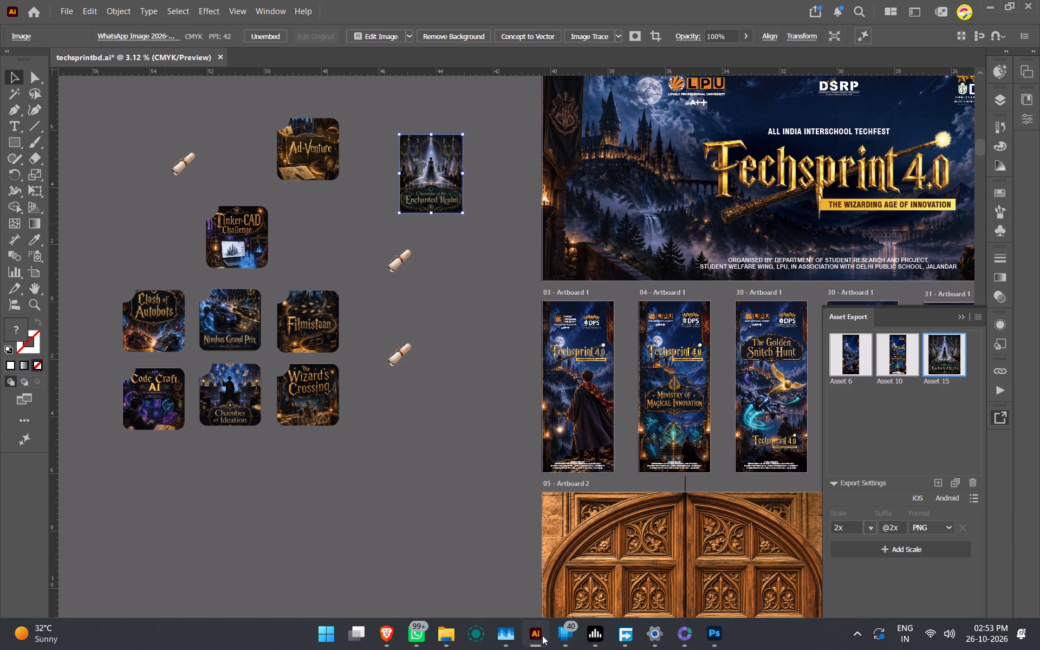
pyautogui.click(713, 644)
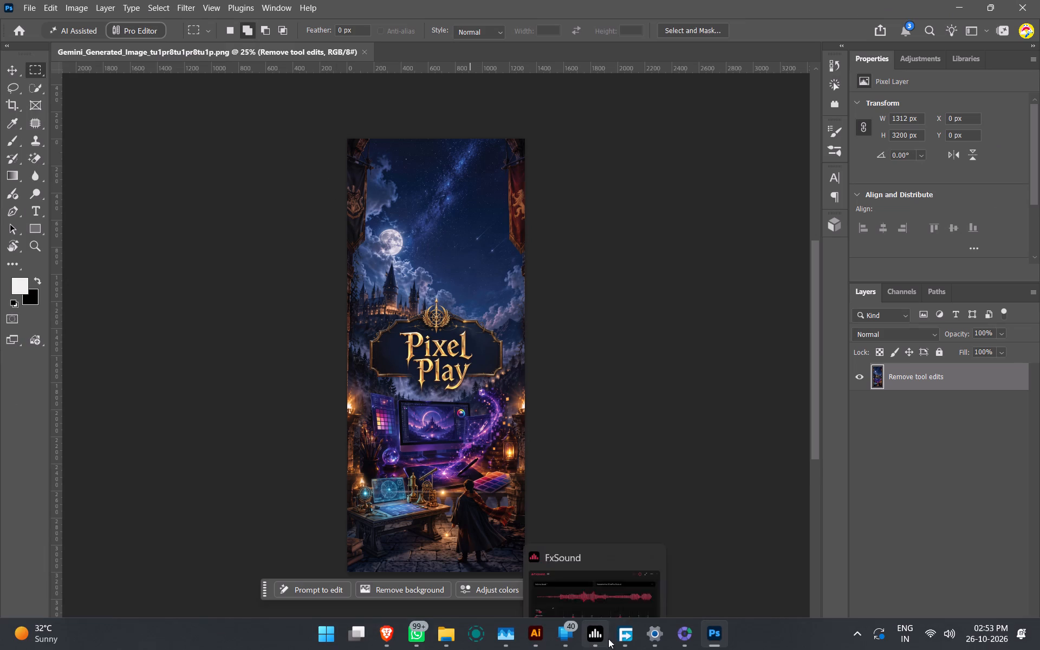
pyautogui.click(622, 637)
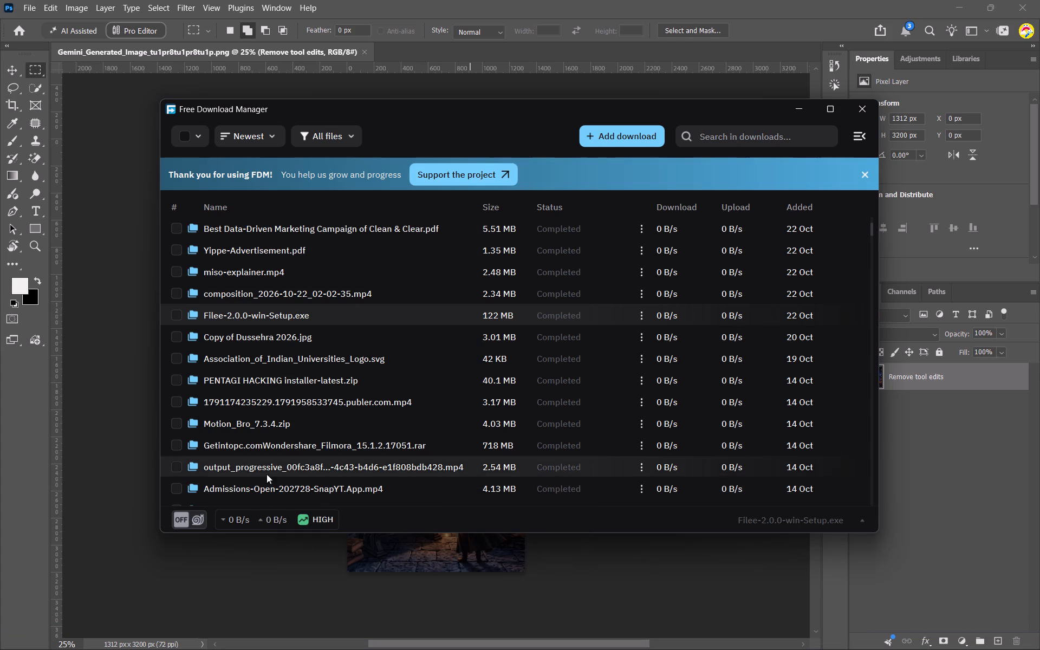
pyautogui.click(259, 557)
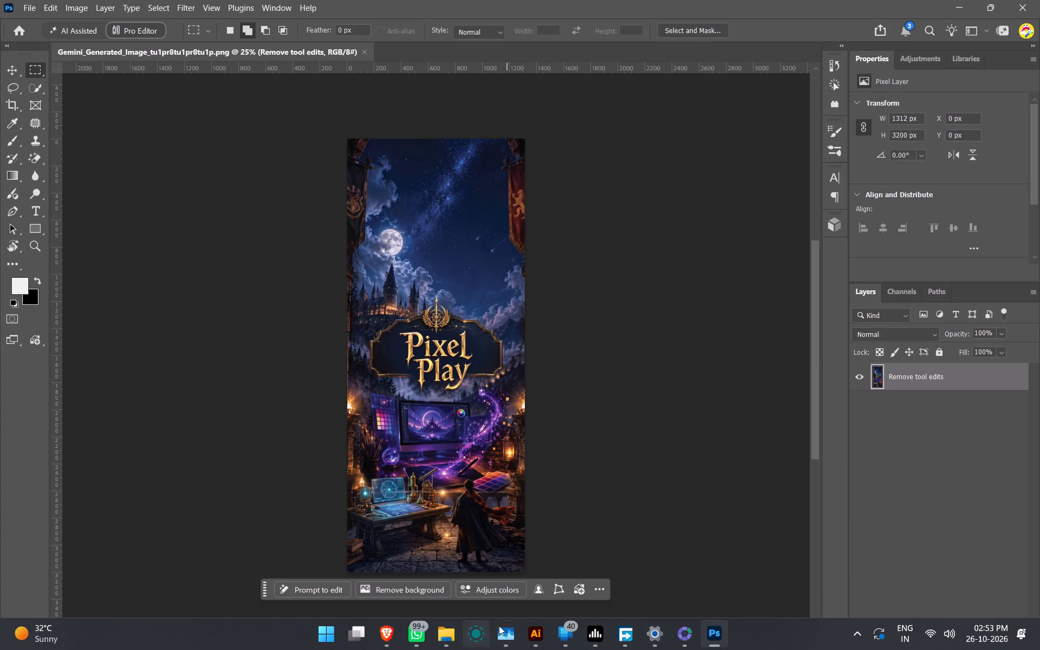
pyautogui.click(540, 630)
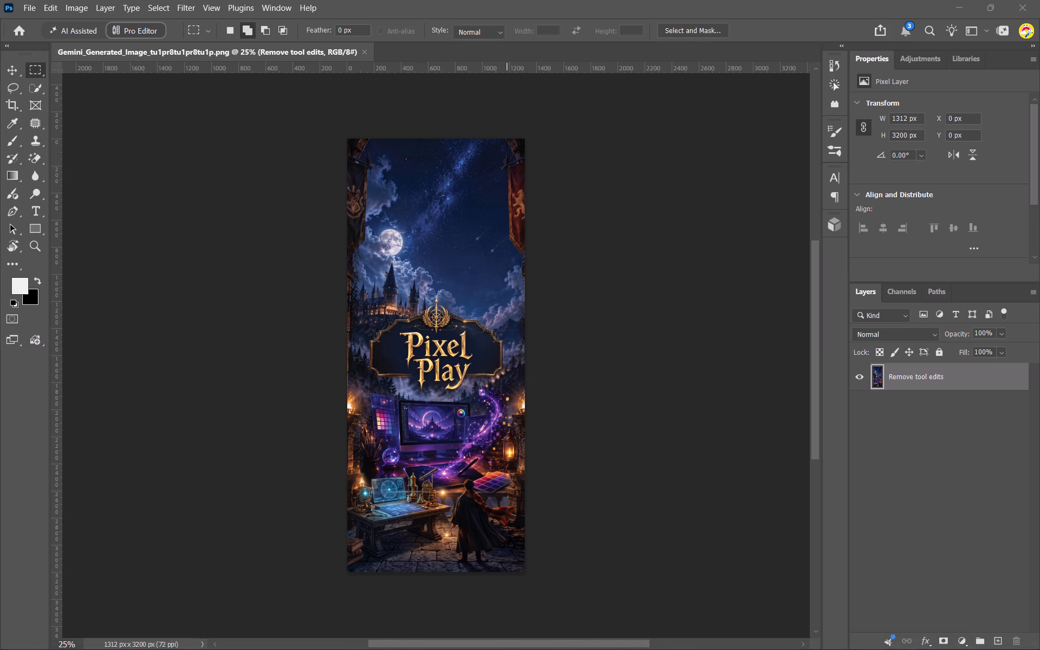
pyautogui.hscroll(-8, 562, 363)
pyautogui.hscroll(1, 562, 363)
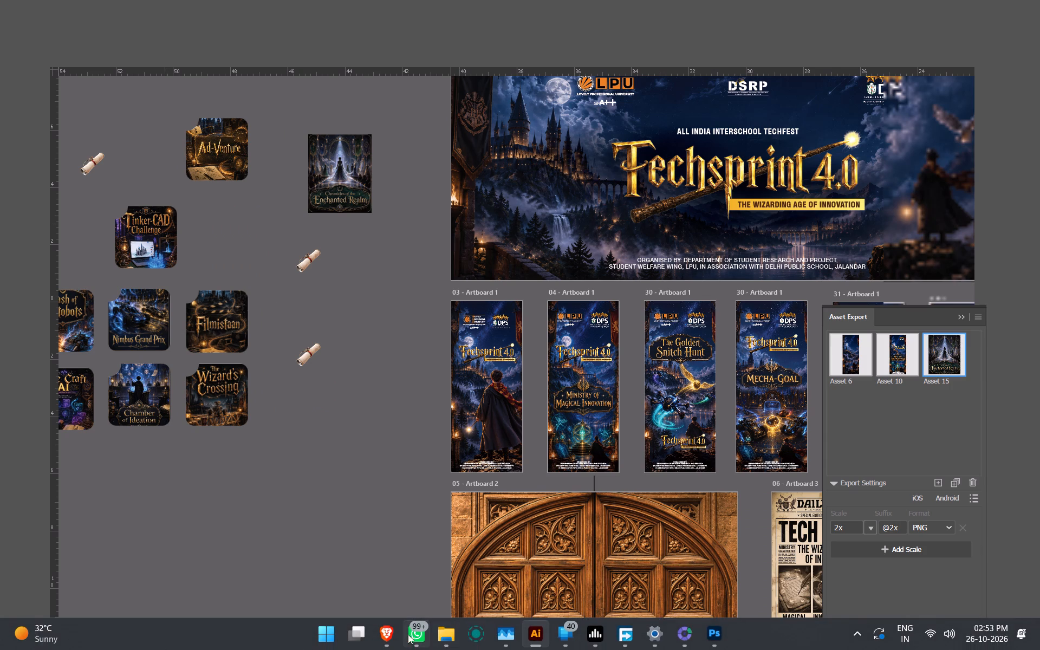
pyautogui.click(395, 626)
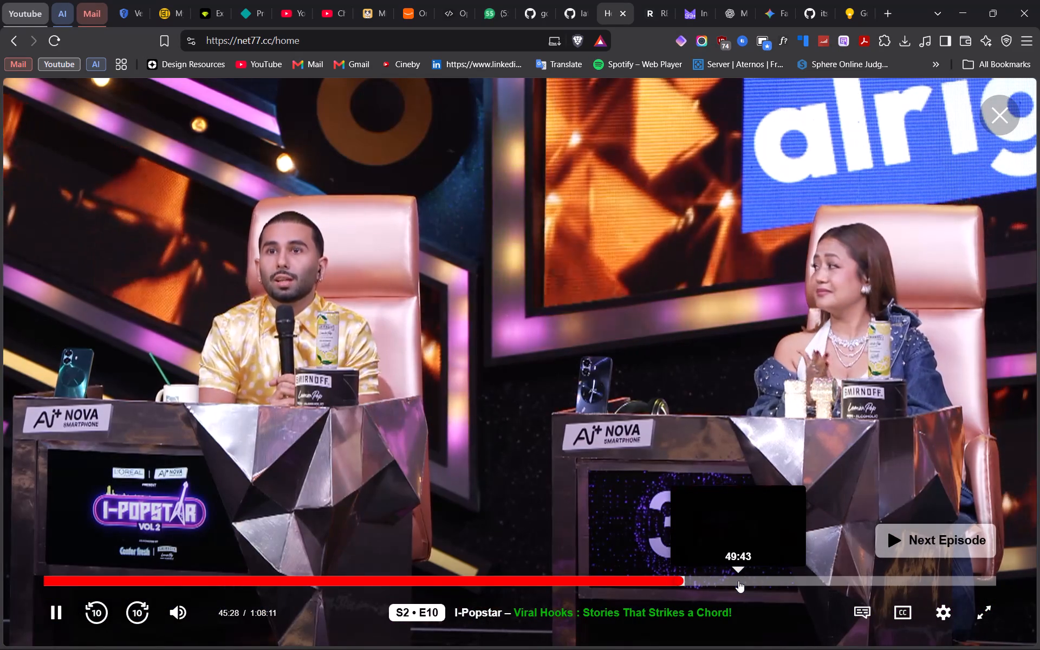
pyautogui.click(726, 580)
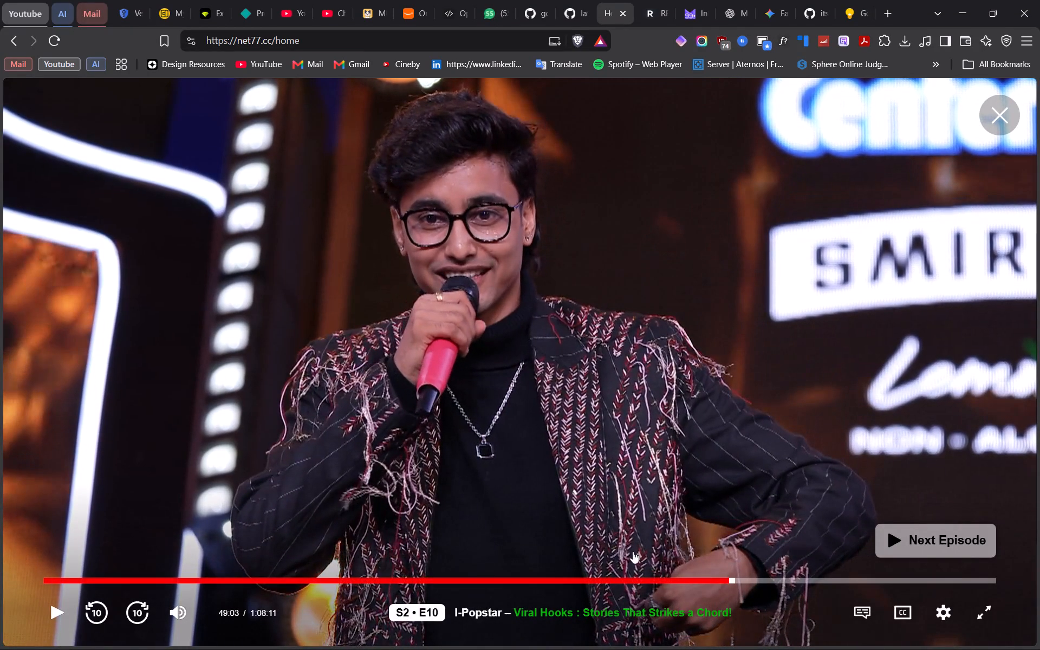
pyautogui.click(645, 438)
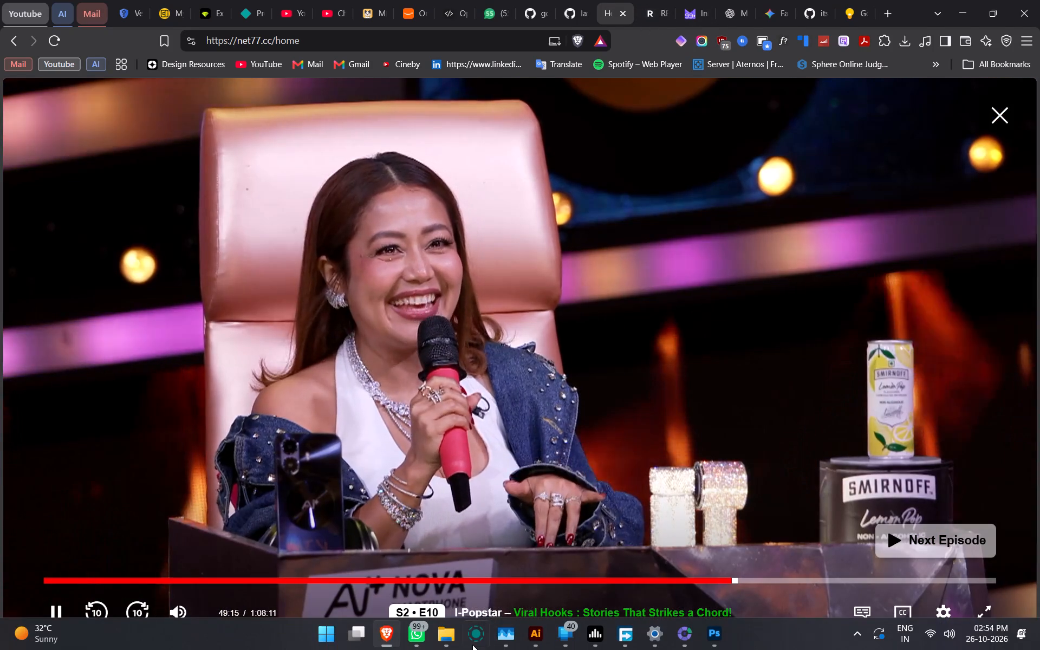
pyautogui.click(530, 633)
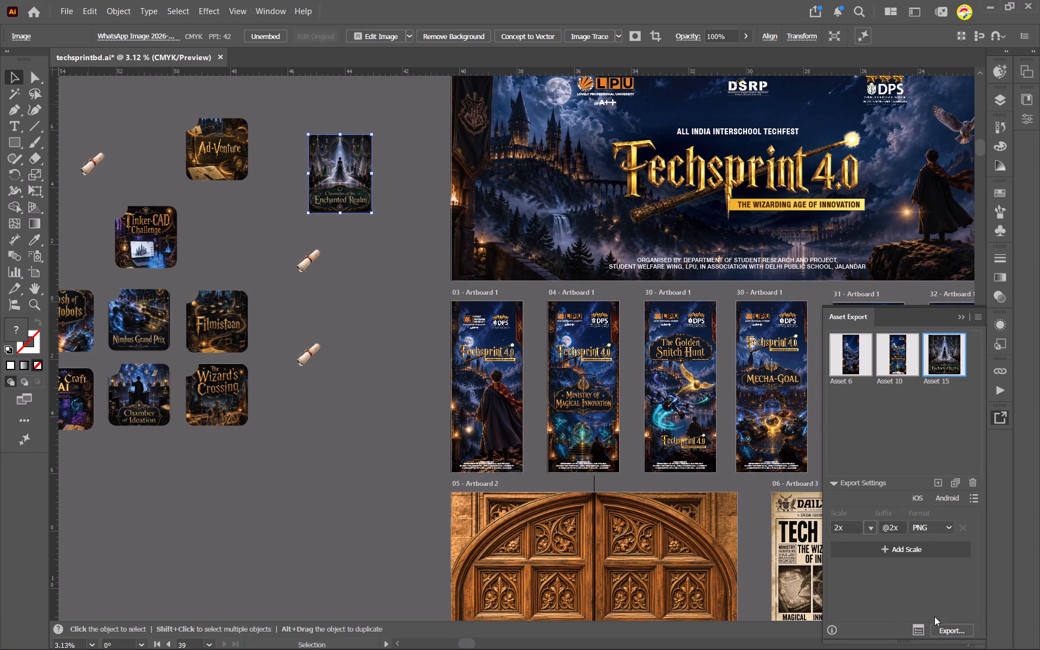
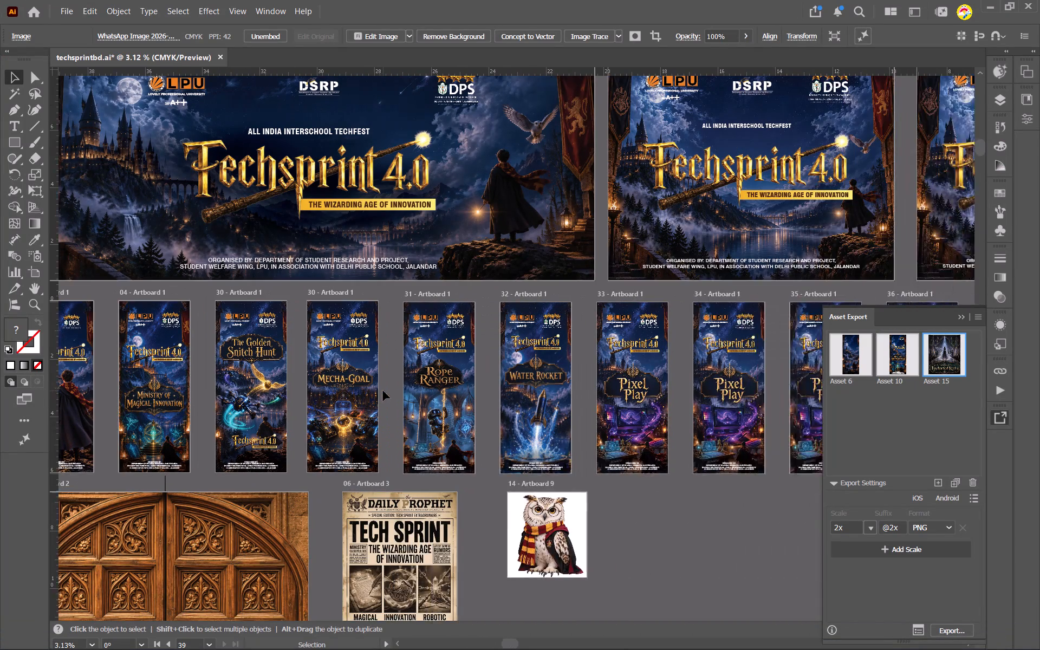
pyautogui.hscroll(-16, 383, 391)
pyautogui.click(486, 521)
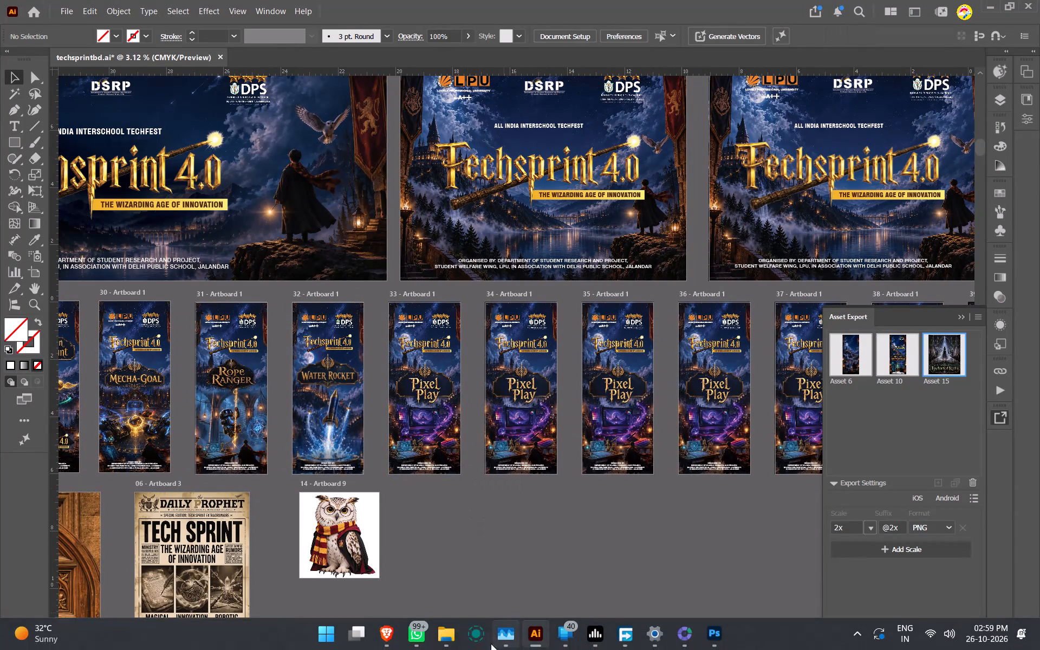
pyautogui.click(450, 639)
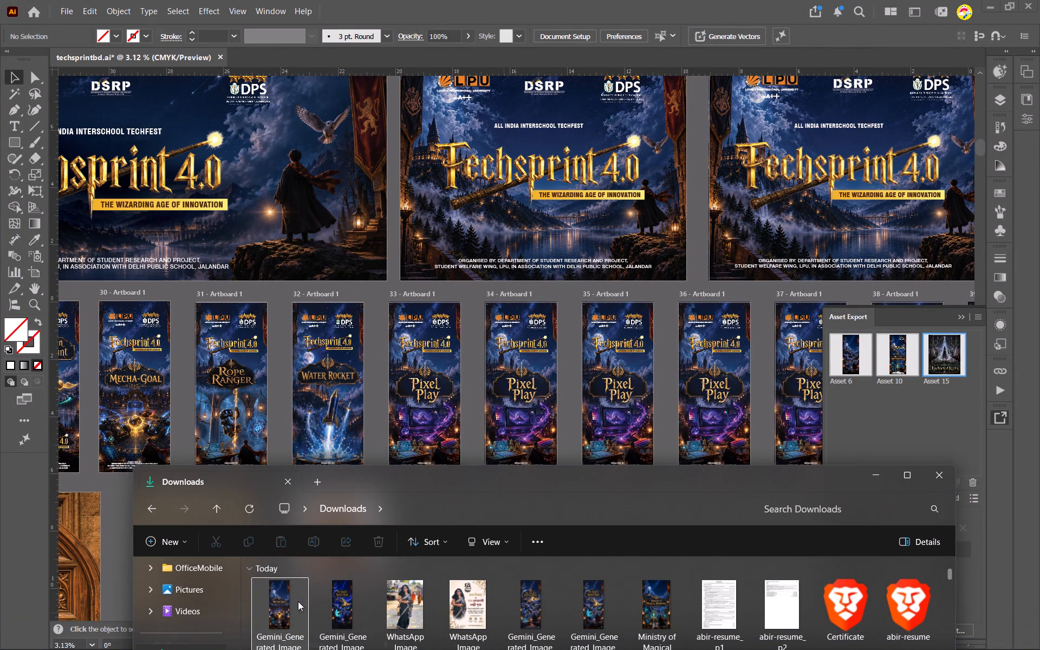
pyautogui.click(342, 573)
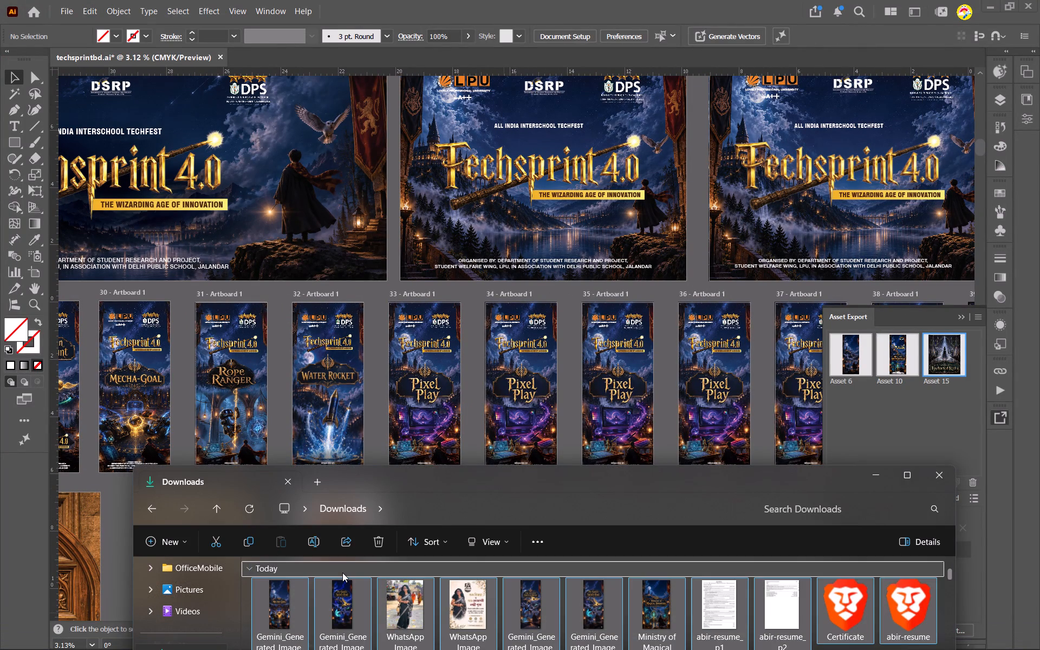
pyautogui.hotkey('ctrl', 'r')
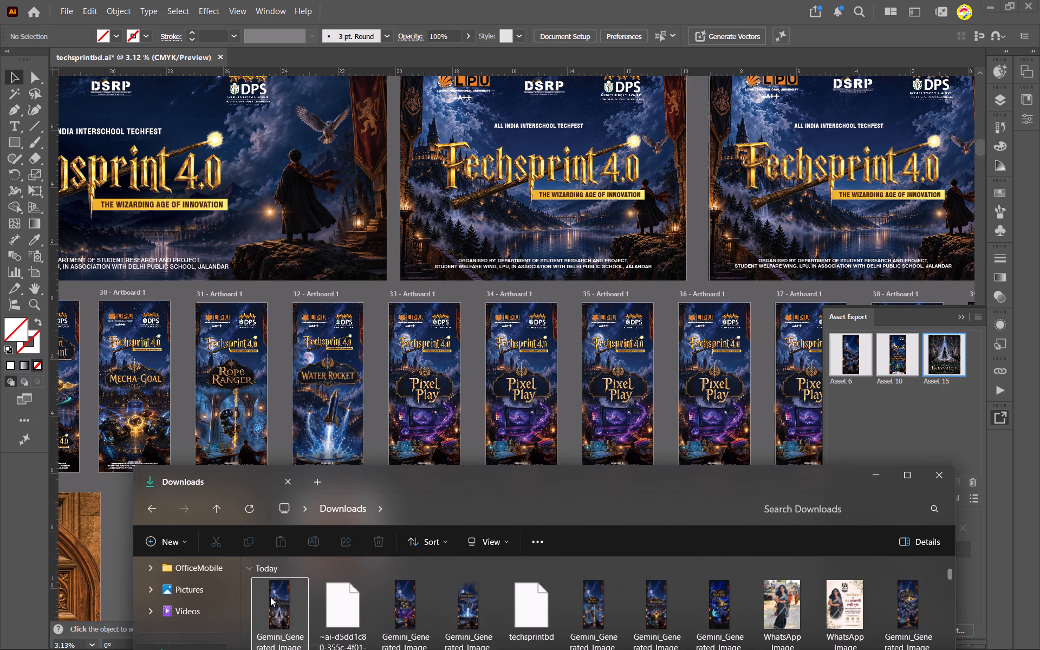
pyautogui.moveTo(270, 597); pyautogui.dragTo(519, 424)
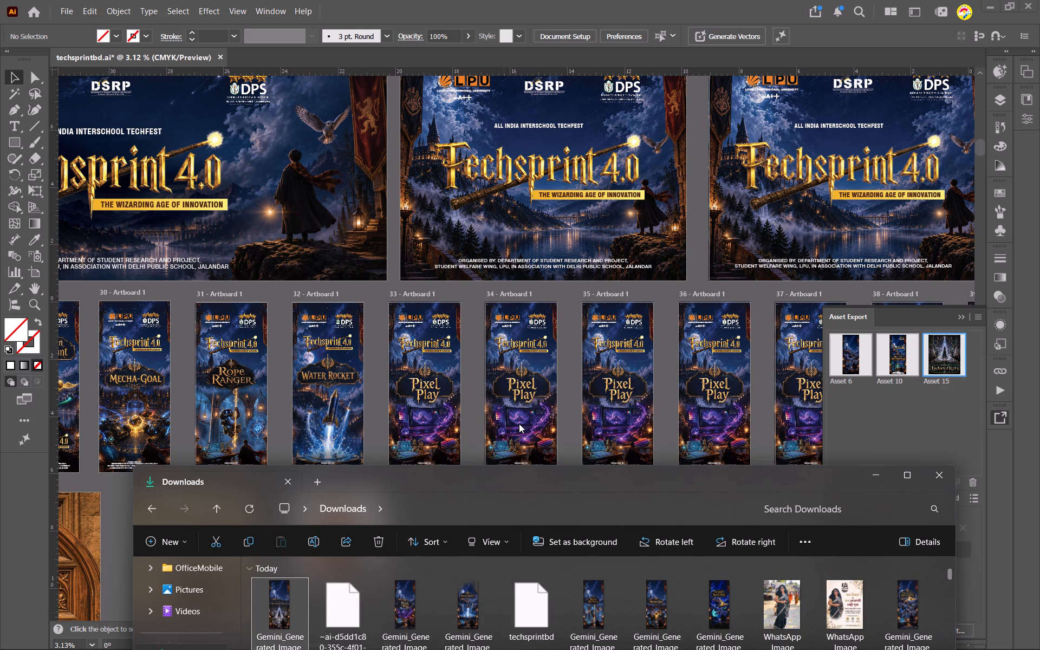
pyautogui.click(873, 473)
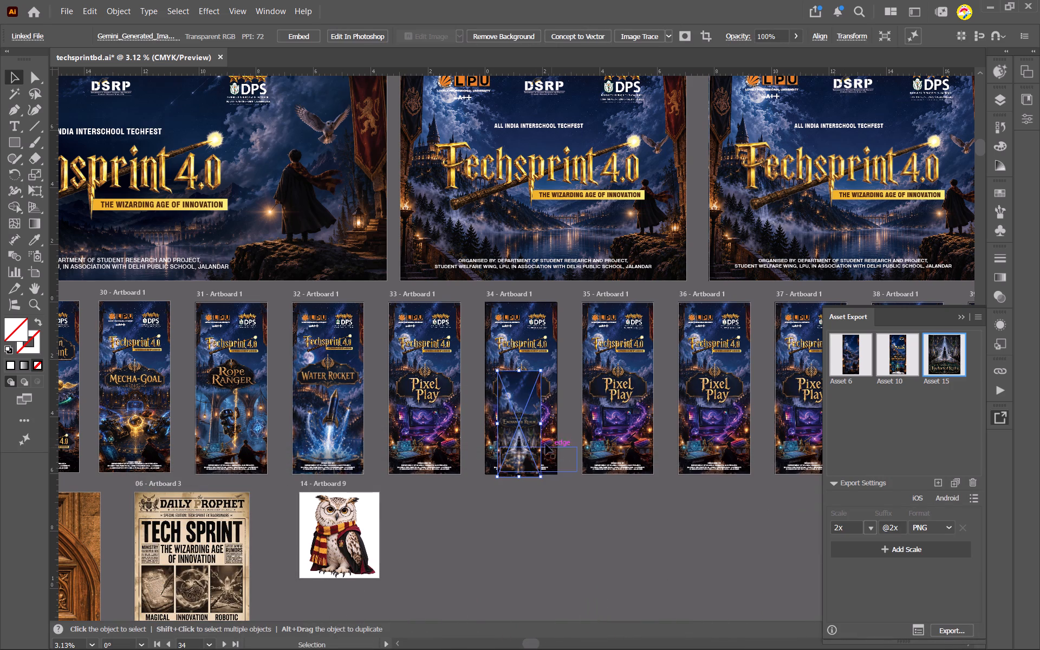
# Move the placed Enchanted Realm image to the upper-left corner of artboard 34.
pyautogui.moveTo(532, 437); pyautogui.dragTo(522, 373)
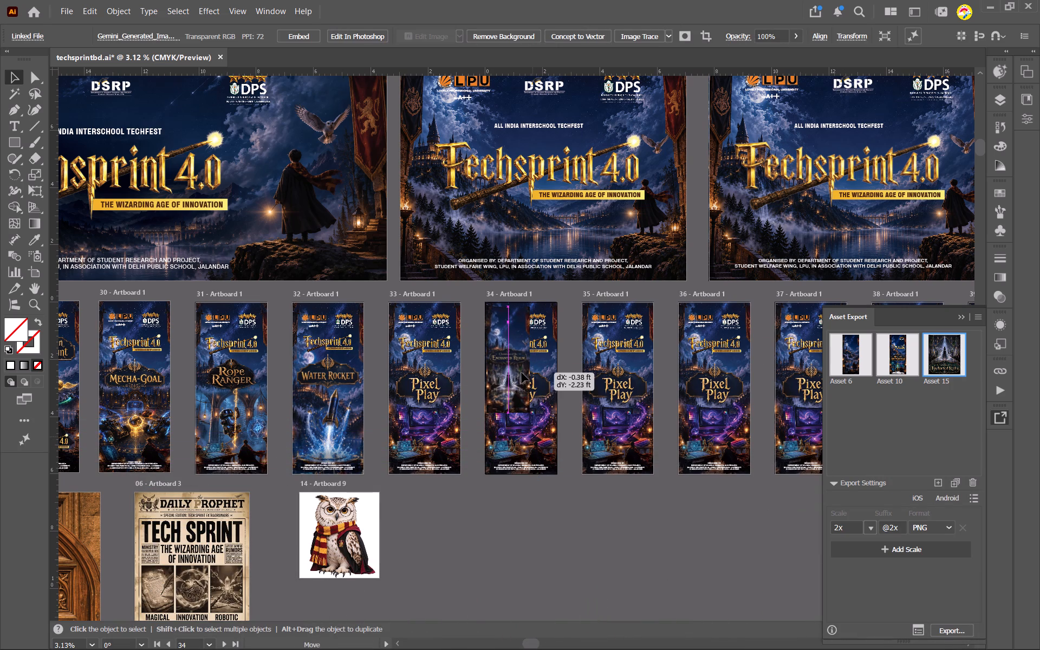
pyautogui.moveTo(522, 373); pyautogui.dragTo(522, 371)
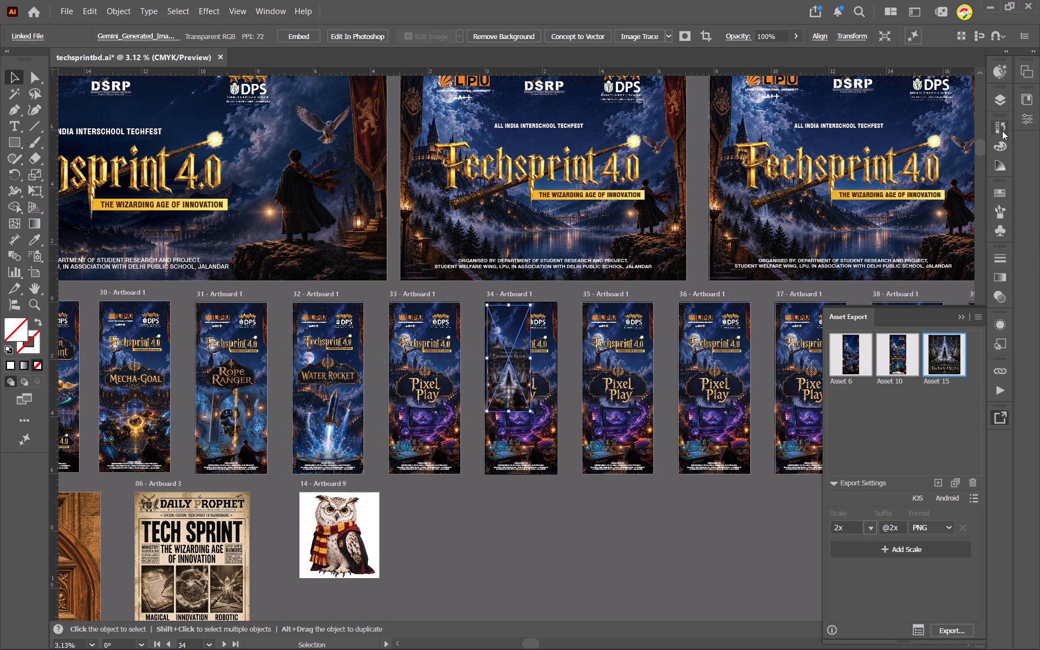
# Nest the placed Enchanted Realm linked file inside artboard 34's clip group, between its group and the existing background image.
pyautogui.click(1001, 101)
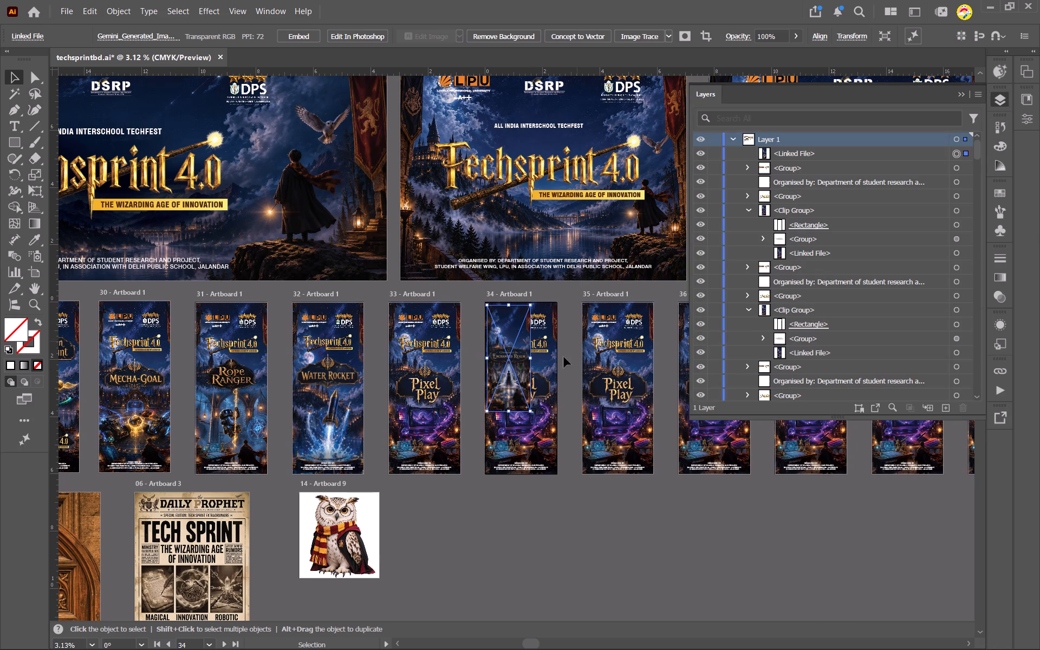
pyautogui.click(552, 367)
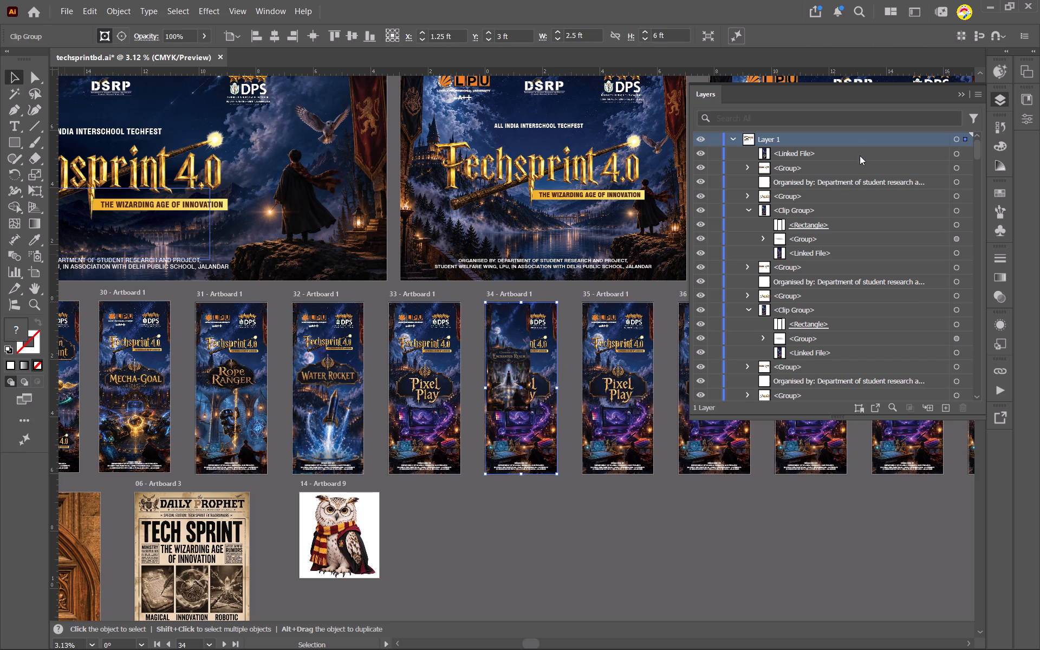
pyautogui.moveTo(828, 155); pyautogui.dragTo(812, 399)
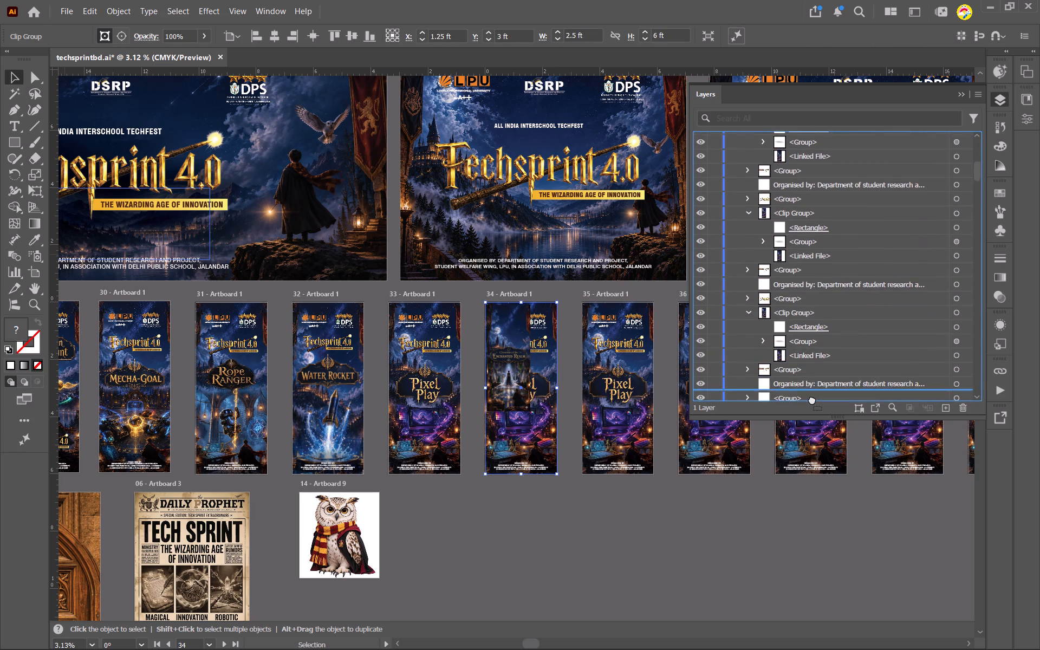
pyautogui.moveTo(812, 399); pyautogui.dragTo(827, 341)
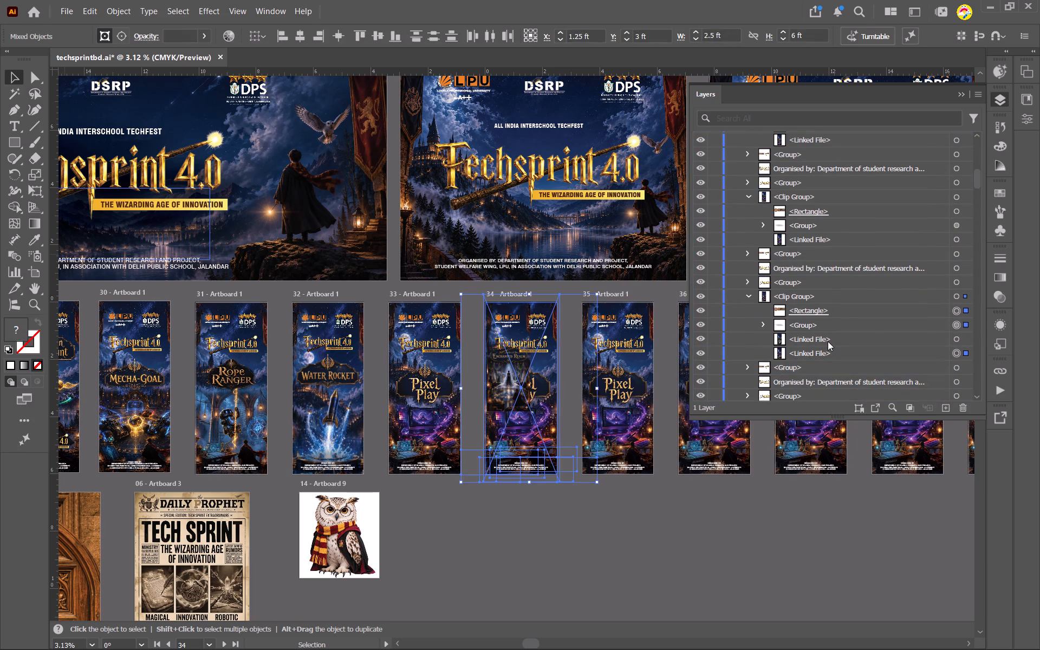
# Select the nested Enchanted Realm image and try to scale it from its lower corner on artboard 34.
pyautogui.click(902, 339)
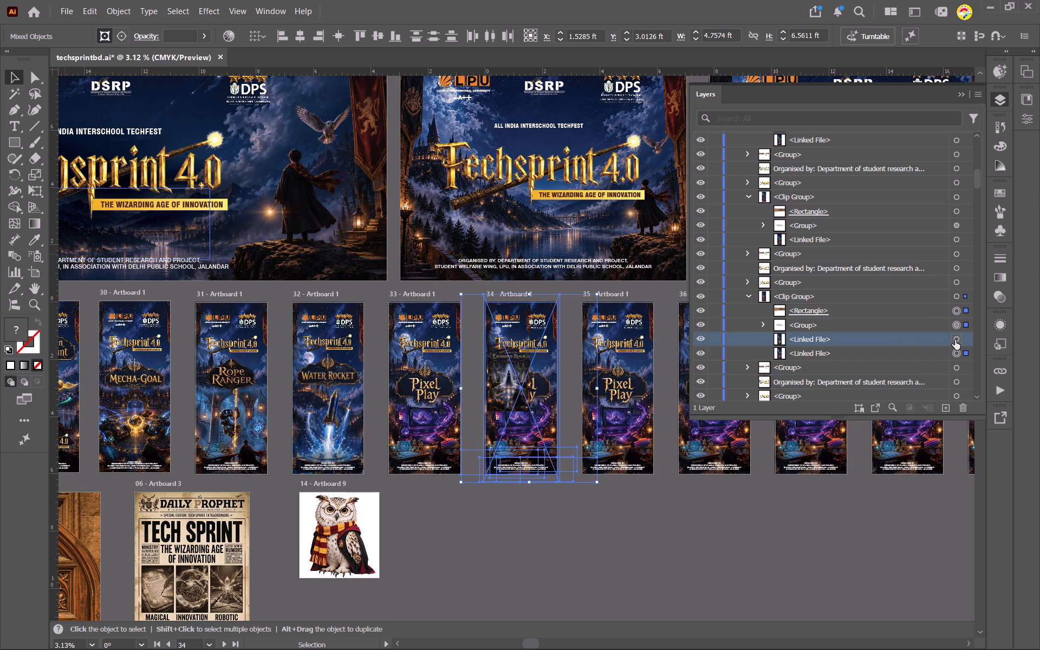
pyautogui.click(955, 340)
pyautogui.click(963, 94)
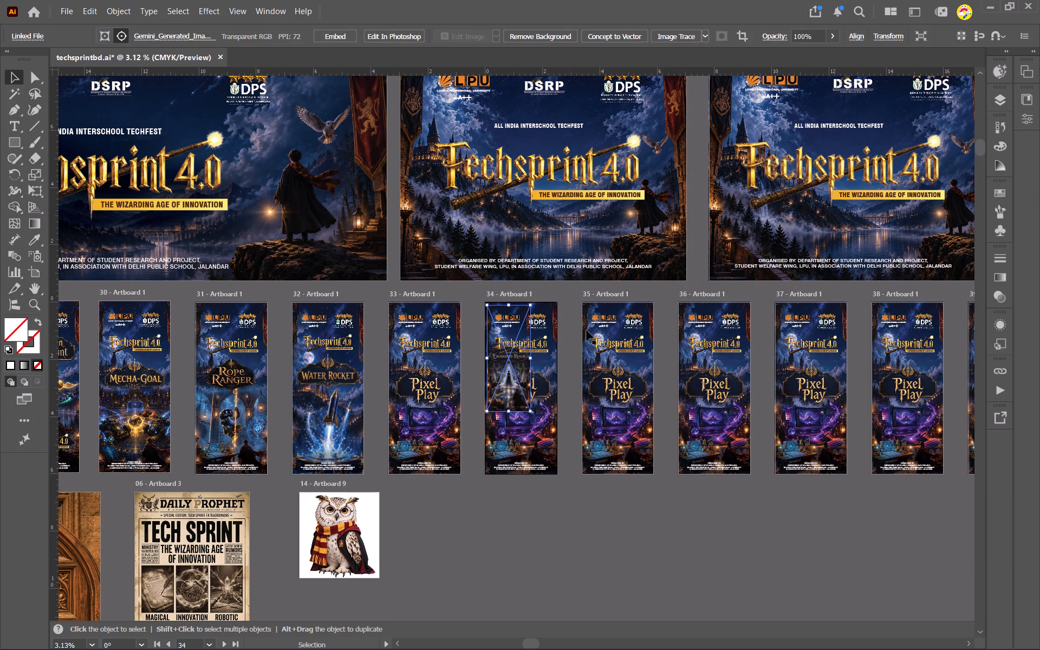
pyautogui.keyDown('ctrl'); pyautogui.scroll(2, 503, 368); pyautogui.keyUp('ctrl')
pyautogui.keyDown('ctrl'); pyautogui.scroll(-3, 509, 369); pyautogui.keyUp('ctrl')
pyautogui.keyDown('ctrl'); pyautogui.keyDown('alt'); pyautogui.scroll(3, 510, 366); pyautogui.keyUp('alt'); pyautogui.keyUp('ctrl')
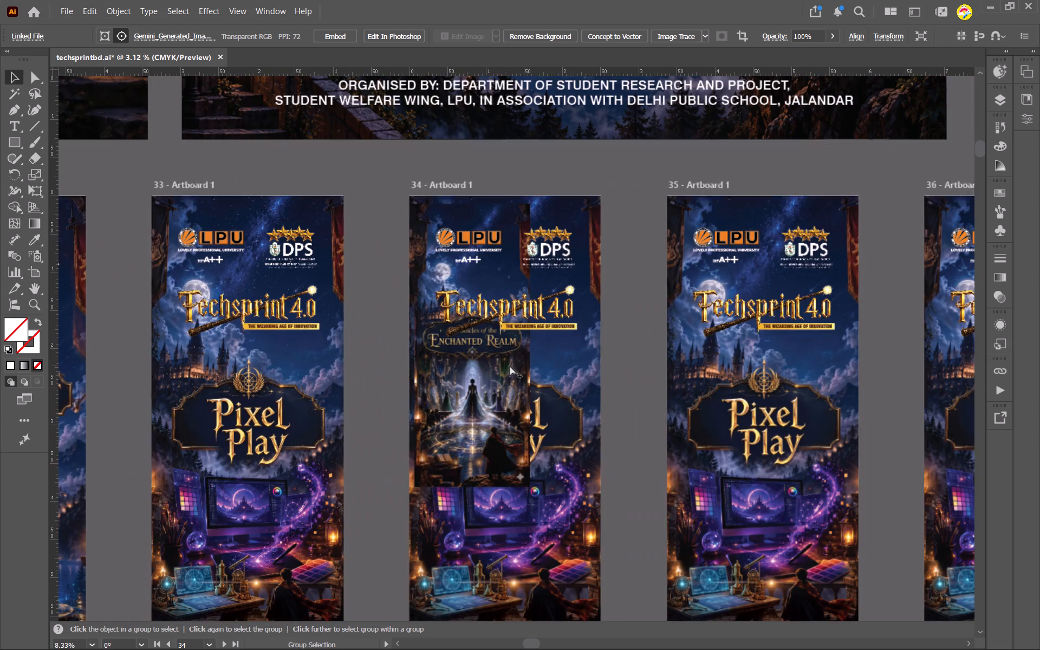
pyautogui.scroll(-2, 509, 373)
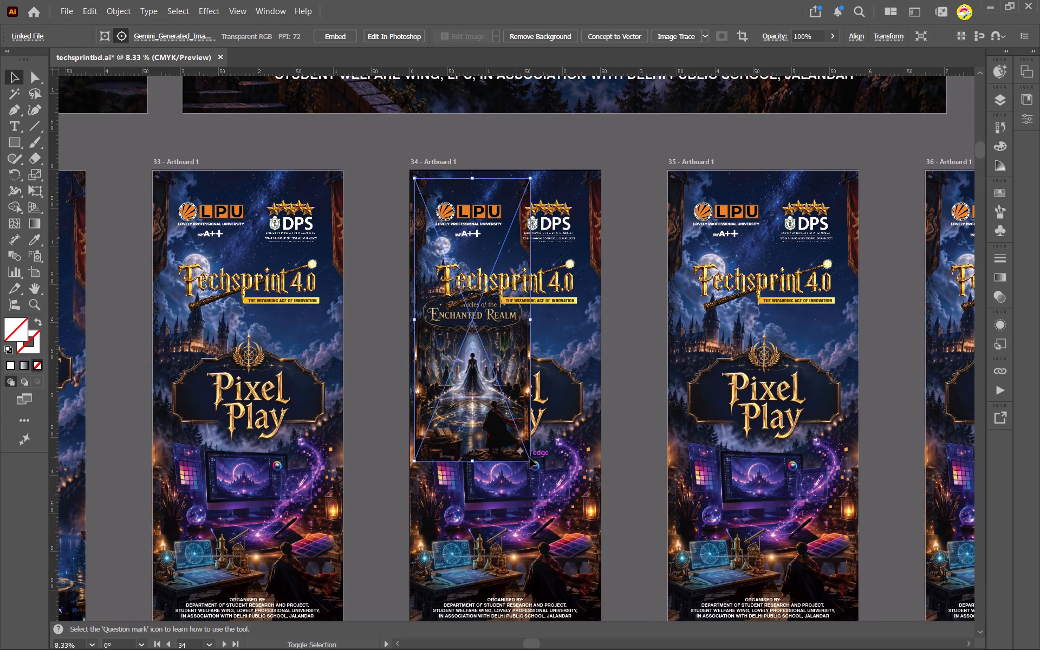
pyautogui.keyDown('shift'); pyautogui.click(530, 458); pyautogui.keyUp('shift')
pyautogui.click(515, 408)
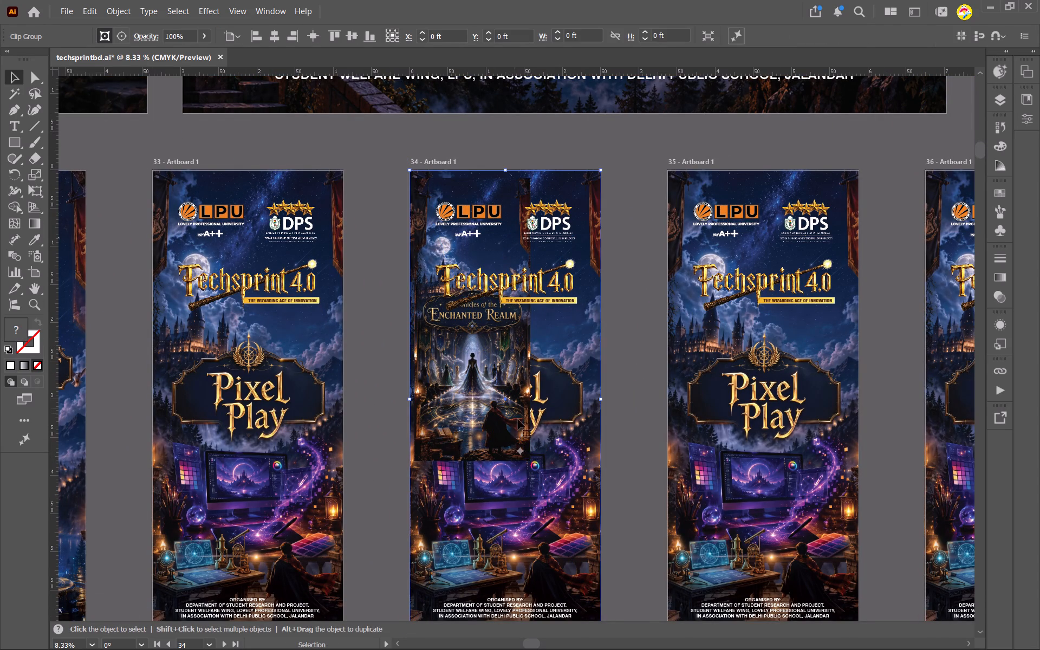
# Select the nested Enchanted Realm linked file in artboard 34's clip group and enlarge it proportionally until it covers the artboard.
pyautogui.click(1002, 99)
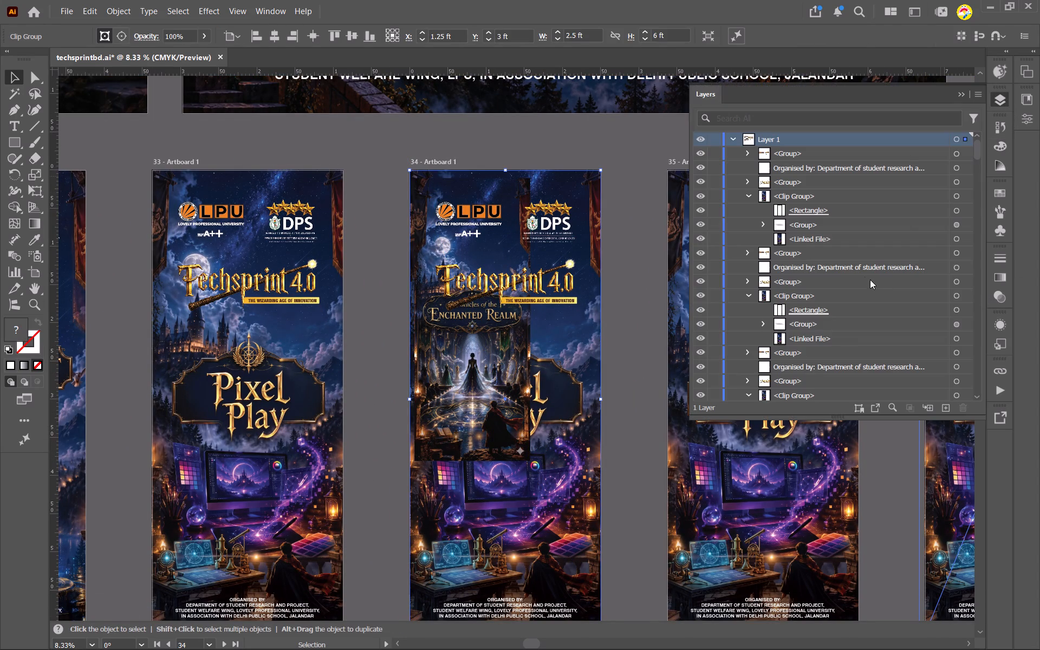
pyautogui.click(523, 327)
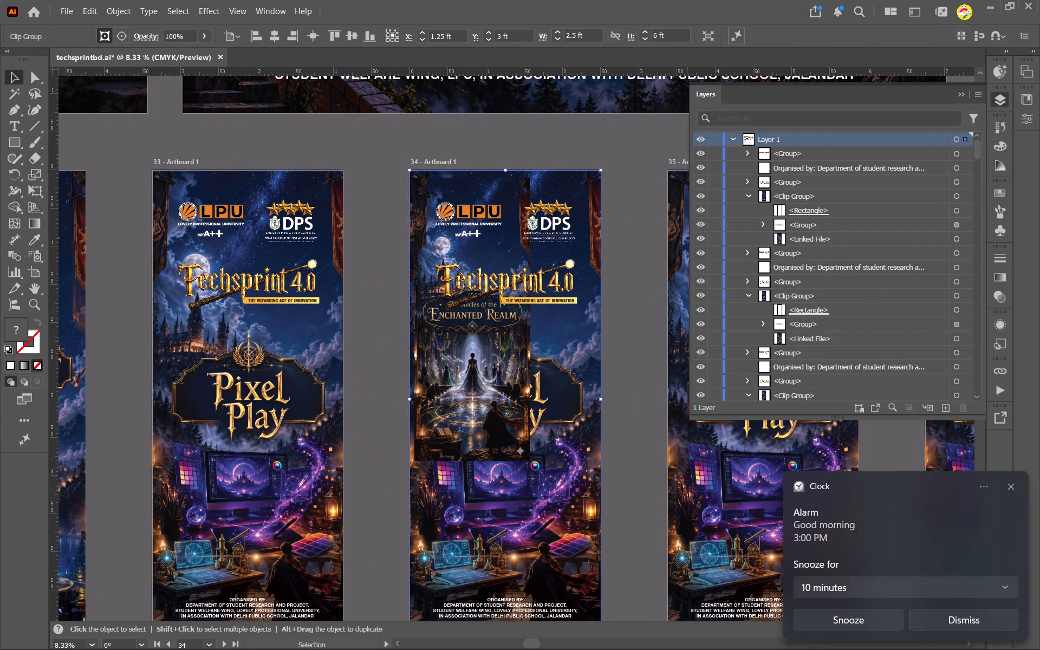
pyautogui.click(967, 621)
pyautogui.scroll(-20, 836, 301)
pyautogui.scroll(-5, 836, 301)
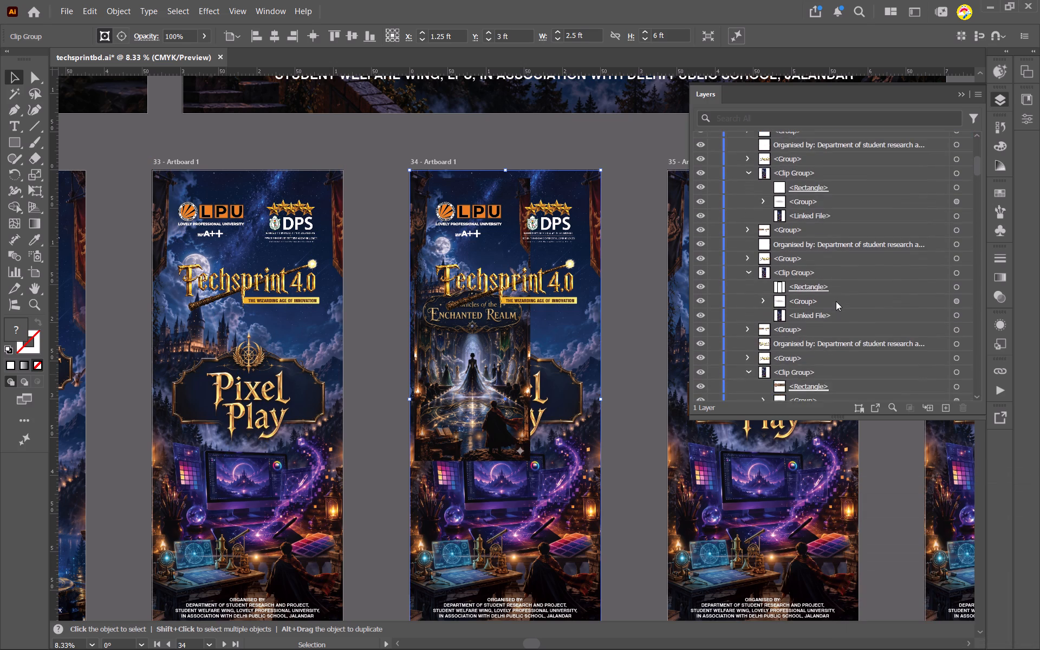
pyautogui.scroll(-6, 836, 301)
pyautogui.scroll(-20, 836, 301)
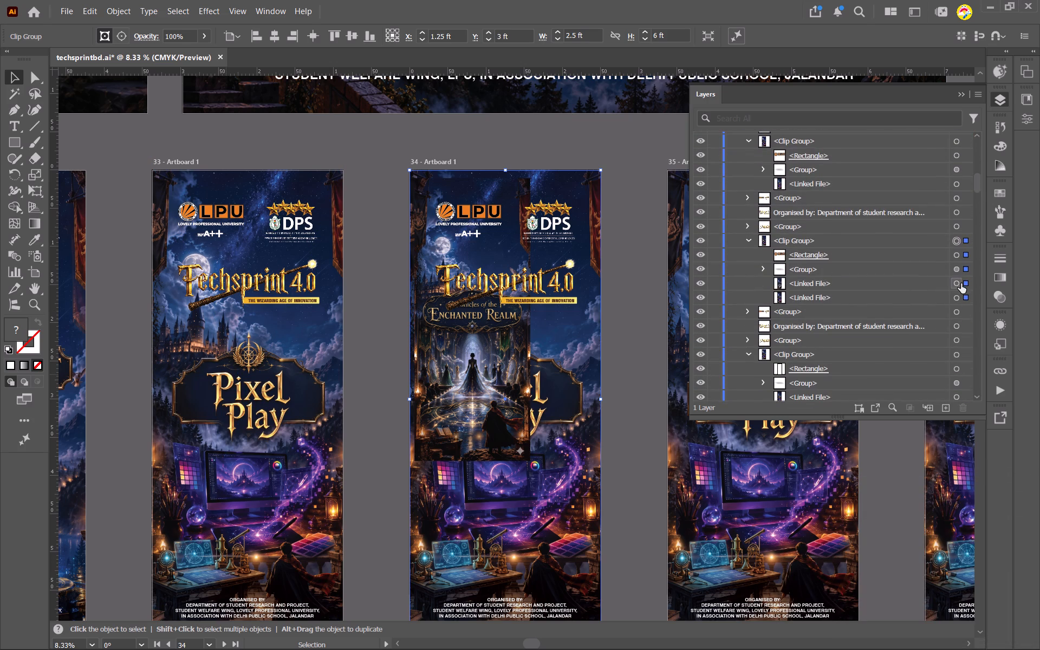
pyautogui.click(961, 283)
pyautogui.hscroll(1, 532, 445)
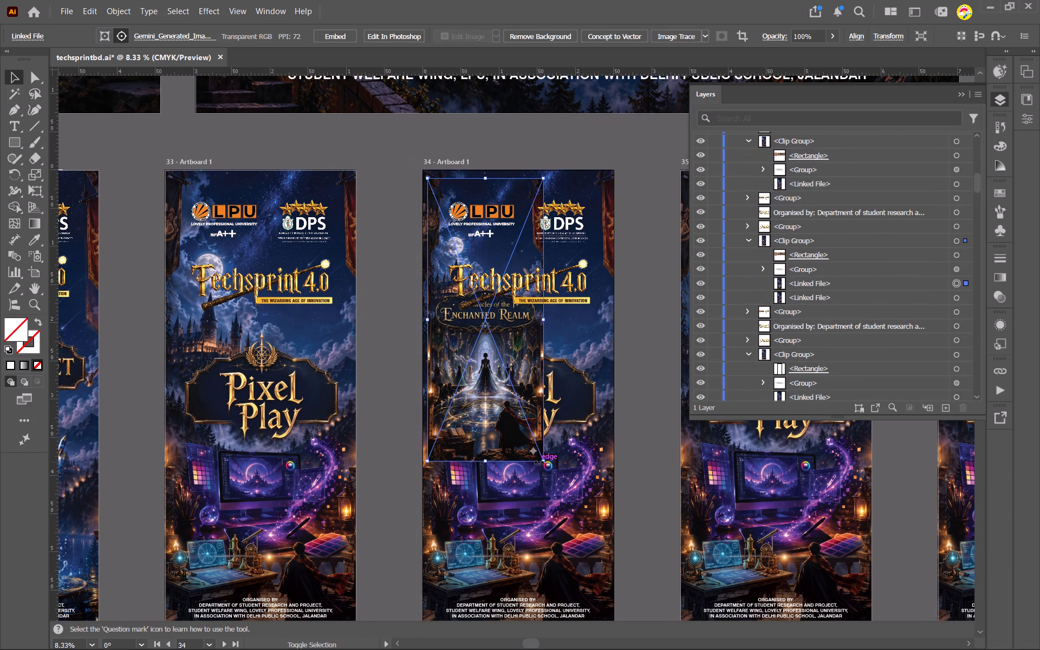
pyautogui.keyDown('shift'); pyautogui.moveTo(542, 460); pyautogui.dragTo(610, 373); pyautogui.keyUp('shift')
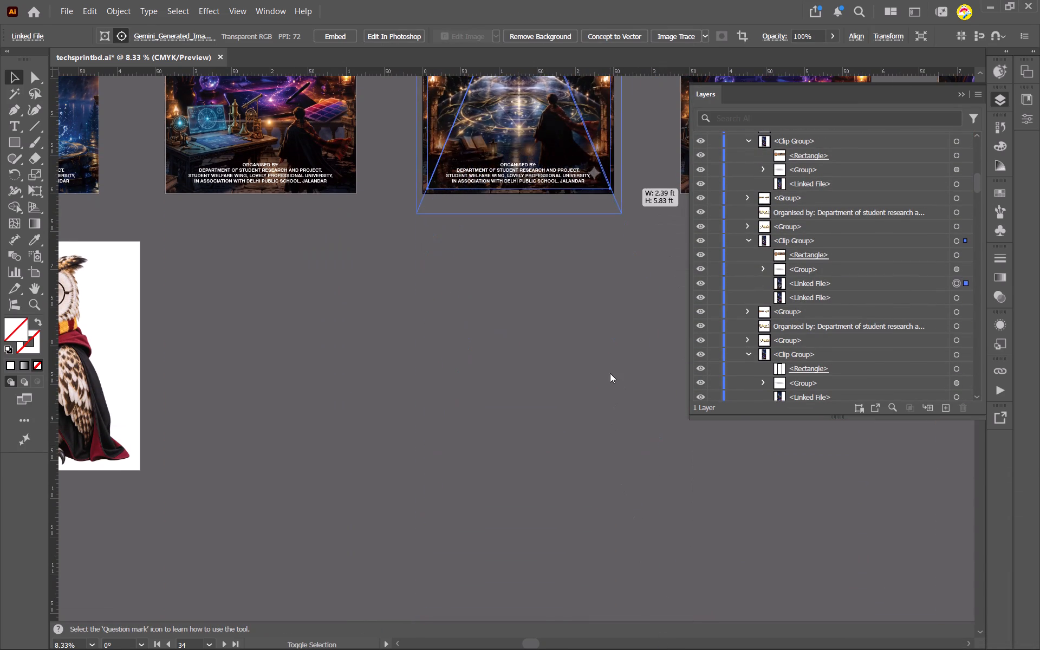
pyautogui.keyDown('shift'); pyautogui.moveTo(610, 373); pyautogui.dragTo(626, 454); pyautogui.keyUp('shift')
# Move the Enchanted Realm image up and slightly left to meet artboard 34's left edge, and enlarge it slightly from its lower corner.
pyautogui.scroll(20, 587, 401)
pyautogui.scroll(14, 587, 401)
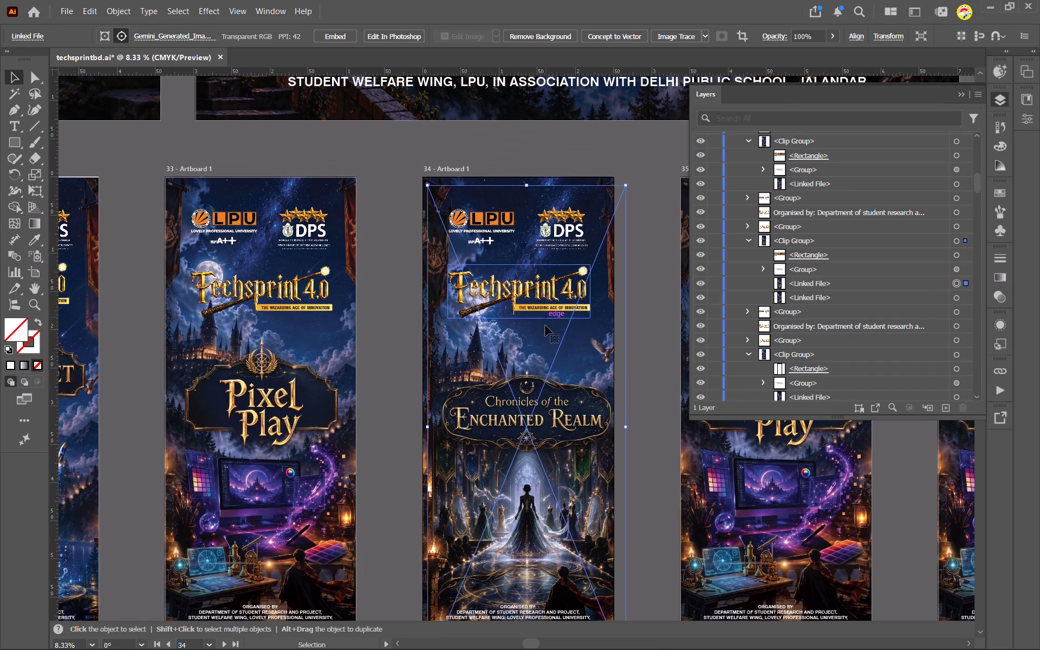
pyautogui.moveTo(545, 334); pyautogui.dragTo(541, 312)
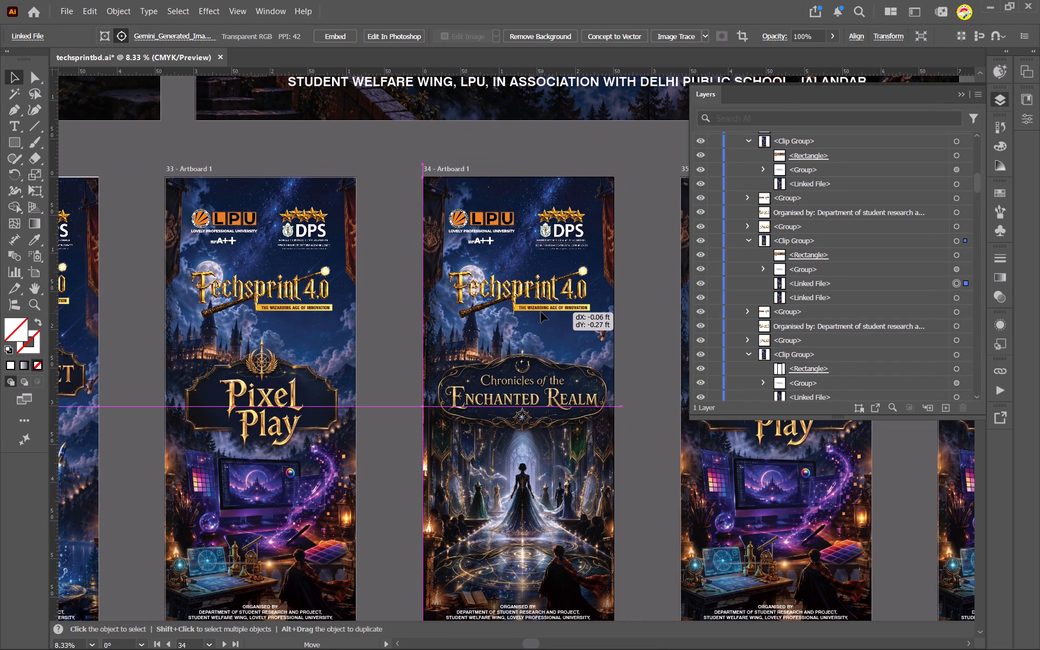
pyautogui.moveTo(541, 312); pyautogui.dragTo(541, 309)
pyautogui.scroll(-9, 541, 309)
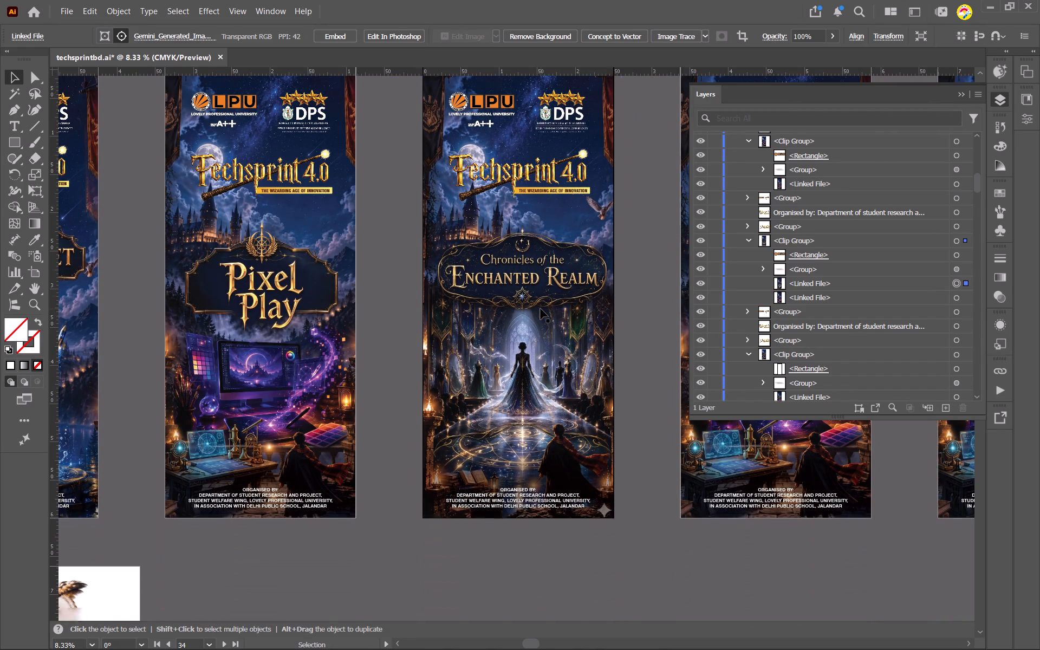
pyautogui.keyDown('shift'); pyautogui.moveTo(619, 525); pyautogui.dragTo(620, 531); pyautogui.keyUp('shift')
pyautogui.keyDown('shift'); pyautogui.hscroll(-1, 619, 525); pyautogui.keyUp('shift')
pyautogui.hscroll(20, 571, 498)
pyautogui.hscroll(5, 571, 498)
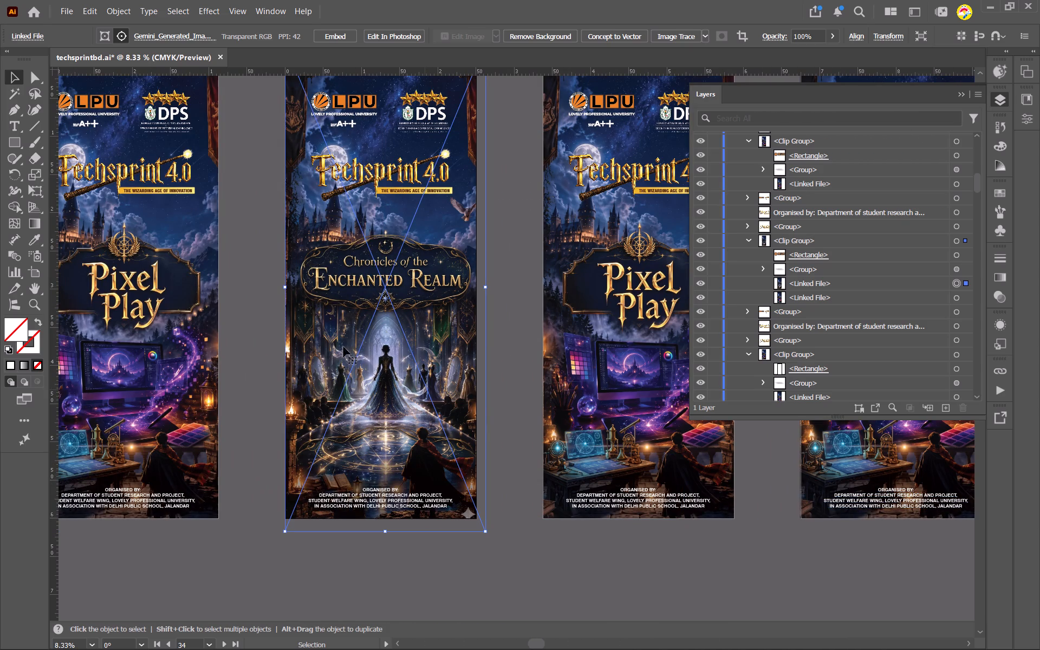
pyautogui.click(378, 321)
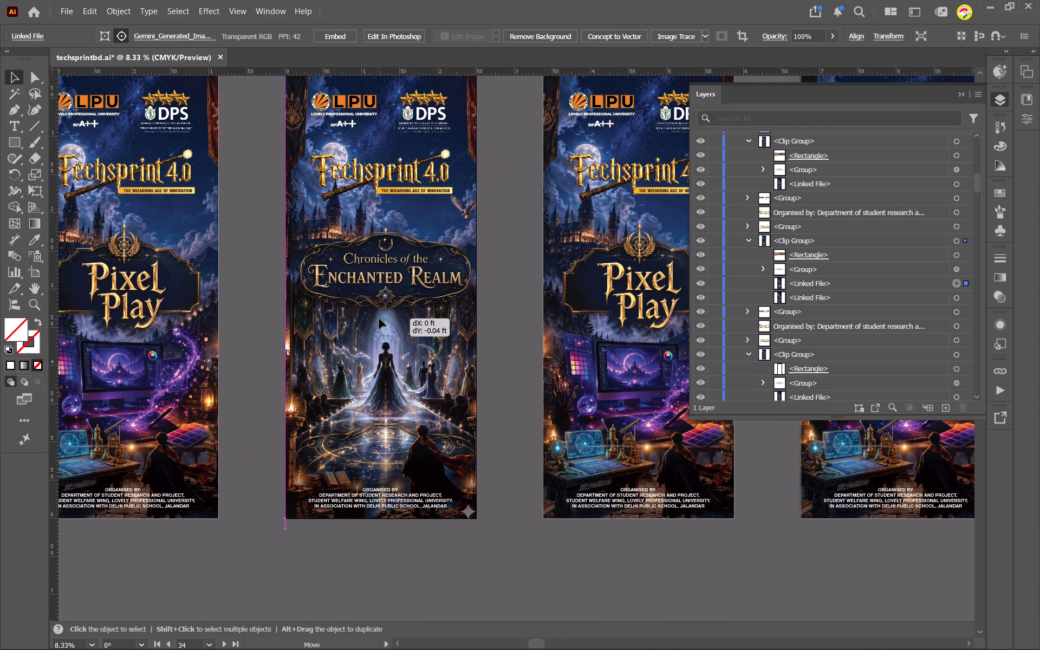
# Shift the Enchanted Realm image about 0.11 ft left and enlarge it slightly from its upper-left corner.
pyautogui.scroll(5, 478, 402)
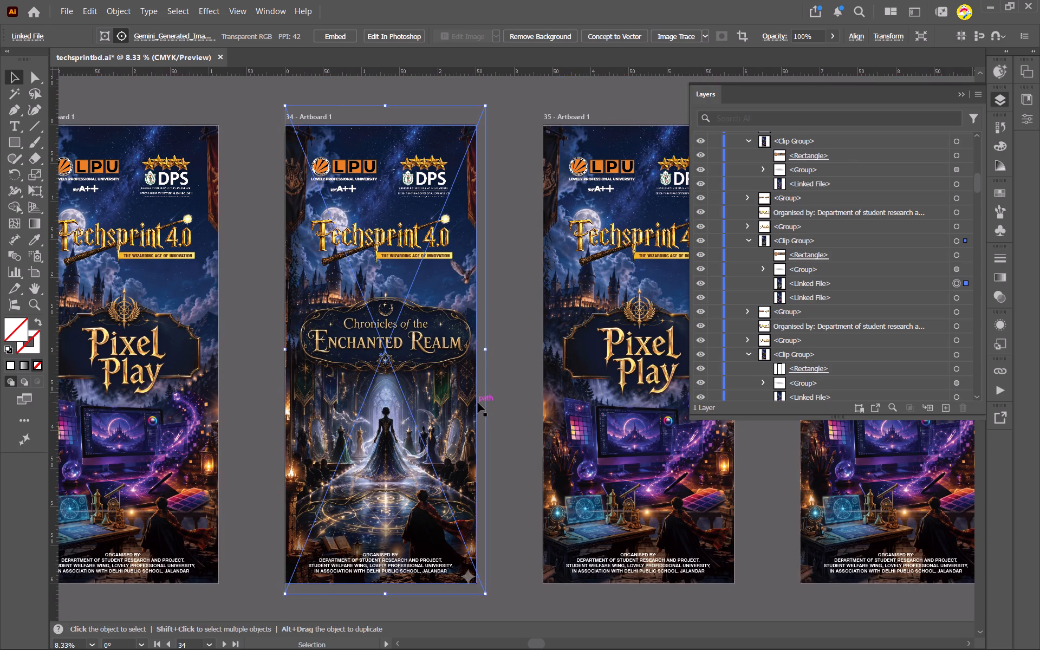
pyautogui.scroll(1, 478, 402)
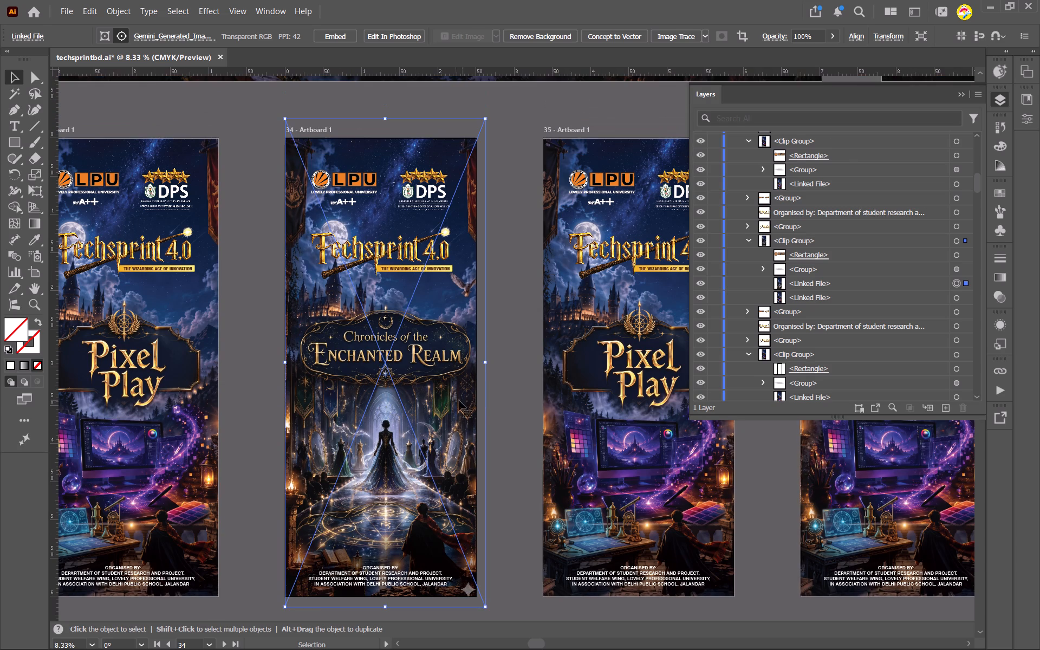
pyautogui.moveTo(441, 399); pyautogui.dragTo(434, 399)
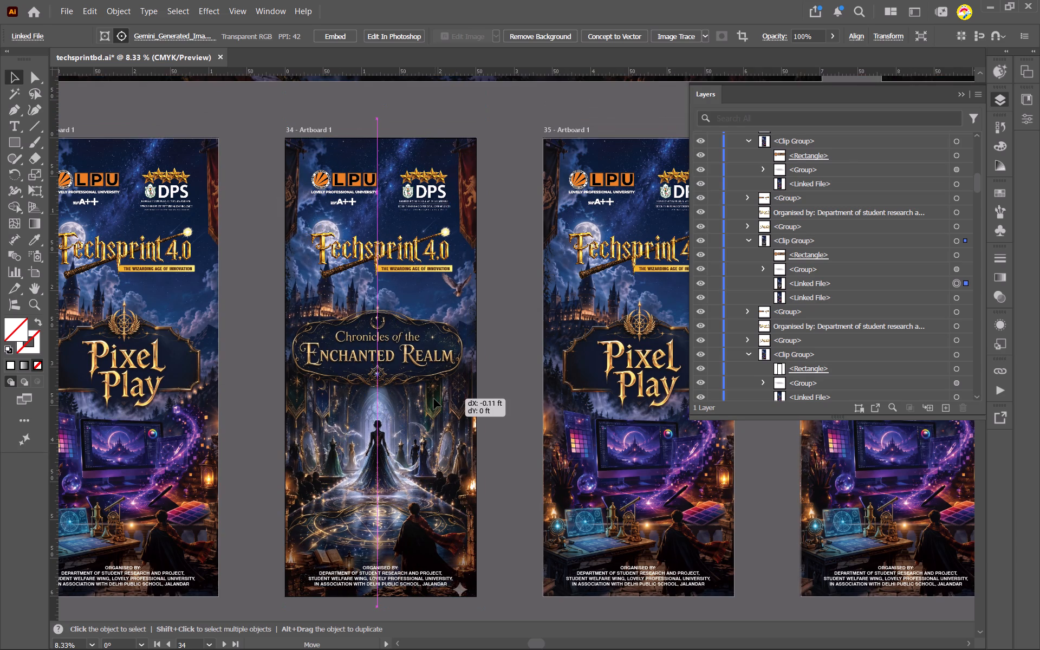
pyautogui.moveTo(434, 399); pyautogui.dragTo(432, 398)
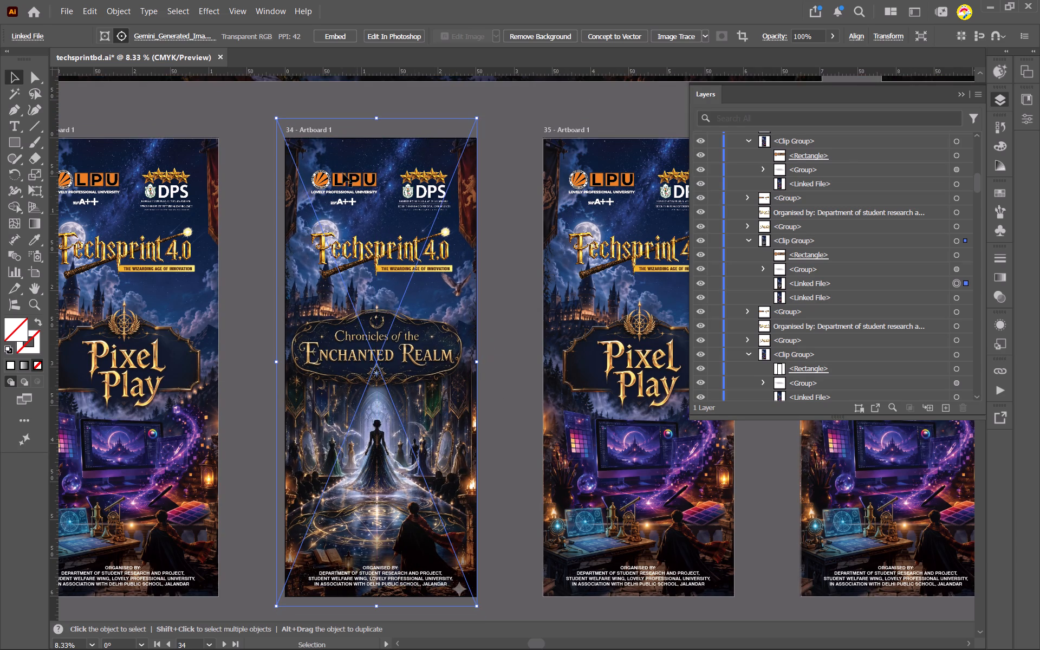
pyautogui.keyDown('shift'); pyautogui.moveTo(277, 119); pyautogui.dragTo(282, 126); pyautogui.keyUp('shift')
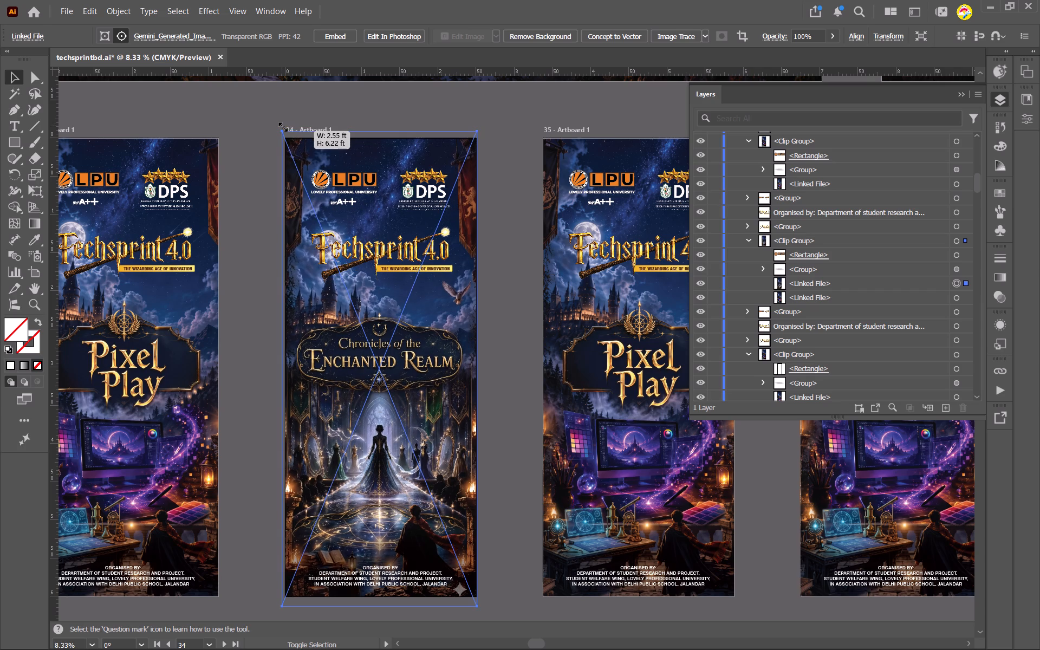
pyautogui.keyDown('shift'); pyautogui.moveTo(282, 126); pyautogui.dragTo(275, 99); pyautogui.keyUp('shift')
# Reposition the Enchanted Realm image so it covers artboard 34 with its title plaque below the Techsprint 4.0 logo.
pyautogui.moveTo(402, 435); pyautogui.dragTo(406, 426)
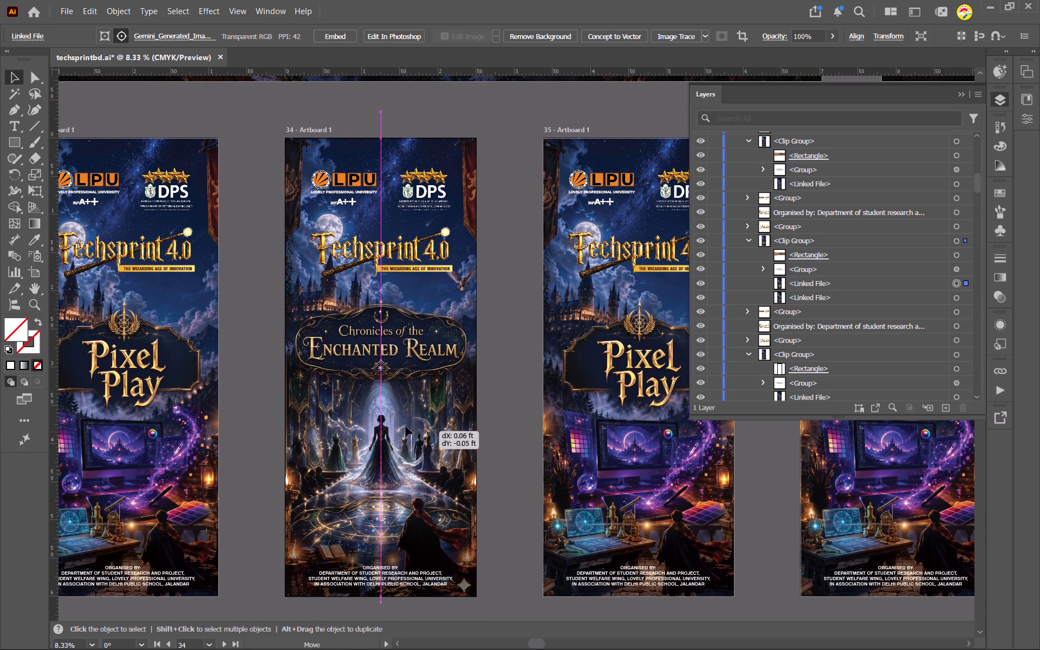
pyautogui.moveTo(406, 426); pyautogui.dragTo(405, 426)
pyautogui.moveTo(405, 434); pyautogui.dragTo(404, 437)
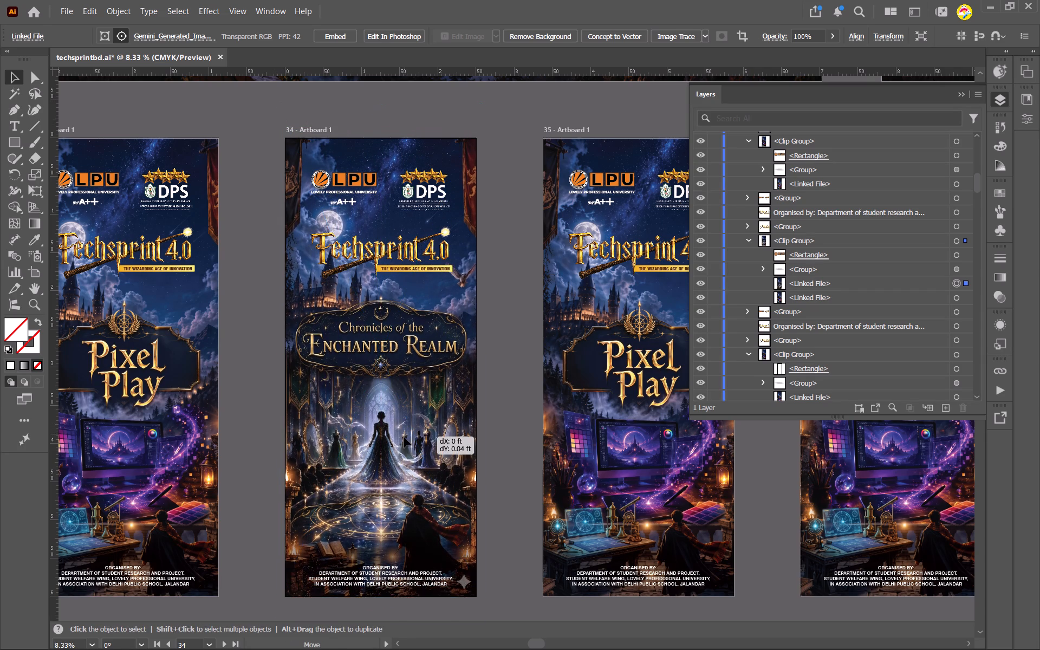
pyautogui.moveTo(404, 437); pyautogui.dragTo(408, 458)
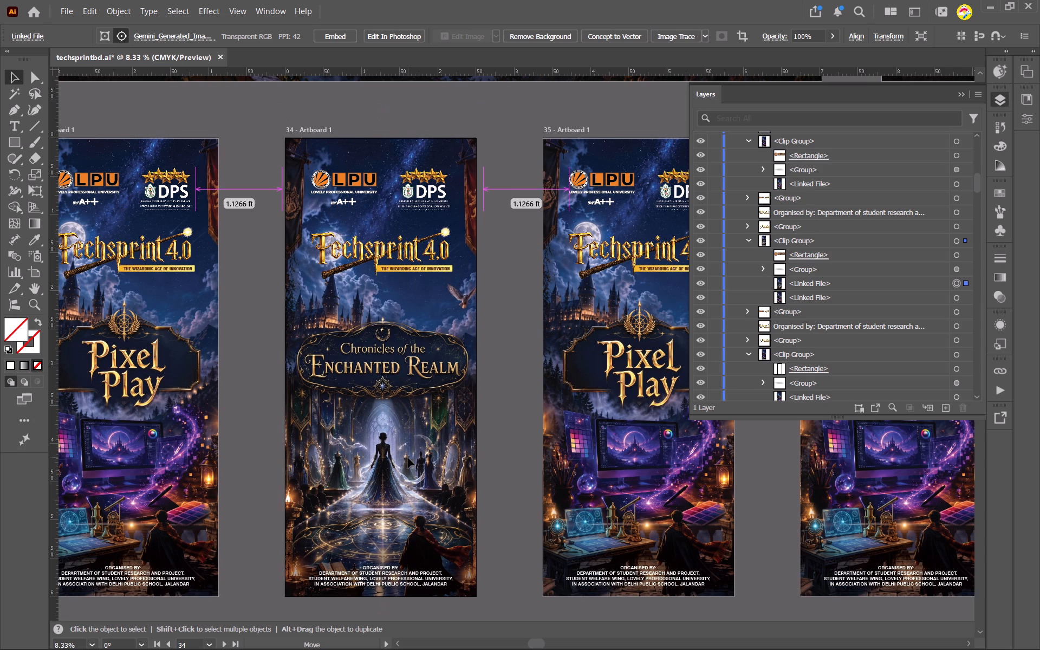
pyautogui.moveTo(408, 458); pyautogui.dragTo(408, 450)
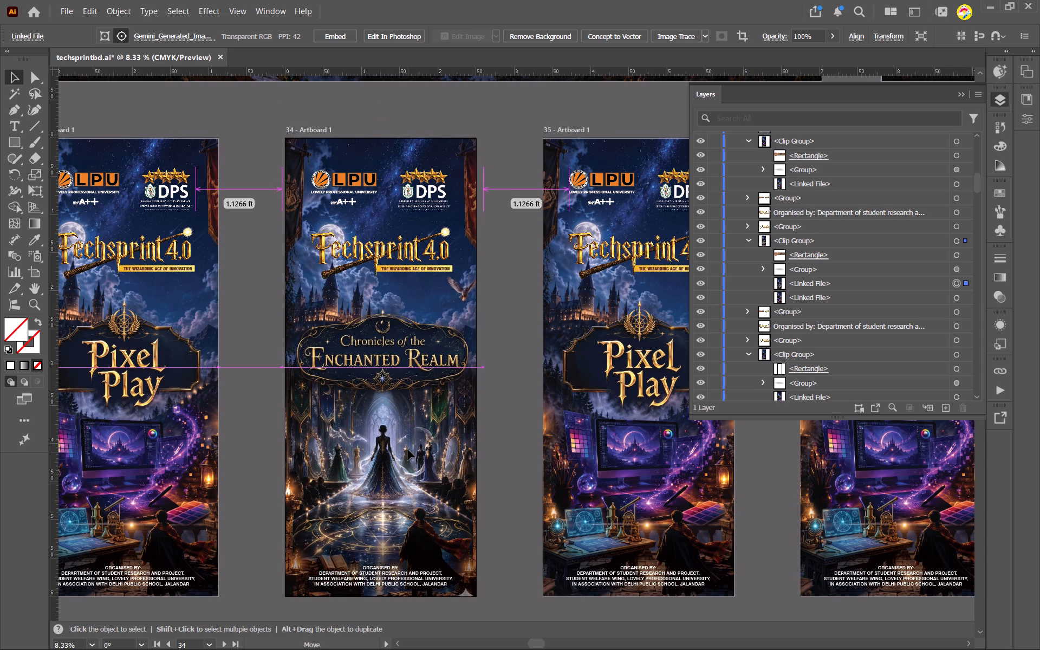
pyautogui.moveTo(408, 450); pyautogui.dragTo(407, 447)
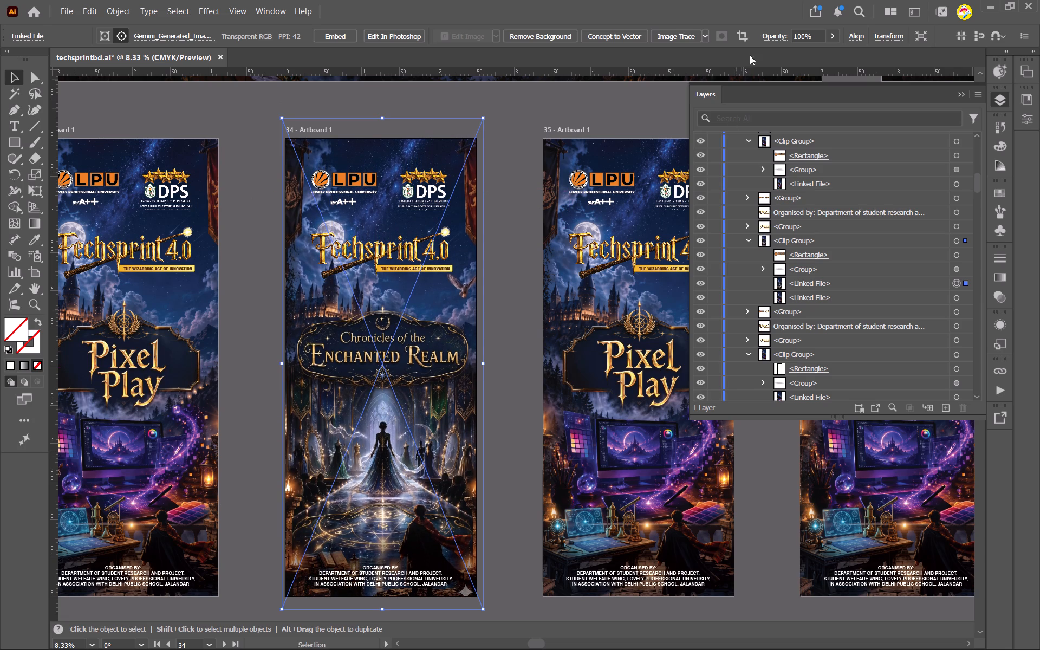
# Center the Enchanted Realm image horizontally on artboard 34.
pyautogui.click(851, 36)
pyautogui.click(742, 74)
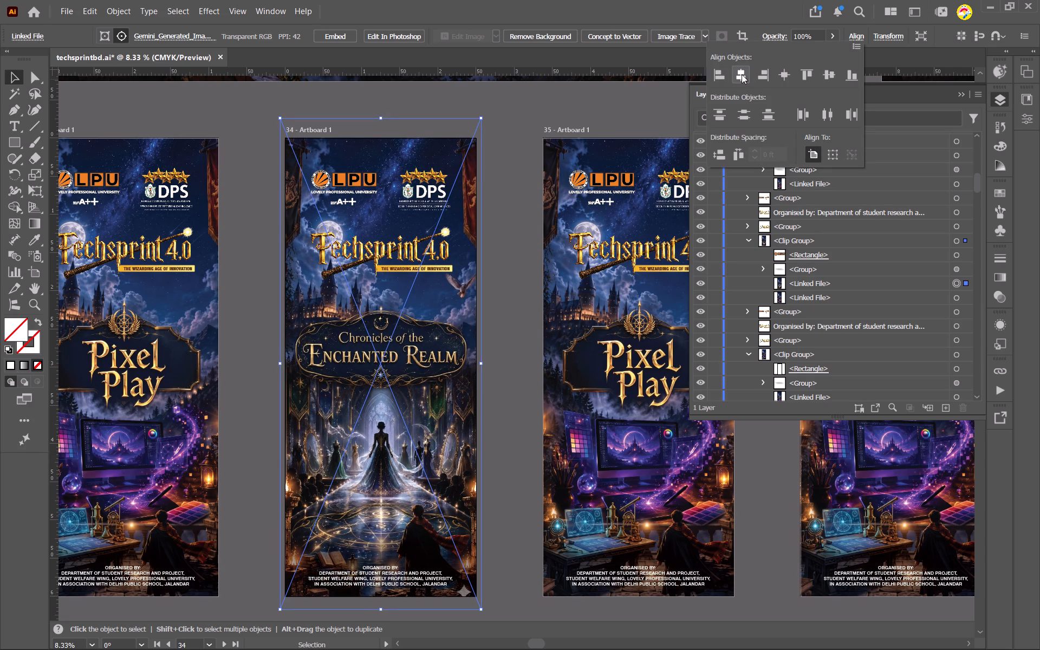
pyautogui.click(508, 114)
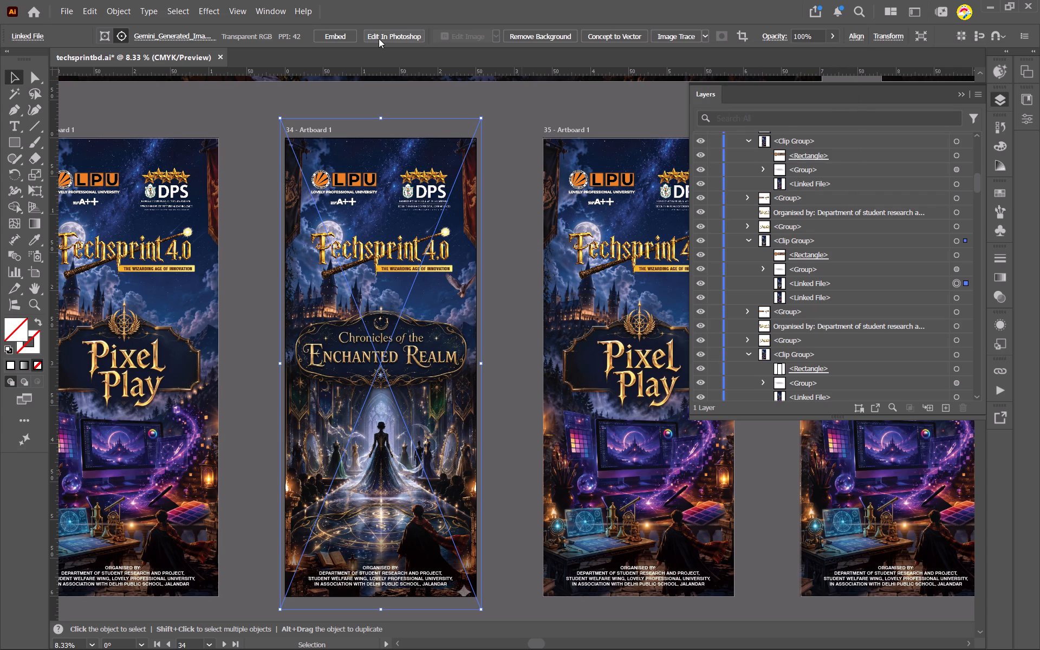
# Open the linked Enchanted Realm image for editing in Photoshop.
pyautogui.click(379, 38)
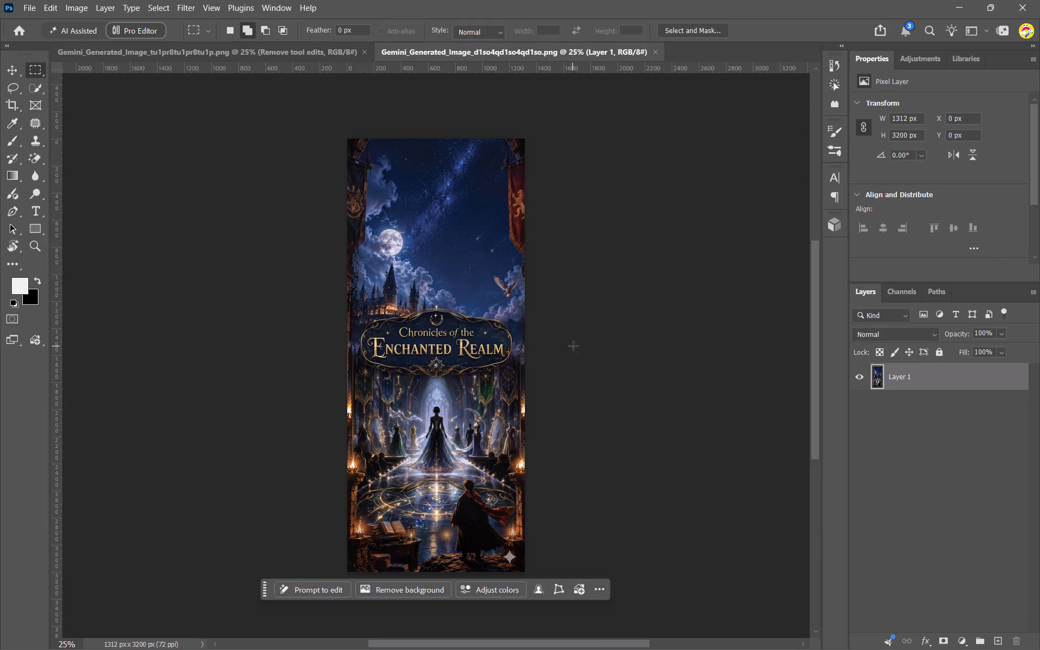
# Marquee-select an area of about 145 by 139 px around the sparkle watermark in the image's lower-right corner and remove it.
pyautogui.scroll(-5, 527, 530)
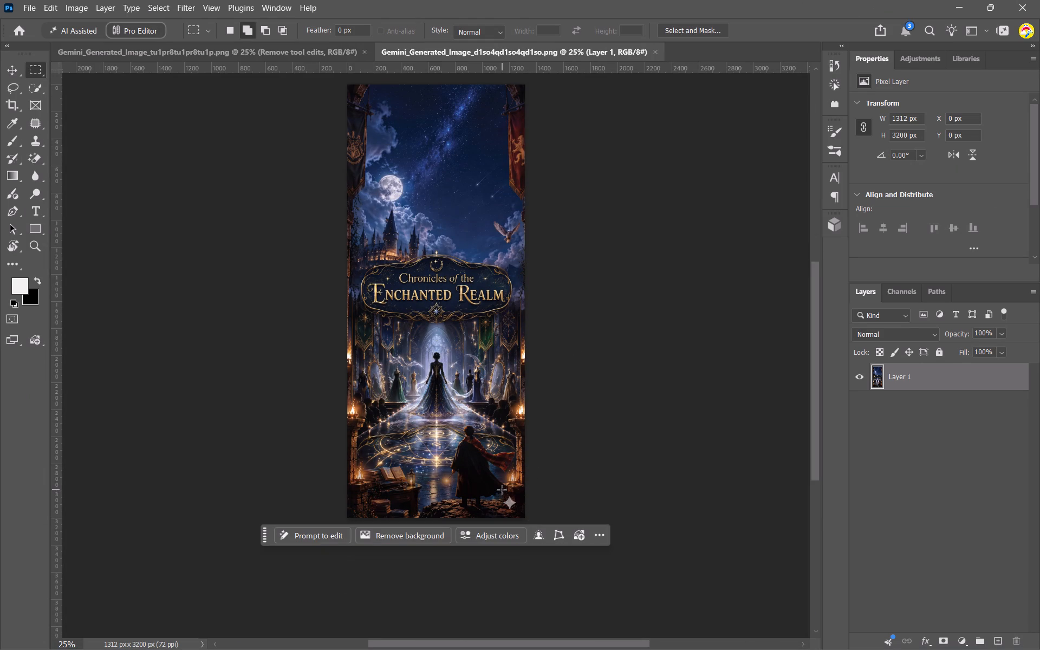
pyautogui.moveTo(502, 490); pyautogui.dragTo(519, 515)
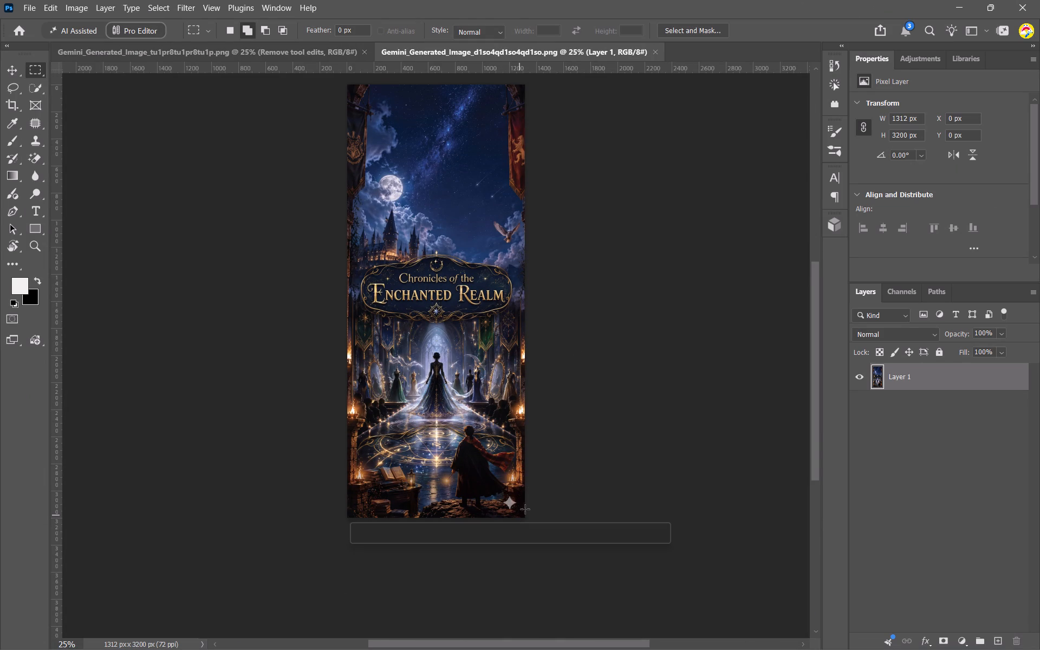
pyautogui.keyDown('ctrl'); pyautogui.keyDown('alt'); pyautogui.scroll(7, 525, 509); pyautogui.keyUp('alt'); pyautogui.keyUp('ctrl')
pyautogui.scroll(-6, 528, 489)
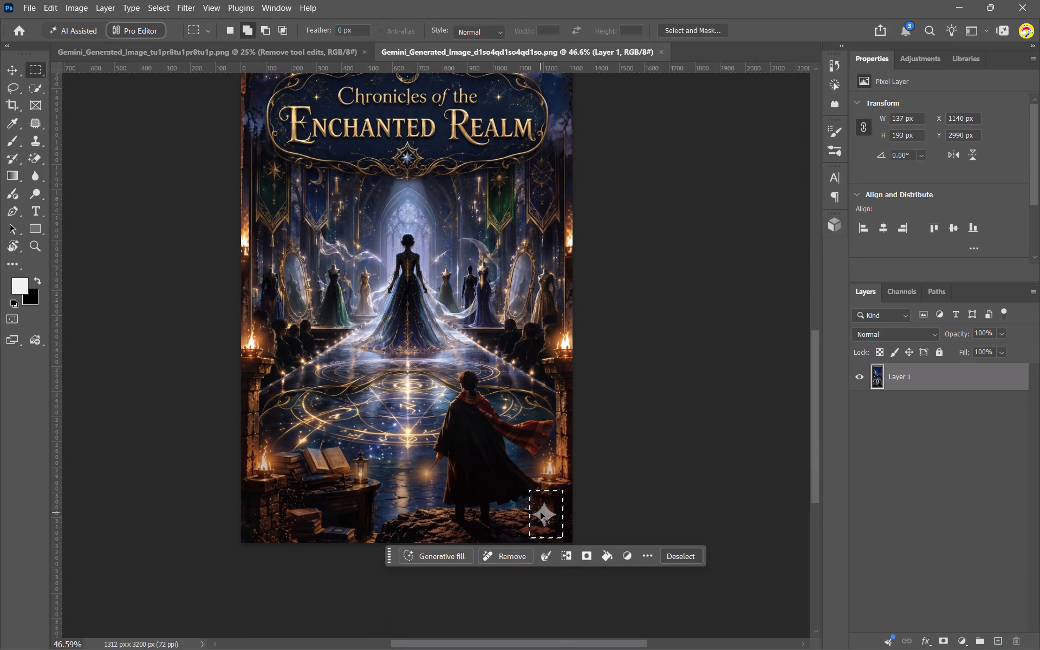
pyautogui.hotkey('ctrl', 'd')
pyautogui.moveTo(526, 497); pyautogui.dragTo(547, 522)
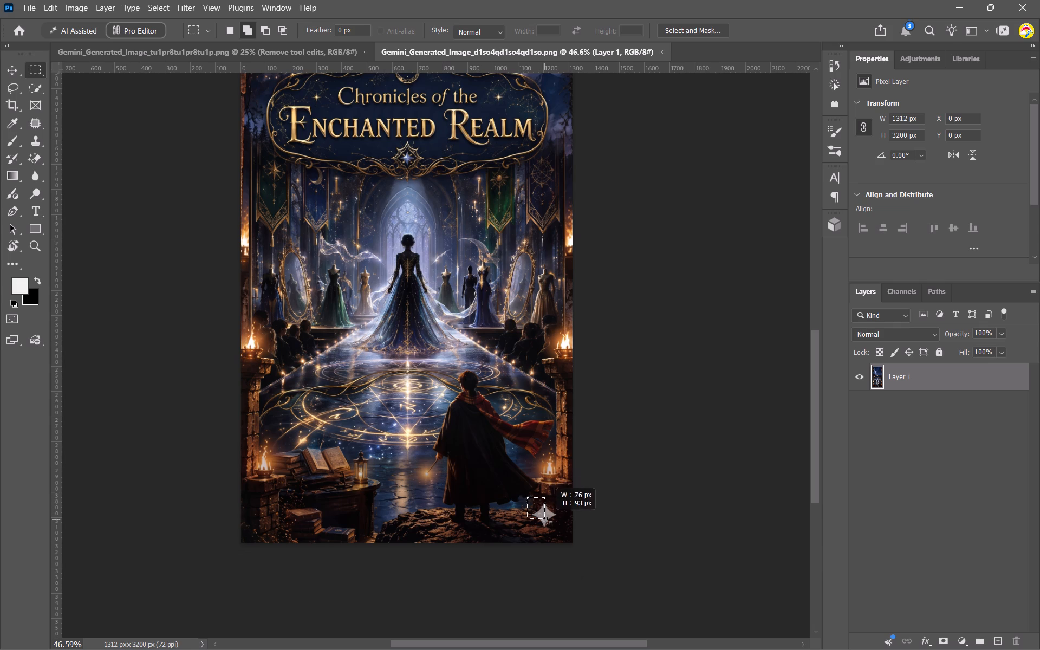
pyautogui.moveTo(547, 522); pyautogui.dragTo(557, 534)
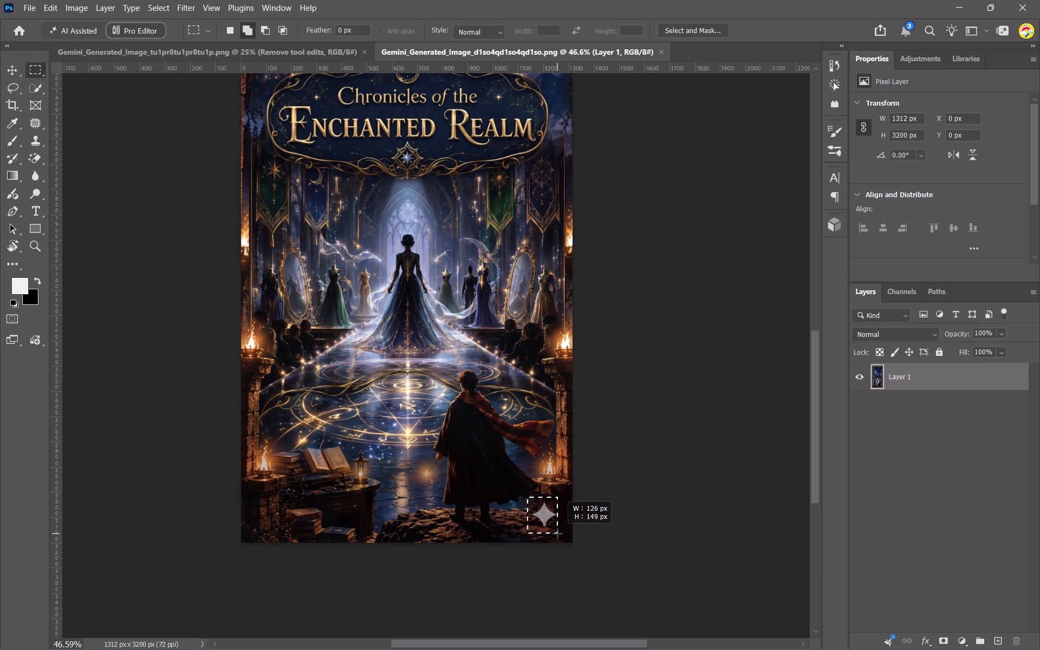
pyautogui.moveTo(557, 534); pyautogui.dragTo(562, 531)
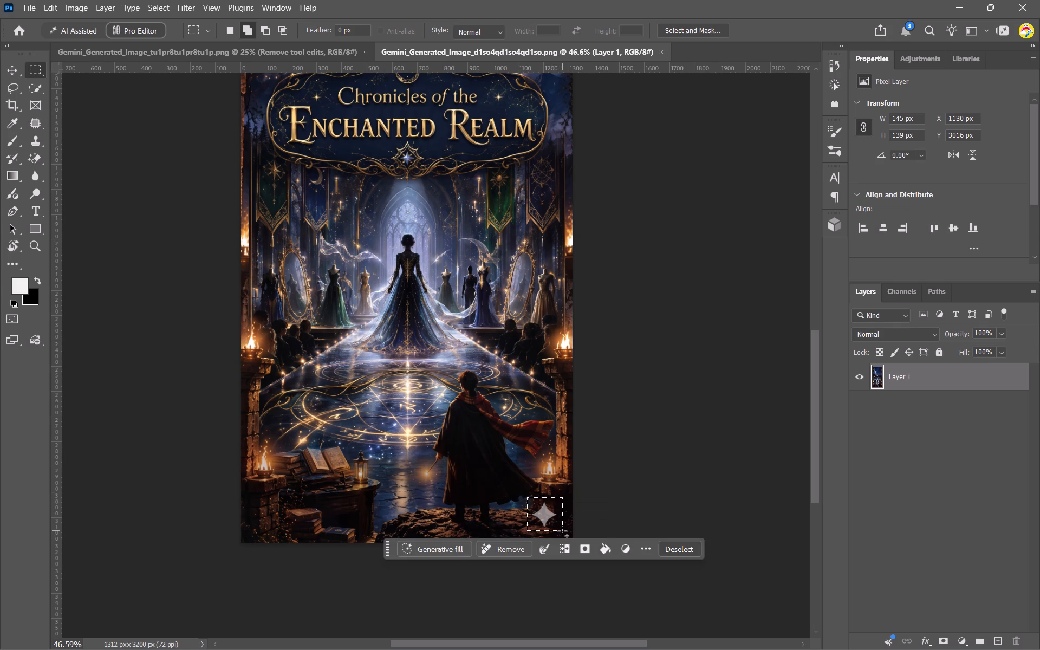
pyautogui.click(519, 544)
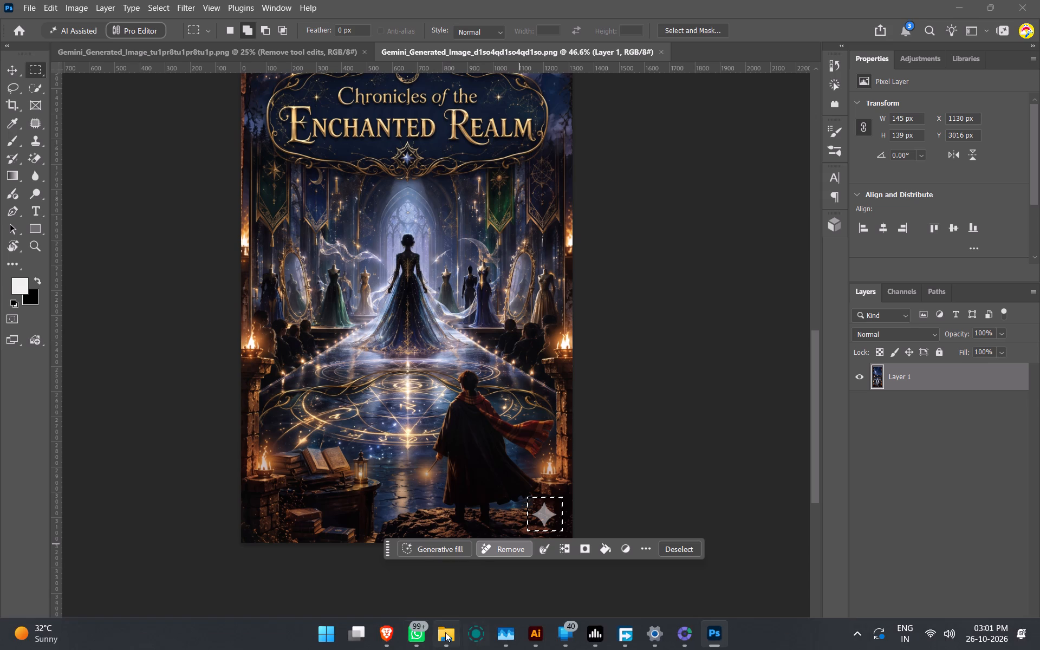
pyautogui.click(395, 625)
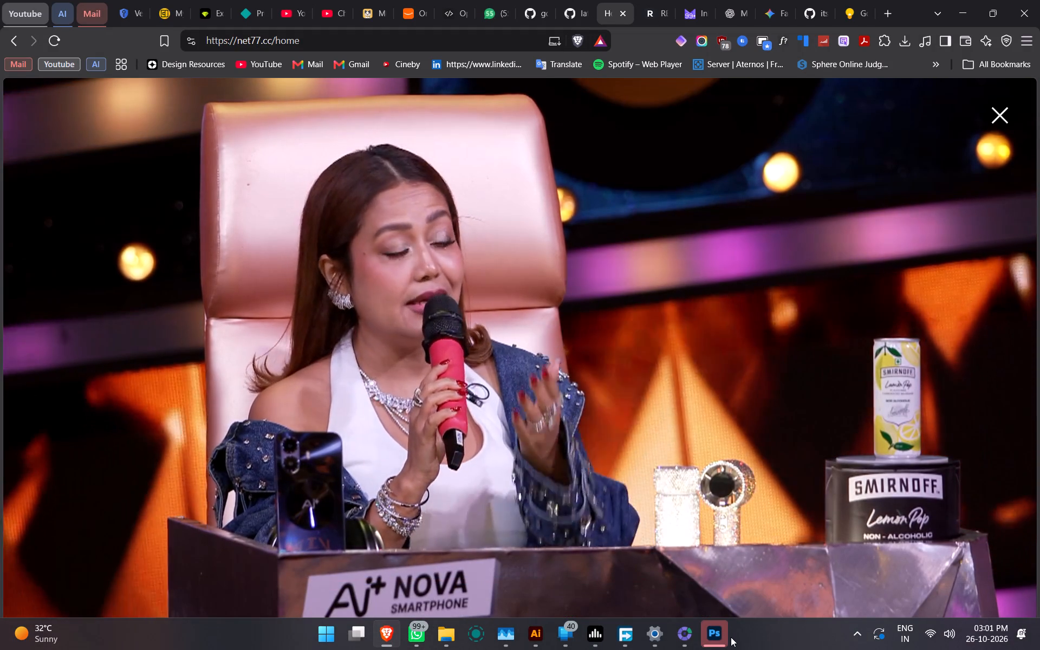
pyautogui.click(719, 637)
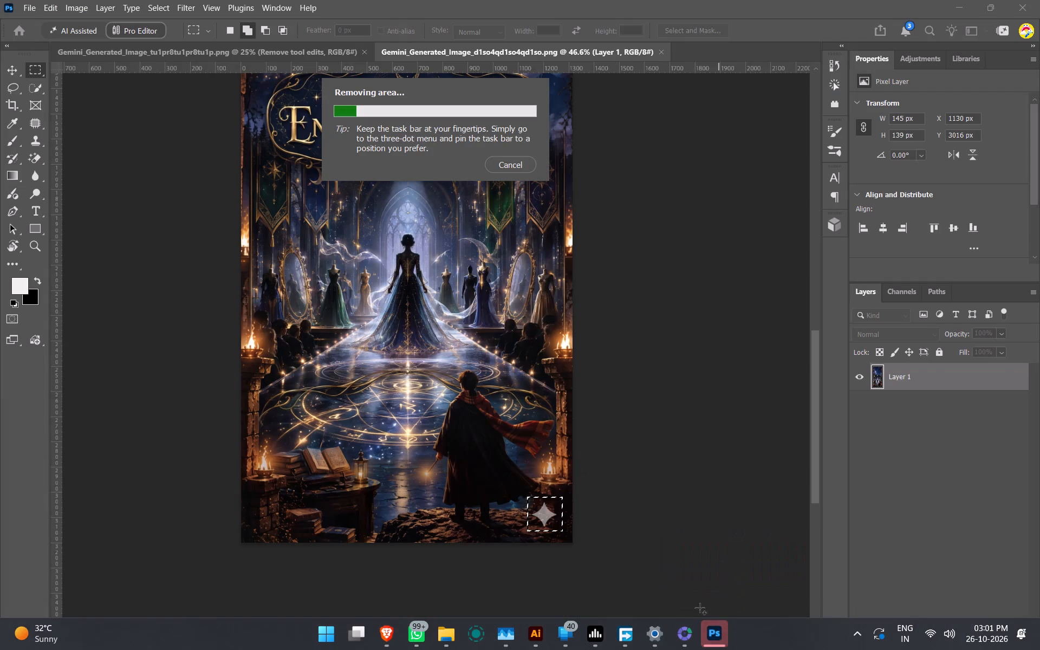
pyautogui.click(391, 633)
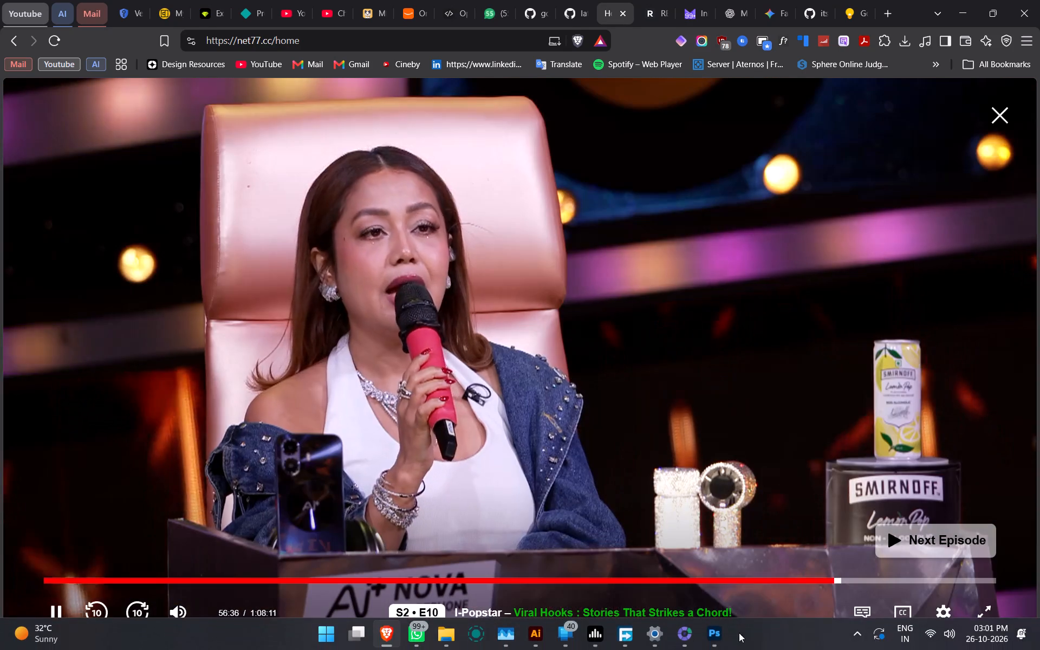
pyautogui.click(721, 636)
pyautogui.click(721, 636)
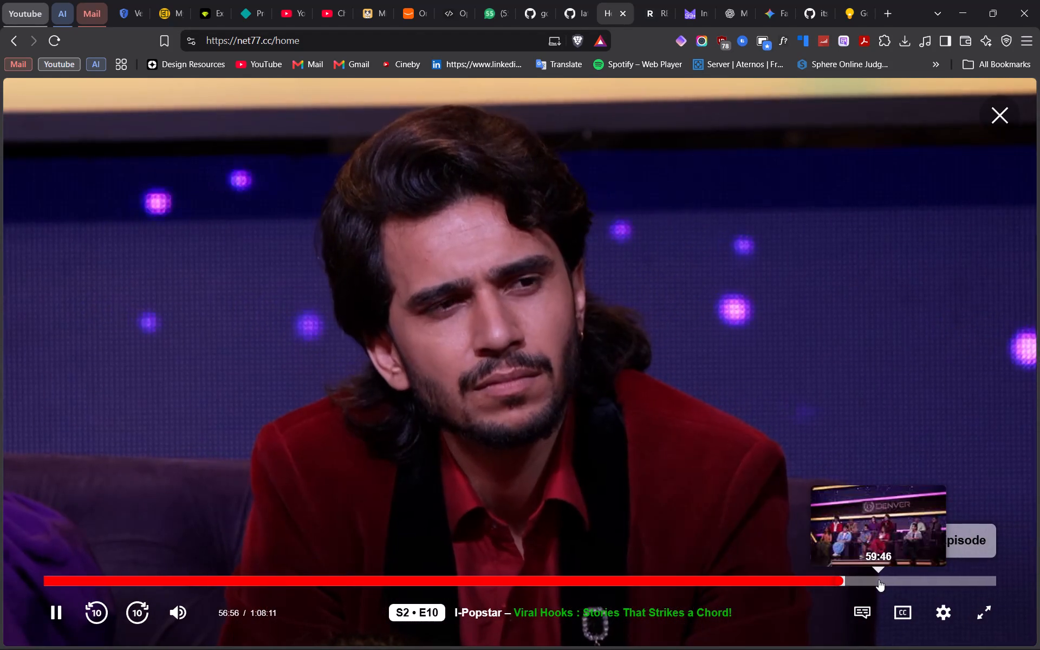
# Skip the I-Popstar episode ahead to about 59:46.
pyautogui.click(879, 580)
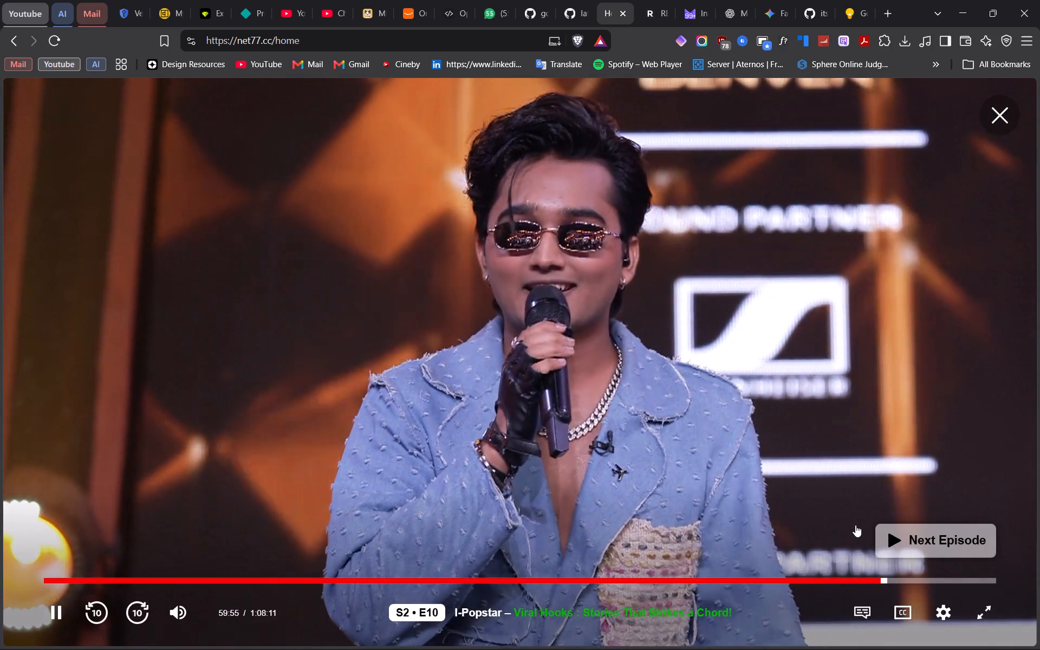
# Switch to Photoshop, merge the Remove tool edits layer with Layer 1, and save the Enchanted Realm image.
pyautogui.click(708, 635)
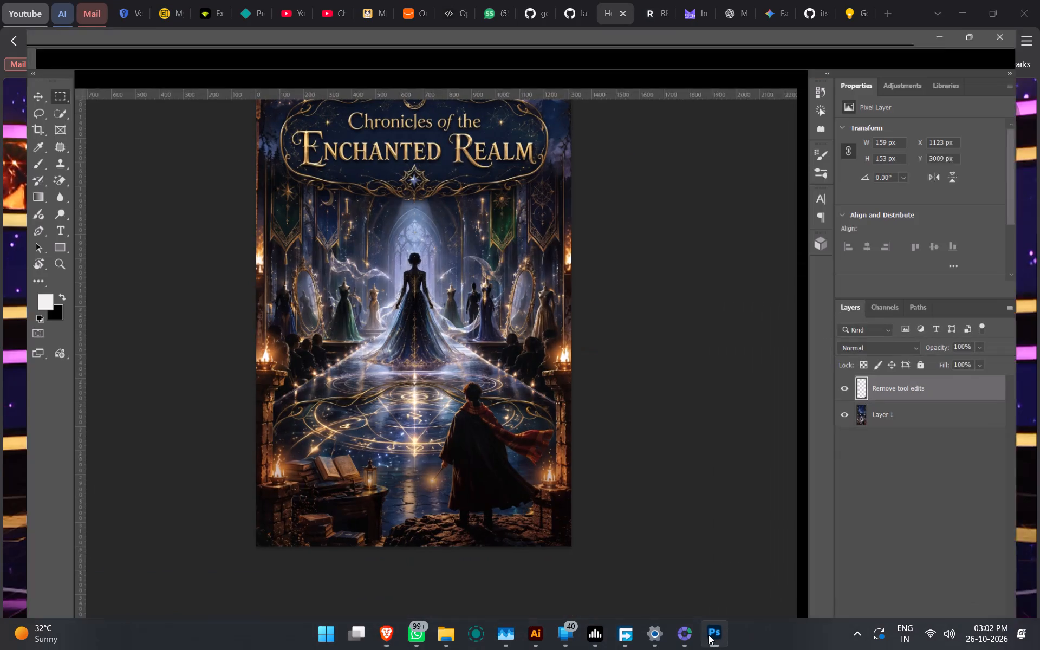
pyautogui.click(708, 635)
pyautogui.click(708, 635)
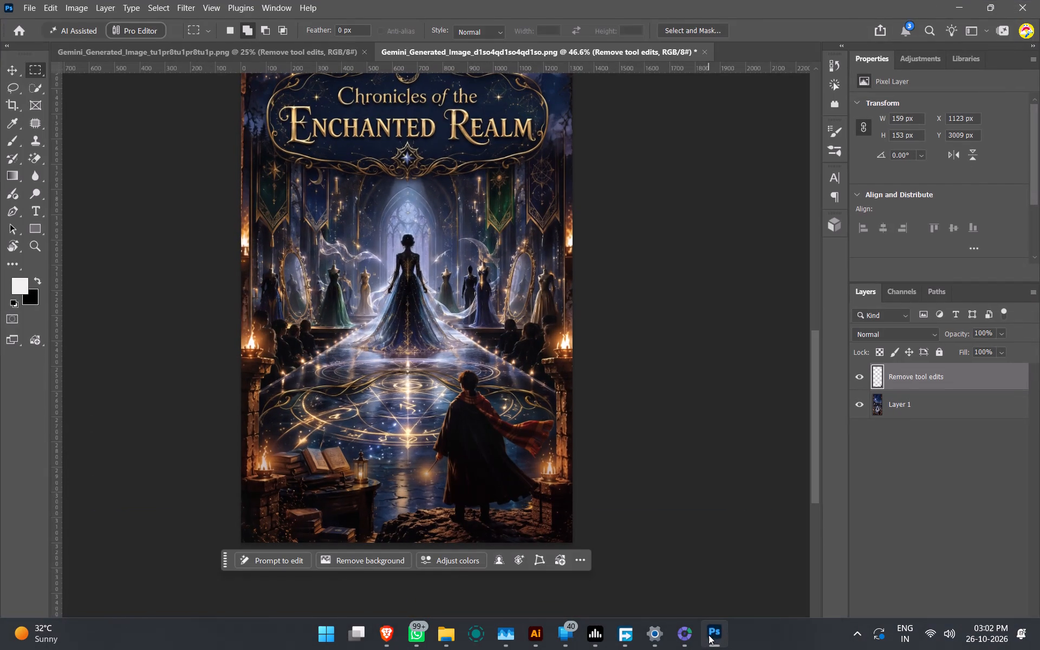
pyautogui.keyDown('shift'); pyautogui.click(904, 418); pyautogui.keyUp('shift')
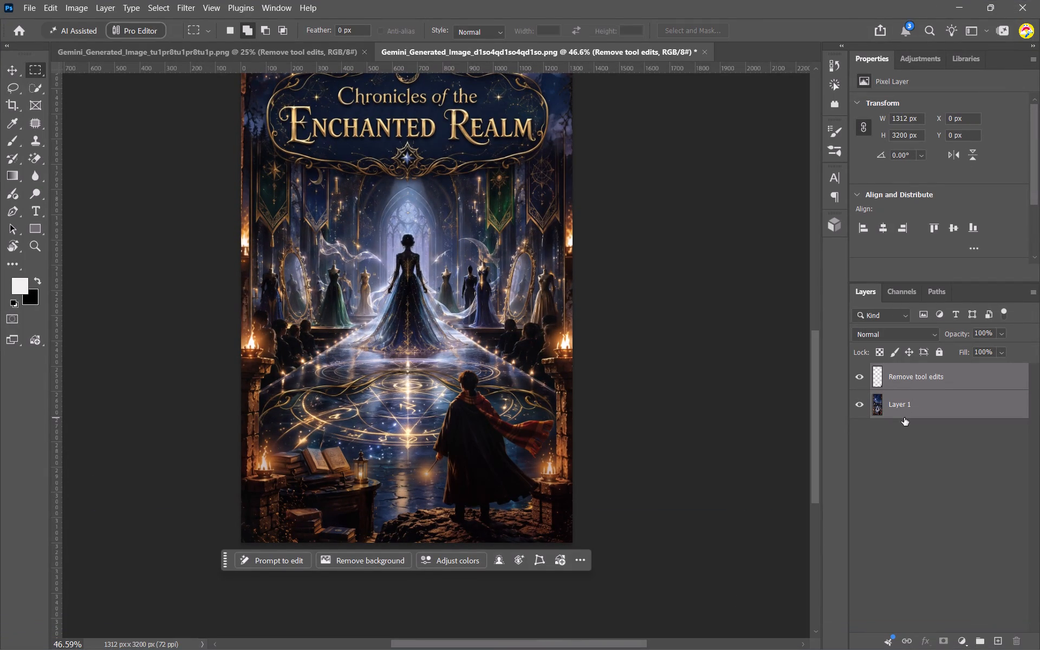
pyautogui.rightClick(904, 418)
pyautogui.click(953, 231)
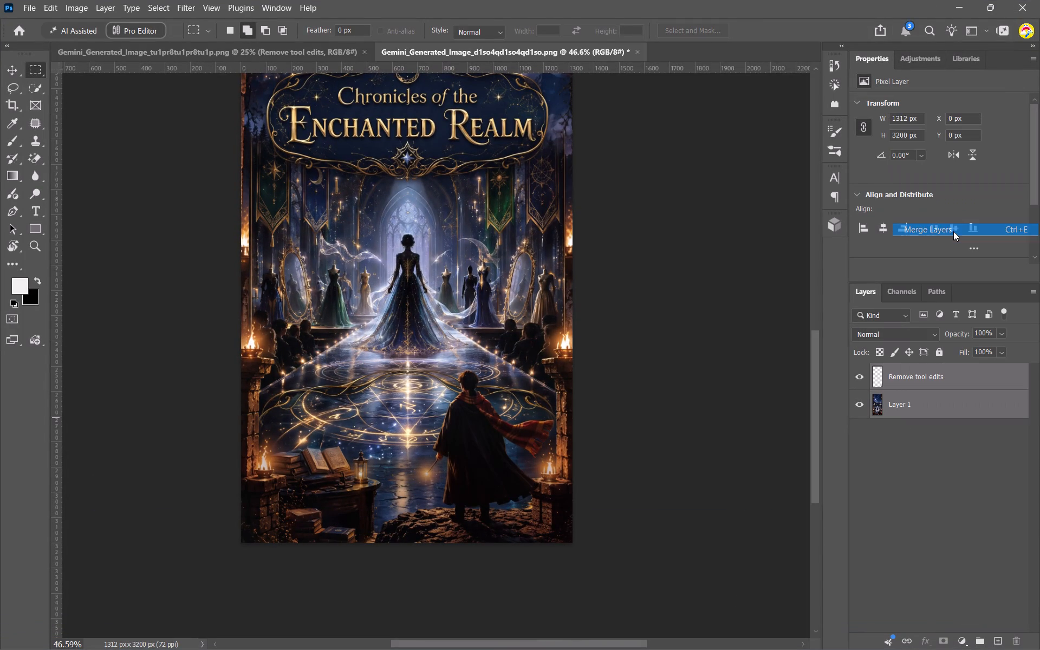
pyautogui.hotkey('ctrl', 's')
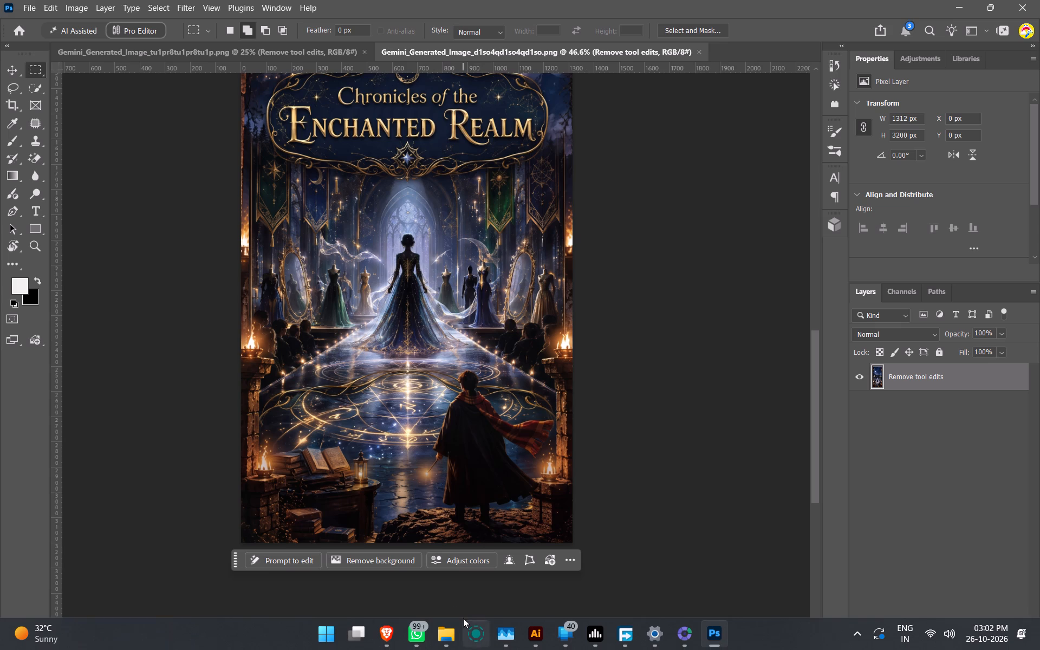
# Switch to Illustrator and update the modified link Gemini_Generated_Image_d1so4qd1so4qd1so.png on artboard 34.
pyautogui.click(381, 642)
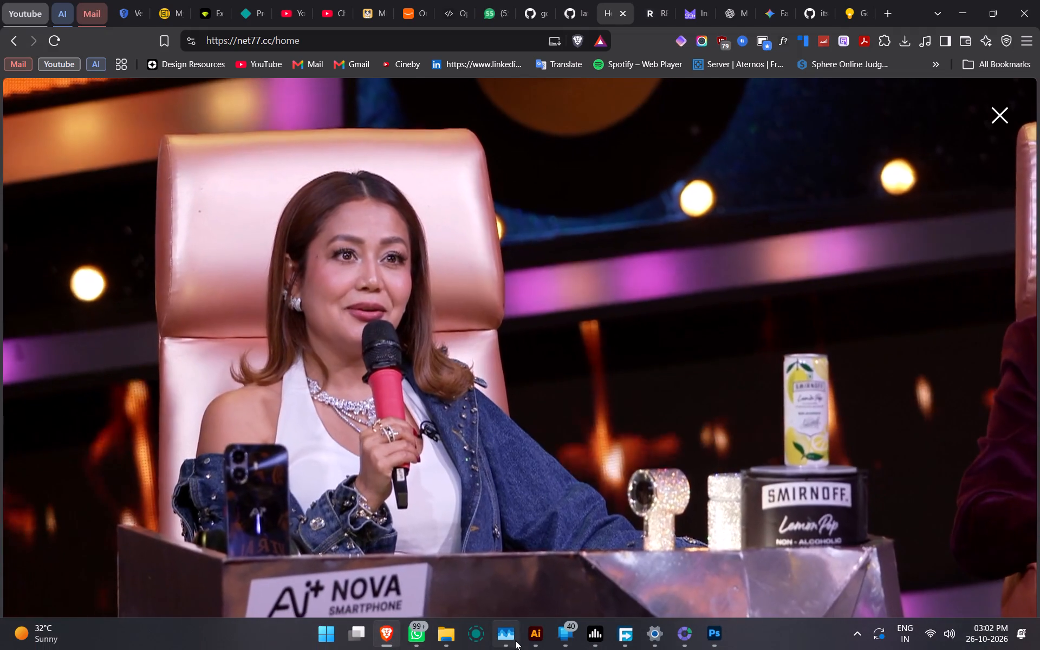
pyautogui.click(542, 627)
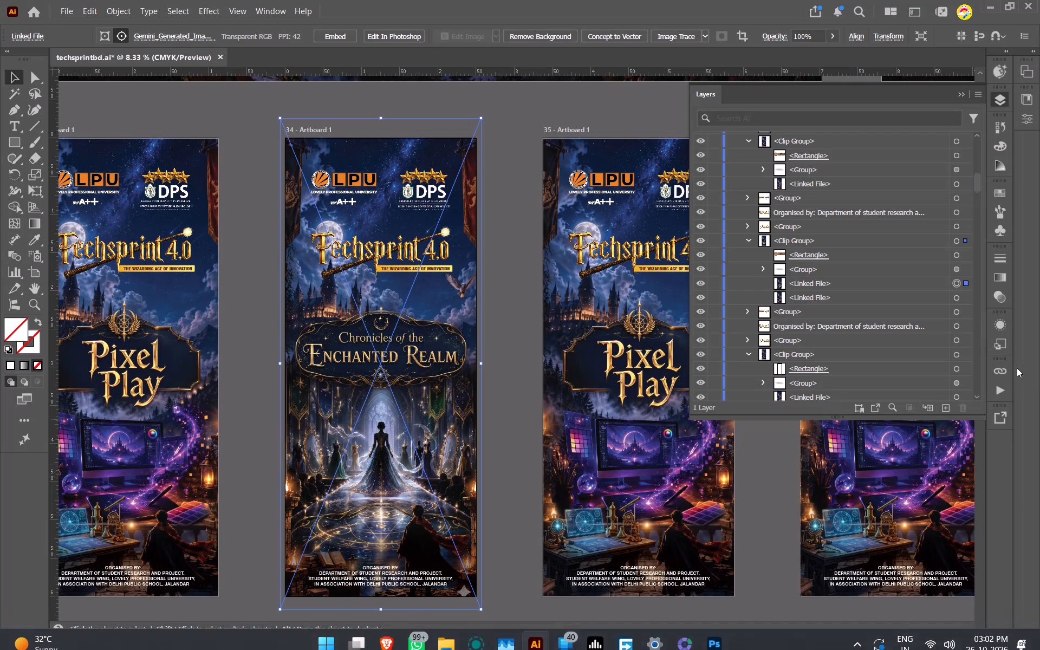
pyautogui.click(1004, 367)
pyautogui.click(924, 489)
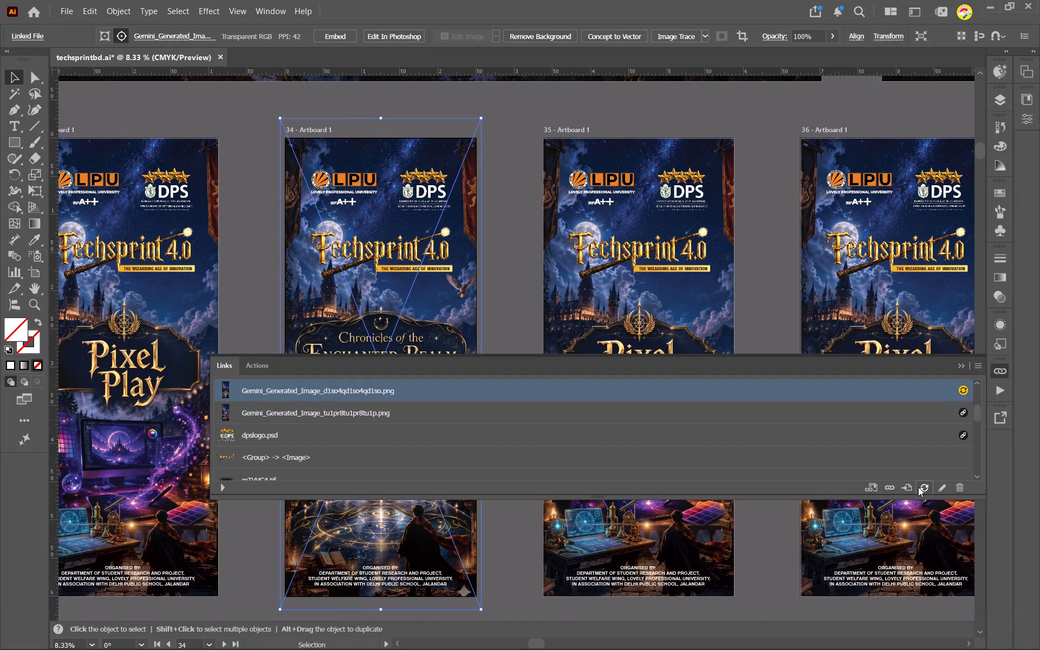
# Return to the browser, skip the I-Popstar episode ahead to about 1:03:20 and beyond, and move on to the next episode.
pyautogui.click(984, 1)
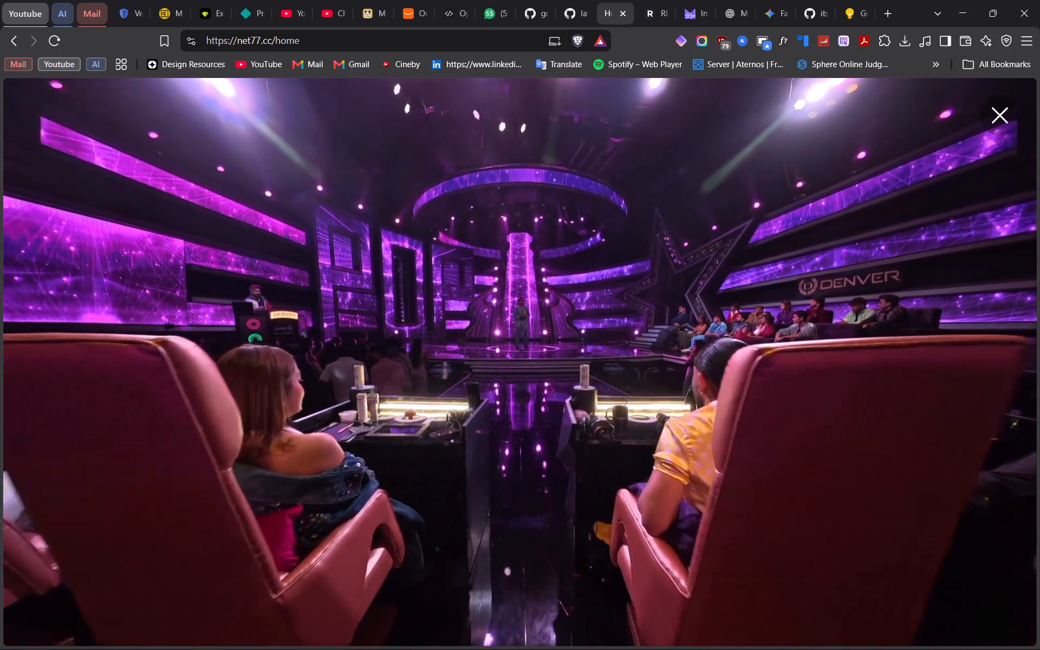
pyautogui.press('Right')
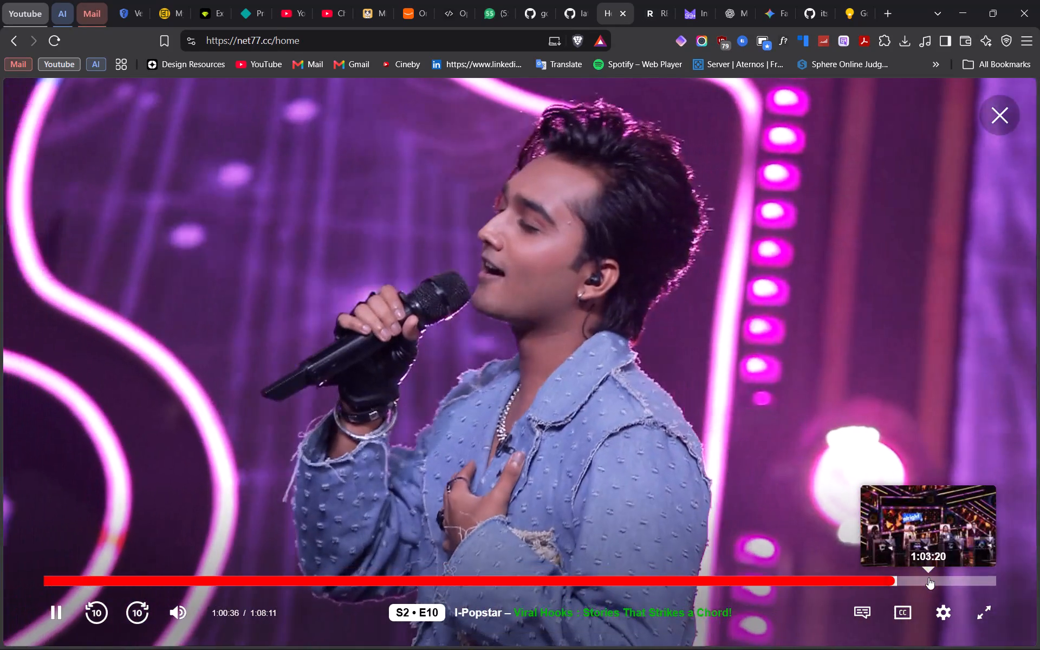
pyautogui.click(928, 577)
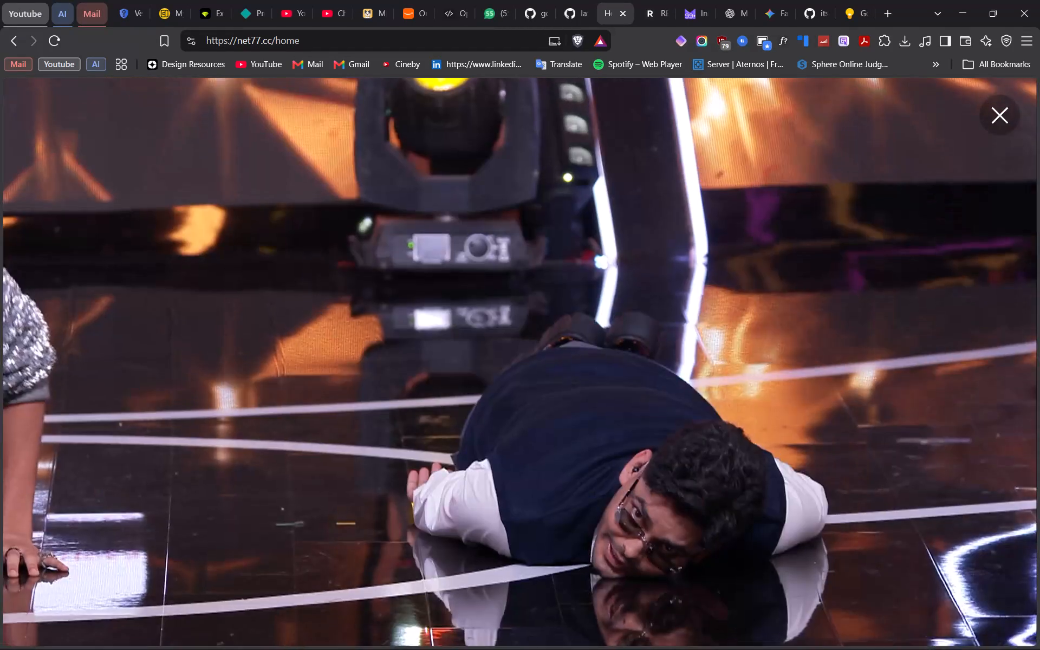
pyautogui.press('Right')
pyautogui.press('Right')
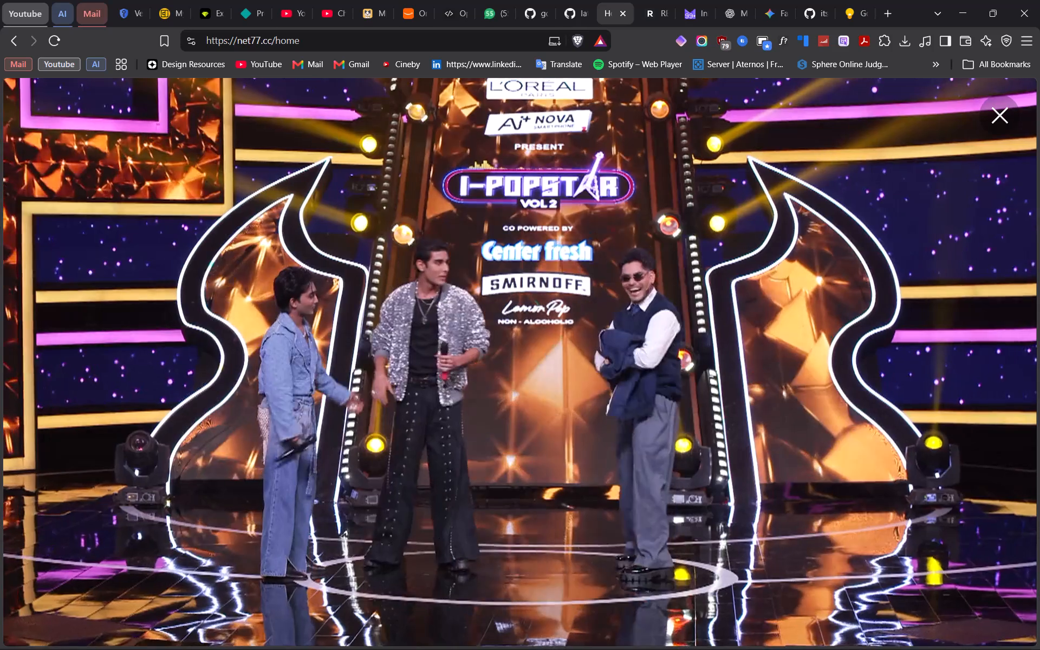
pyautogui.press('Right')
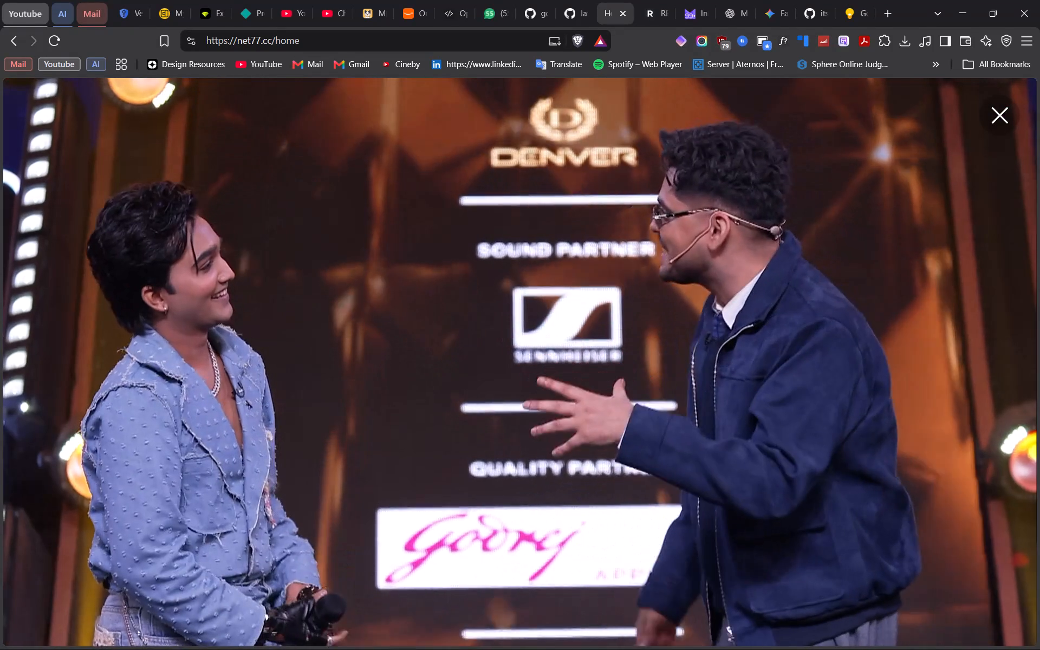
pyautogui.click(969, 529)
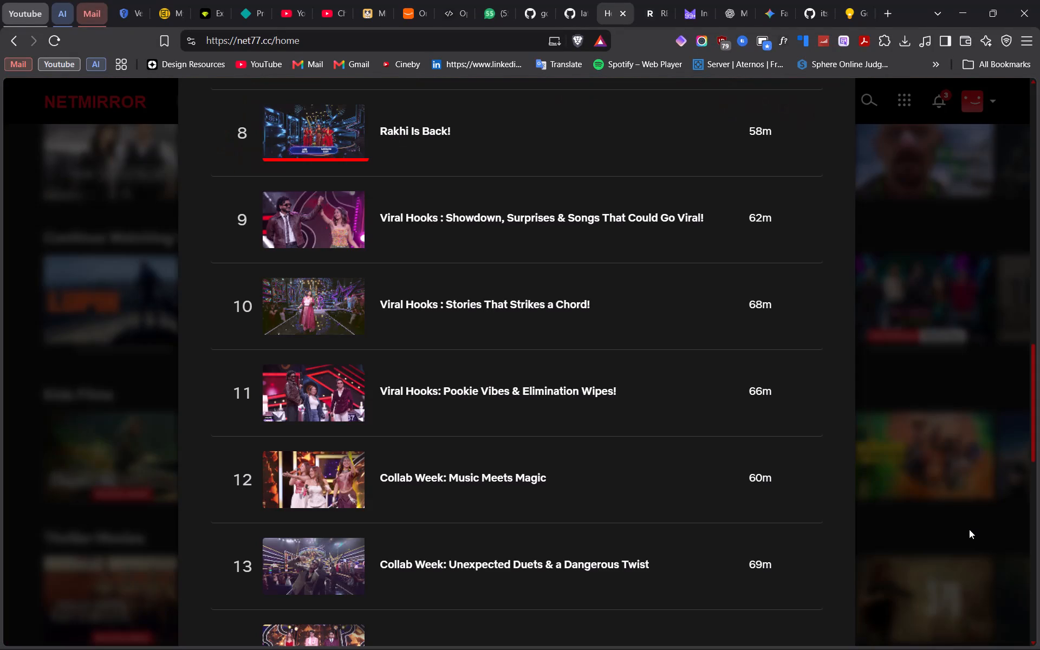
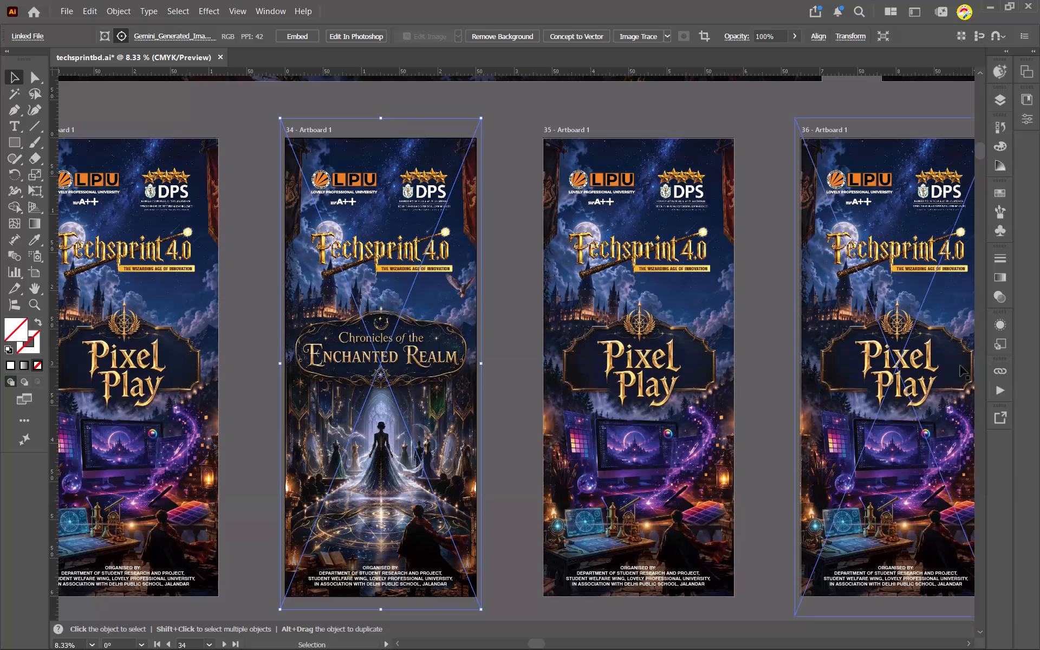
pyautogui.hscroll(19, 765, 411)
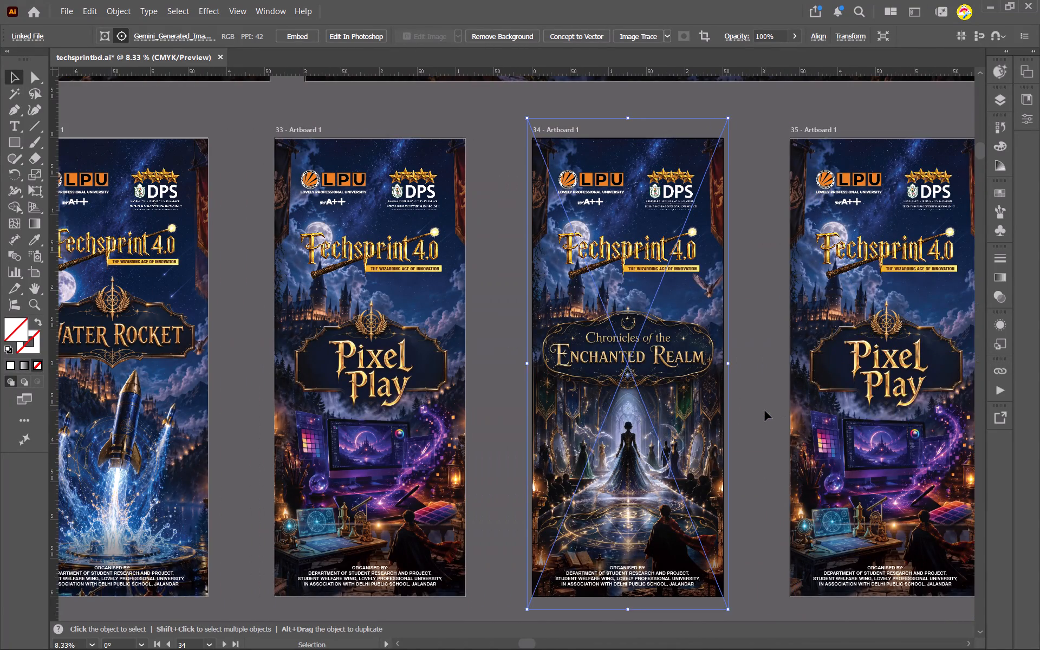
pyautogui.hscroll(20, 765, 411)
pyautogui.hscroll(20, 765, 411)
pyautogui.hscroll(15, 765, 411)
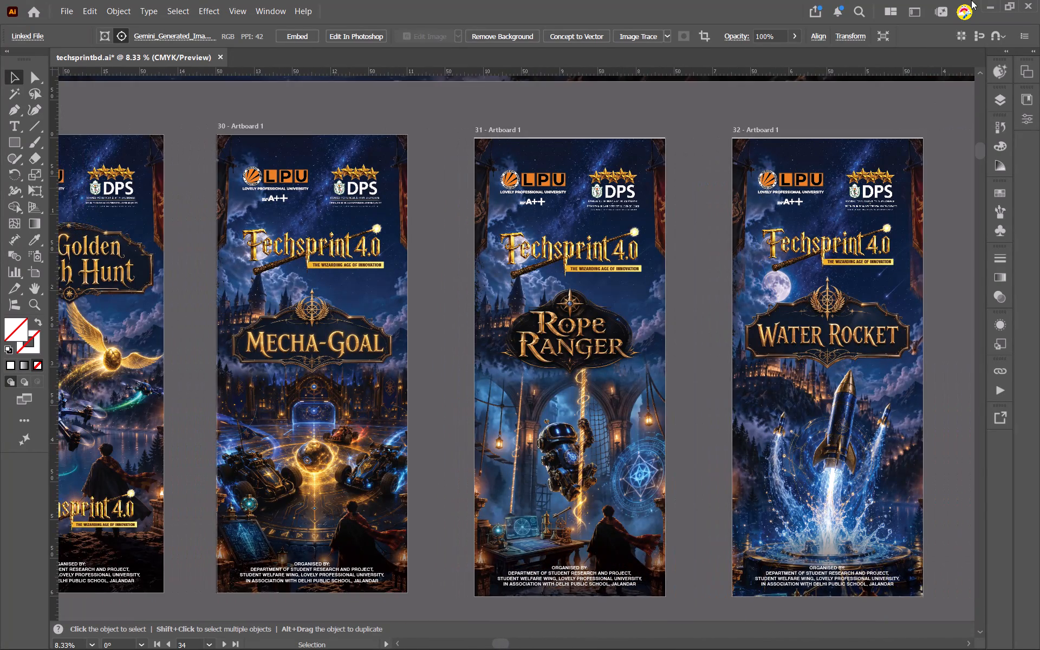
# Switch to the browser and skip the I-Popstar episode ahead to about 3:30 and again to about 5:50.
pyautogui.click(986, 3)
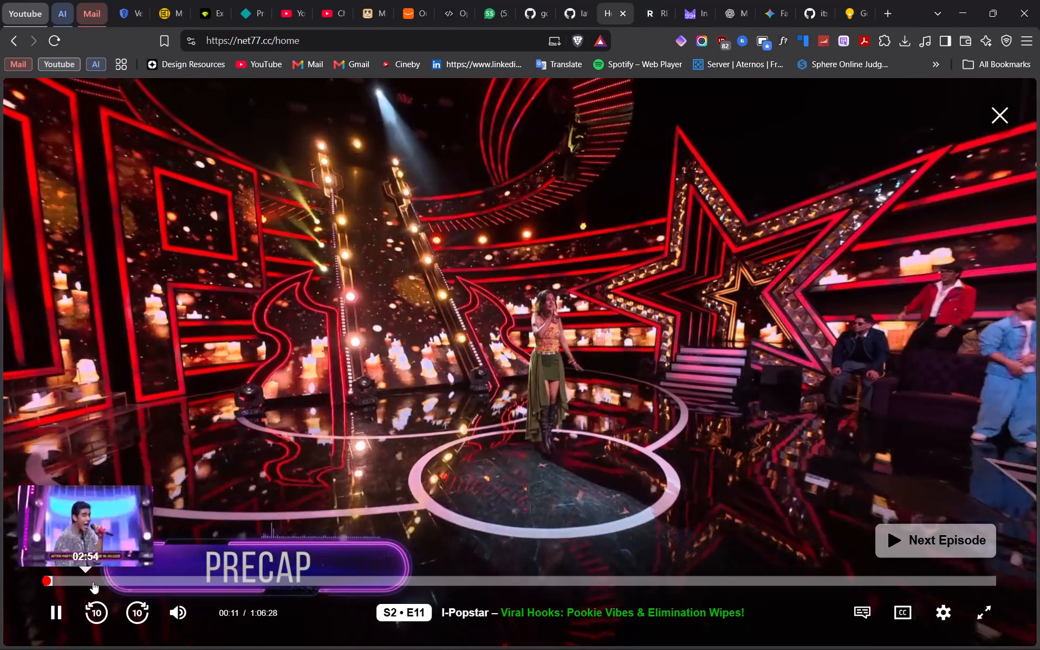
pyautogui.click(94, 582)
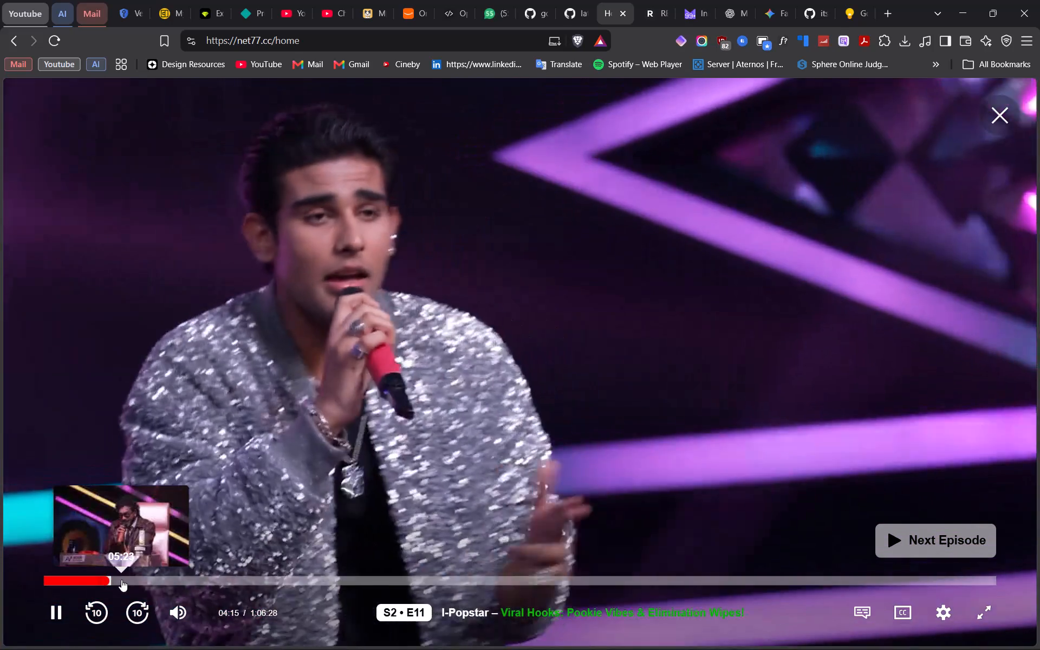
pyautogui.click(128, 581)
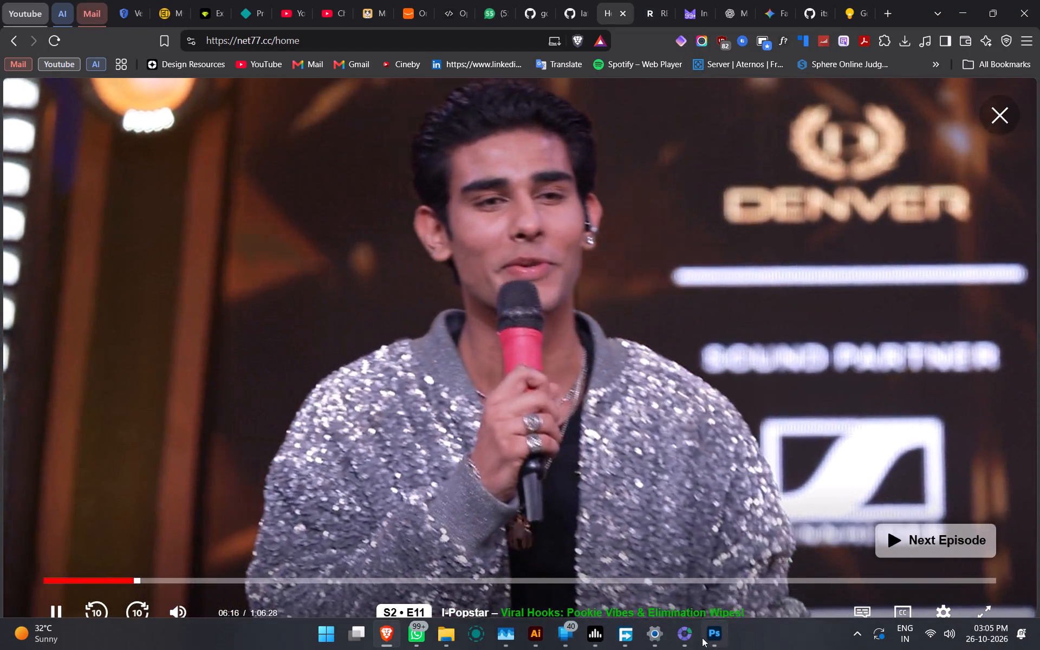
# Switch to Illustrator and export the uncropped Clash of Autobots image as a 2x PNG asset.
pyautogui.click(547, 633)
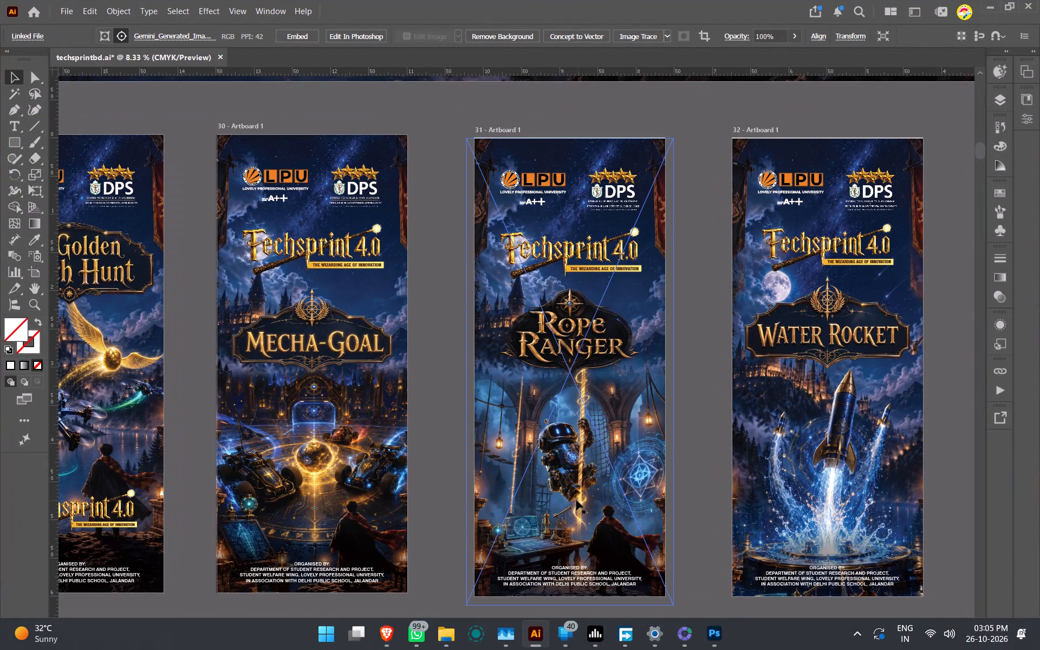
pyautogui.hscroll(3, 576, 500)
pyautogui.hscroll(-17, 576, 500)
pyautogui.hscroll(1, 576, 491)
pyautogui.hscroll(-16, 576, 491)
pyautogui.hscroll(1, 576, 491)
pyautogui.hscroll(-2, 576, 491)
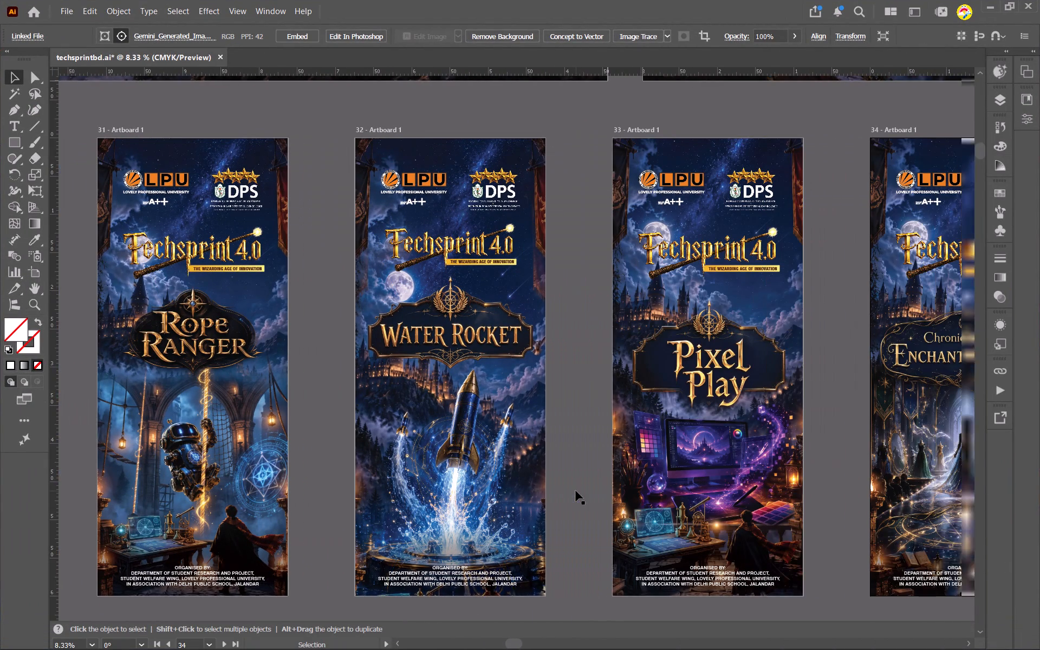
pyautogui.hscroll(-20, 576, 491)
pyautogui.hscroll(-8, 576, 491)
pyautogui.hscroll(20, 576, 491)
pyautogui.hscroll(20, 576, 491)
pyautogui.hscroll(2, 576, 491)
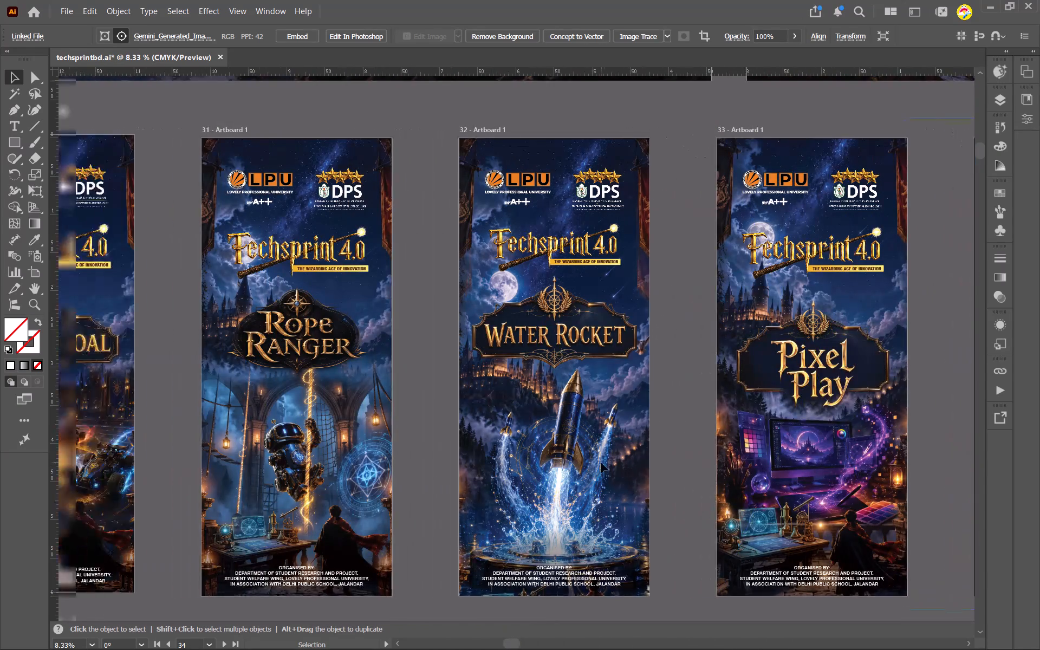
pyautogui.hscroll(4, 601, 463)
pyautogui.hscroll(-2, 603, 464)
pyautogui.hscroll(20, 604, 461)
pyautogui.hscroll(20, 604, 461)
pyautogui.hscroll(20, 604, 461)
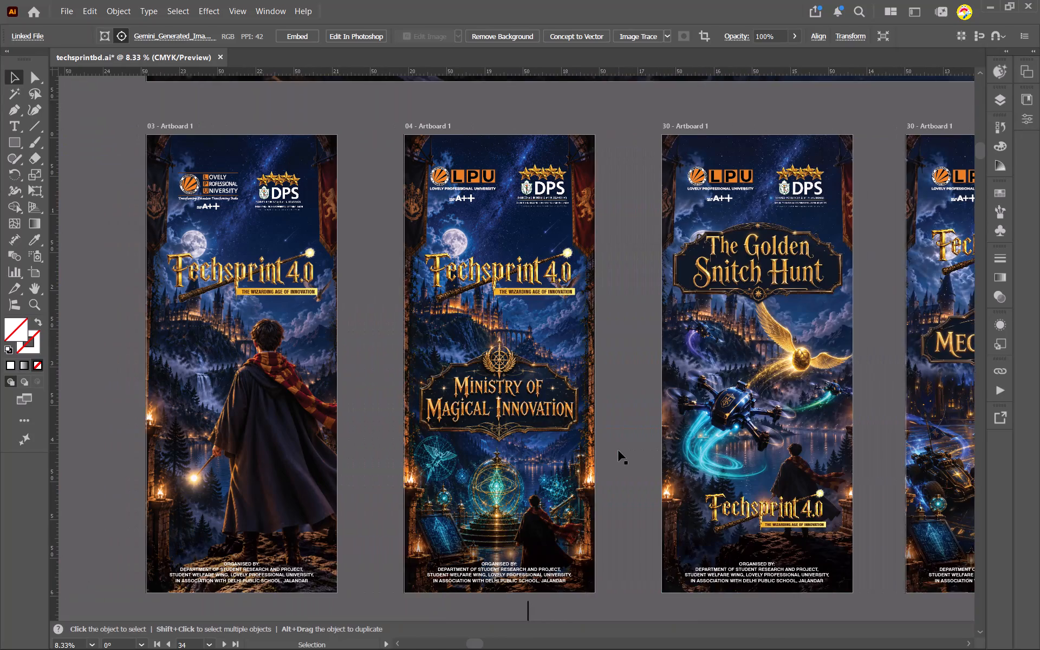
pyautogui.hscroll(20, 619, 451)
pyautogui.hscroll(20, 619, 451)
pyautogui.hscroll(20, 619, 451)
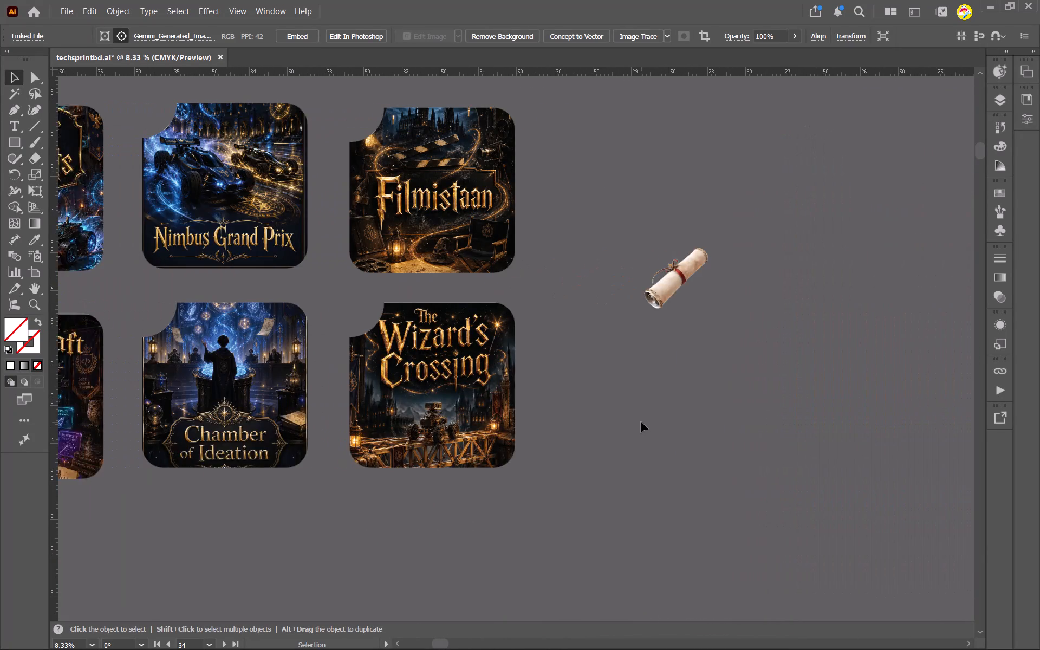
pyautogui.hscroll(20, 641, 422)
pyautogui.hscroll(4, 641, 422)
pyautogui.scroll(20, 643, 412)
pyautogui.scroll(10, 643, 412)
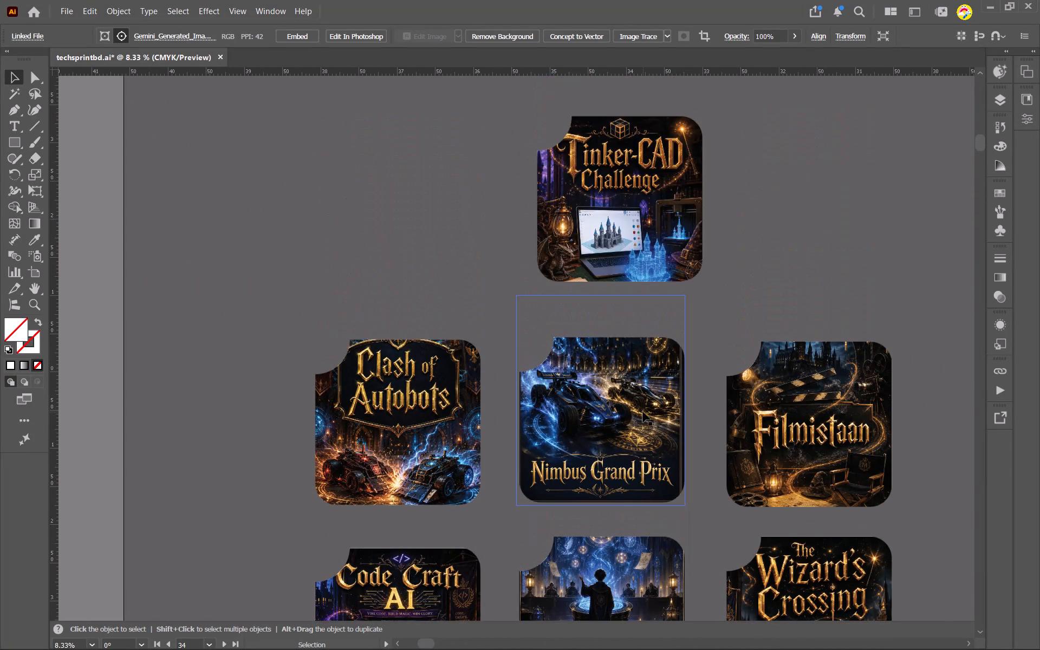
pyautogui.scroll(20, 643, 412)
pyautogui.scroll(9, 643, 412)
pyautogui.scroll(-6, 643, 412)
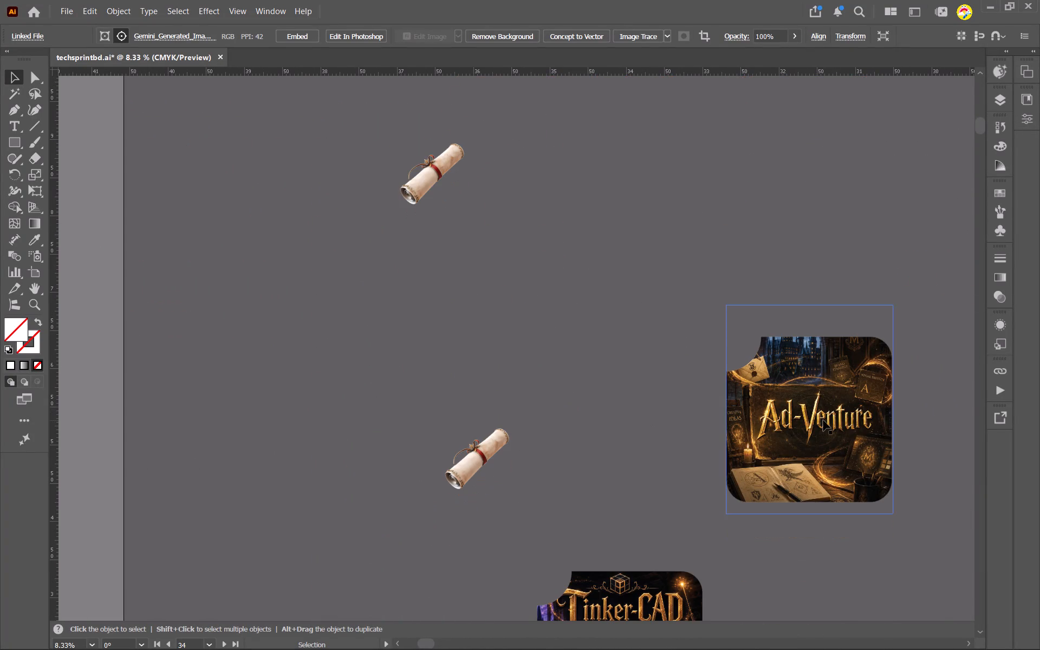
pyautogui.click(823, 420)
pyautogui.scroll(-20, 633, 411)
pyautogui.scroll(-5, 632, 411)
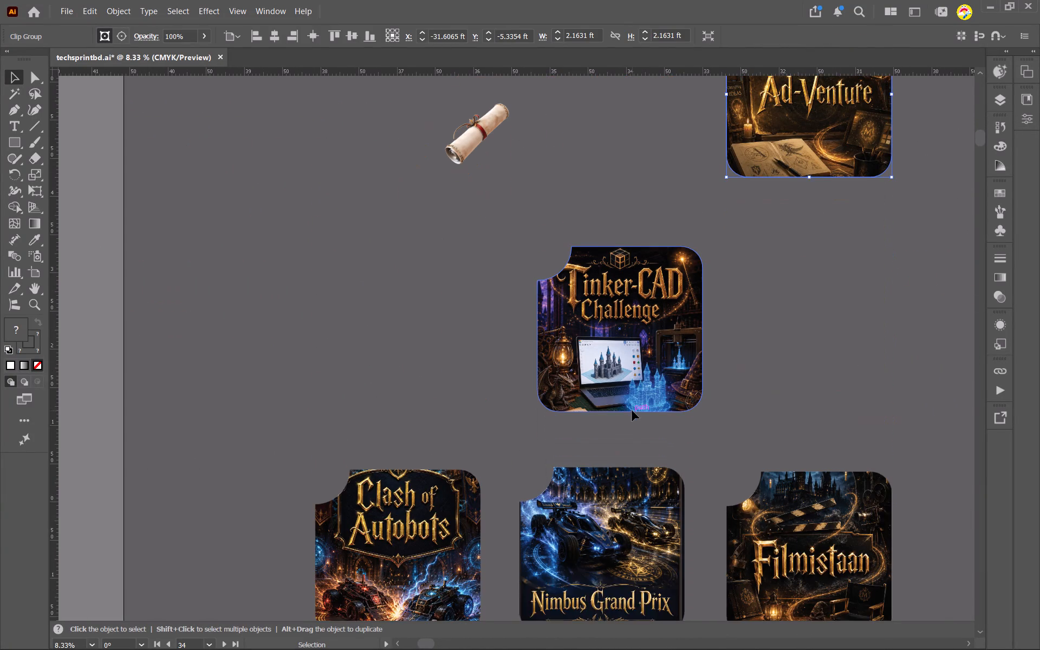
# Release the clipping mask on the Clash of Autobots artwork and move the uncropped image with its path into the empty space above.
pyautogui.scroll(-2, 632, 411)
pyautogui.click(373, 502)
pyautogui.rightClick(373, 502)
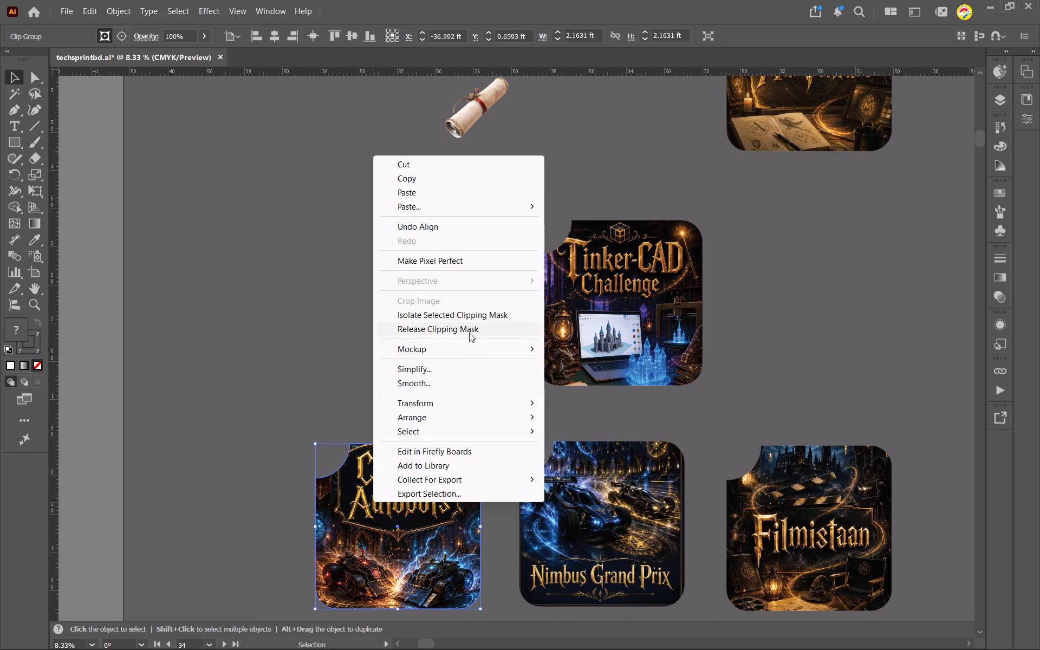
pyautogui.click(469, 333)
pyautogui.moveTo(421, 460); pyautogui.dragTo(408, 207)
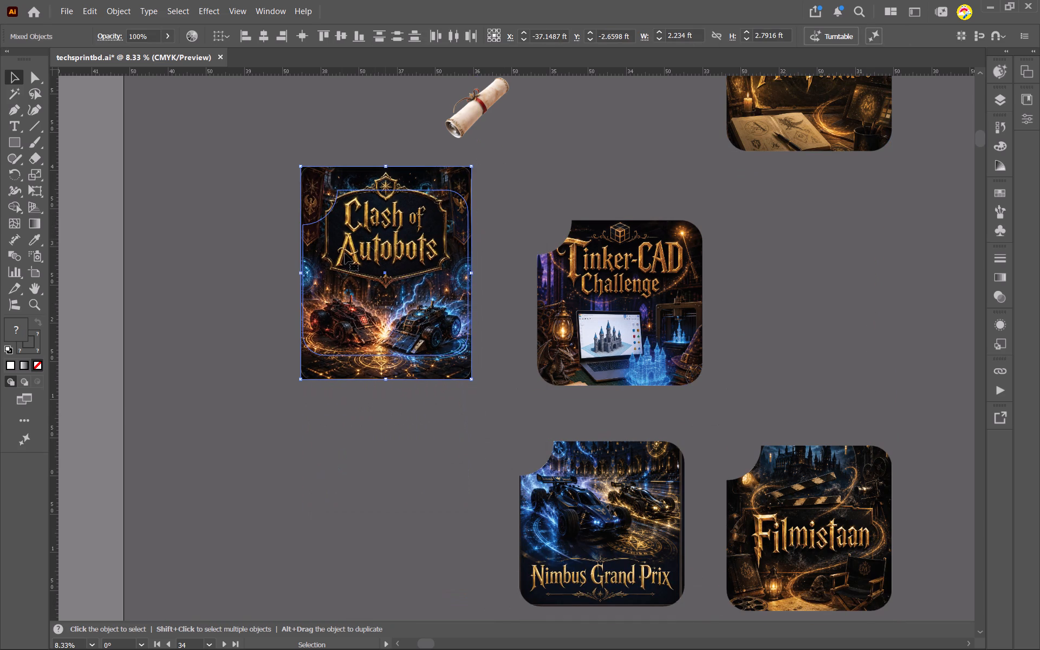
# Delete the leftover clipping path over the Clash of Autobots image and select only the image for asset export.
pyautogui.click(315, 259)
pyautogui.click(310, 231)
pyautogui.click(312, 225)
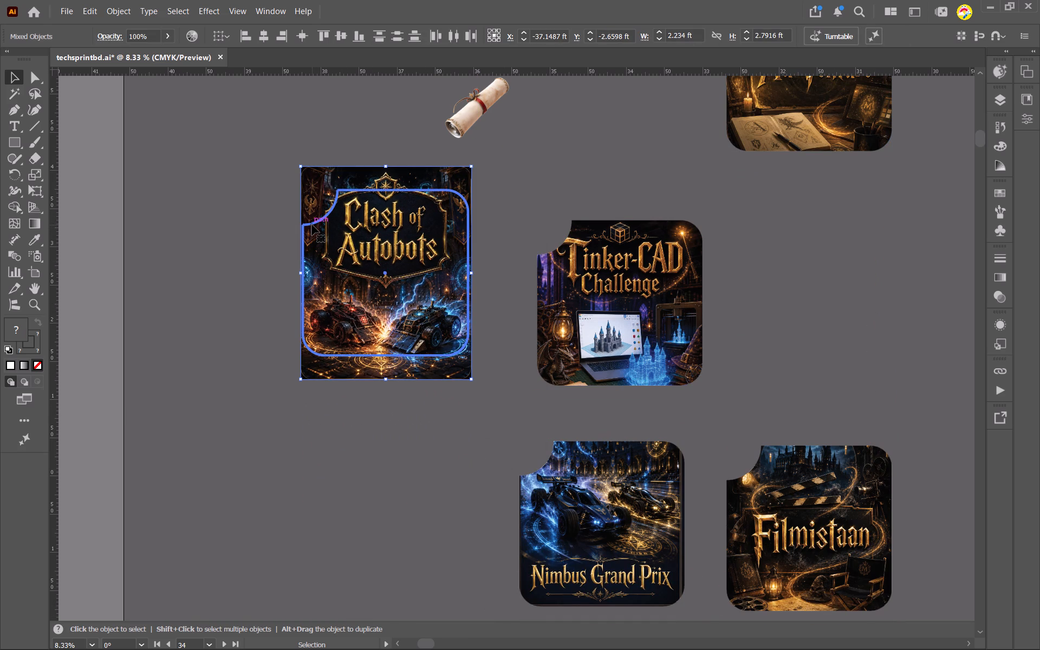
pyautogui.press('Delete')
pyautogui.hotkey('ctrl', 'z')
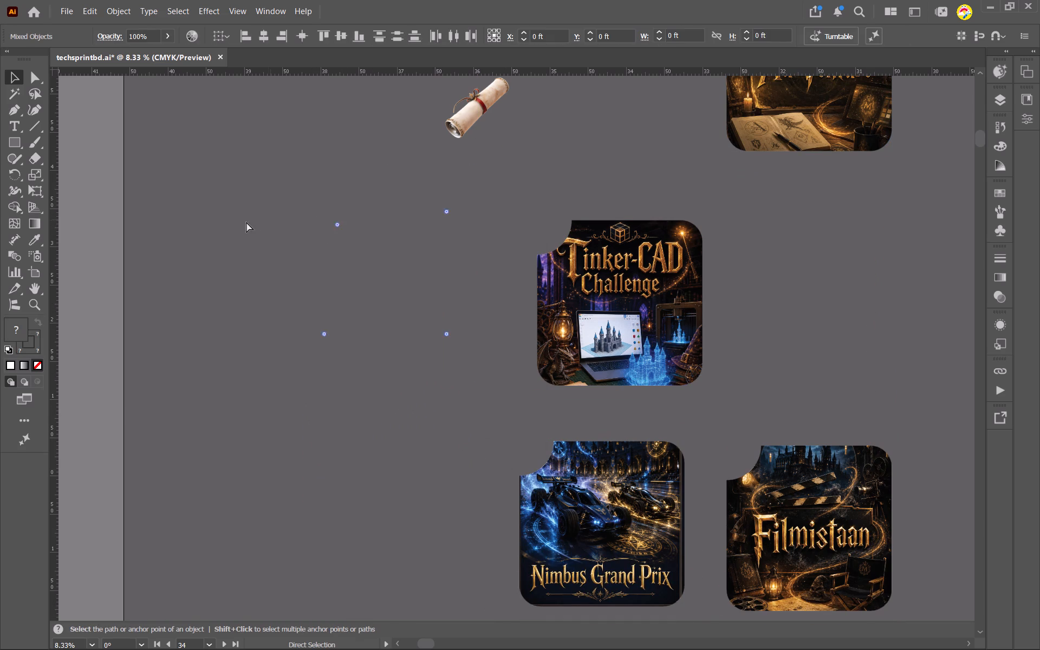
pyautogui.click(222, 230)
pyautogui.click(315, 220)
pyautogui.click(283, 231)
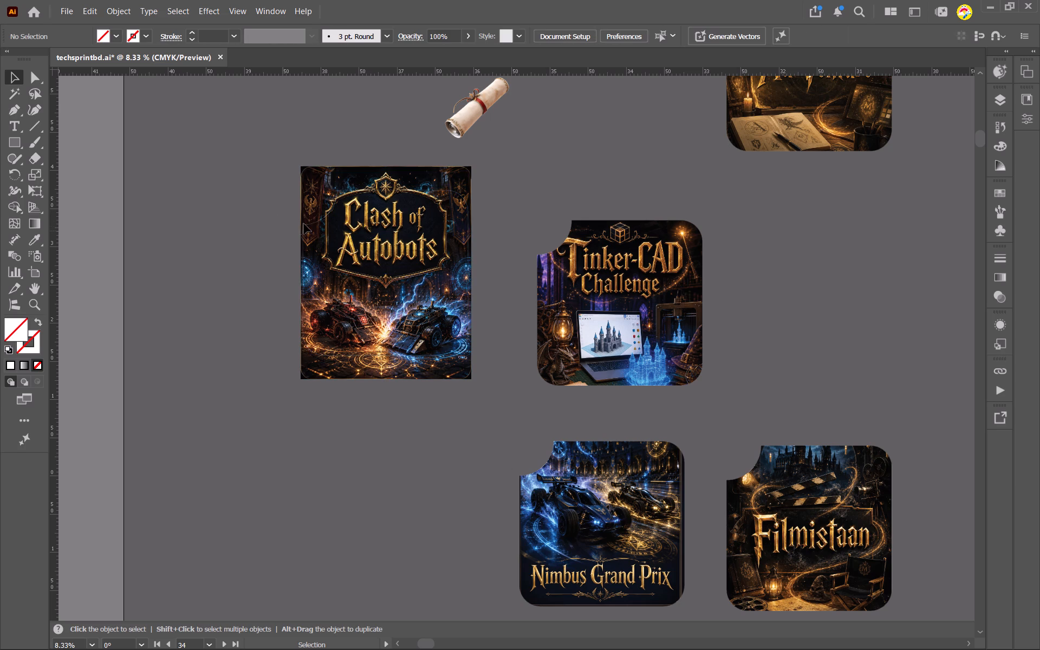
pyautogui.click(311, 224)
pyautogui.press('Delete')
pyautogui.moveTo(277, 169); pyautogui.dragTo(348, 368)
pyautogui.click(1007, 422)
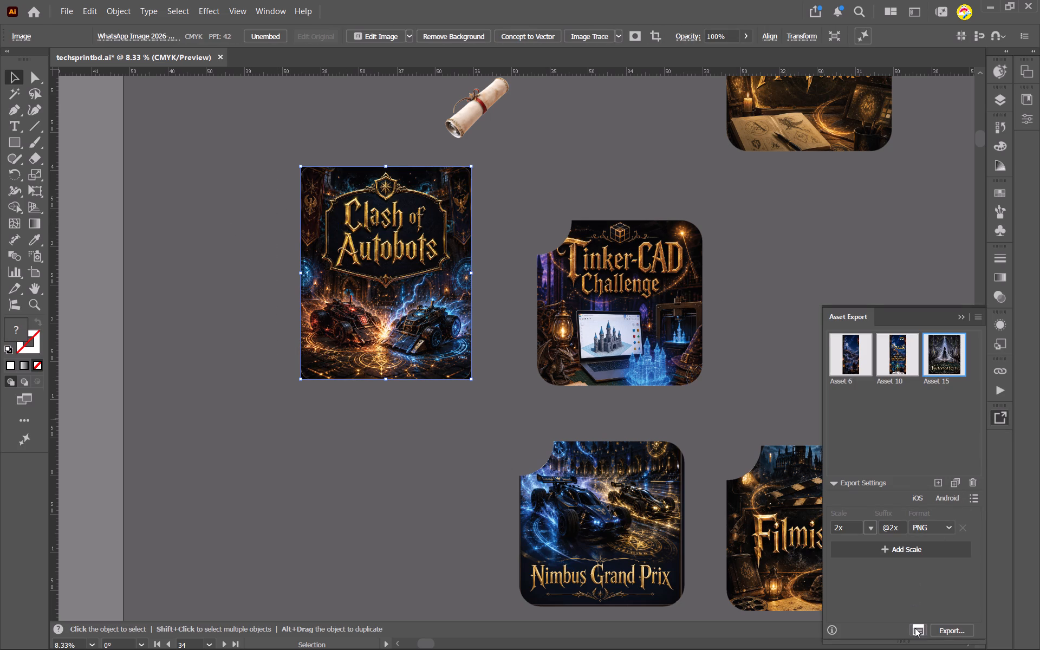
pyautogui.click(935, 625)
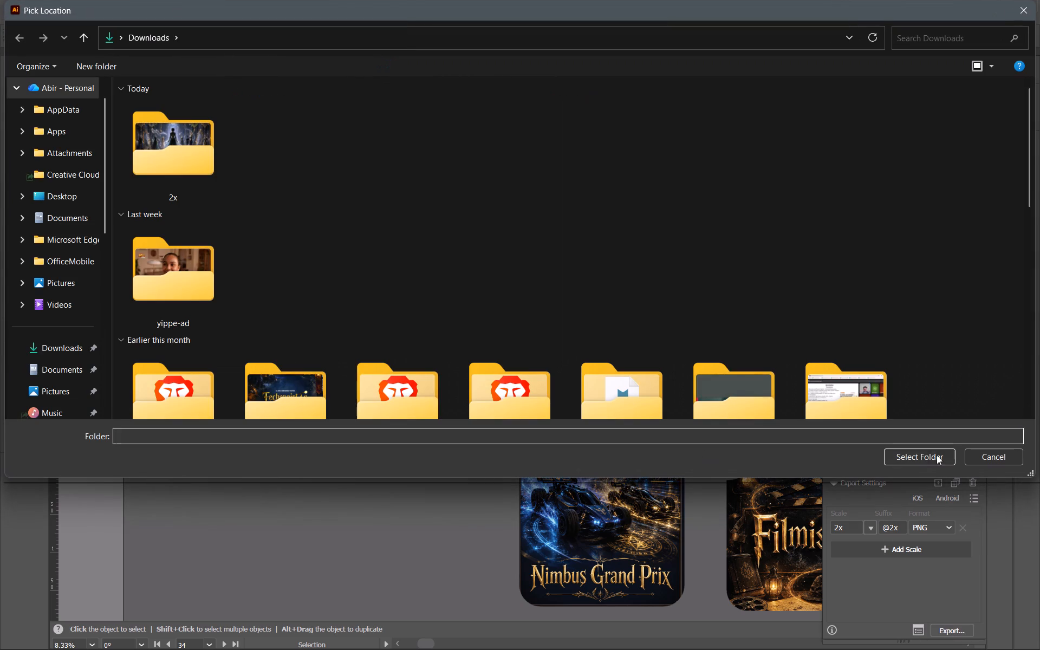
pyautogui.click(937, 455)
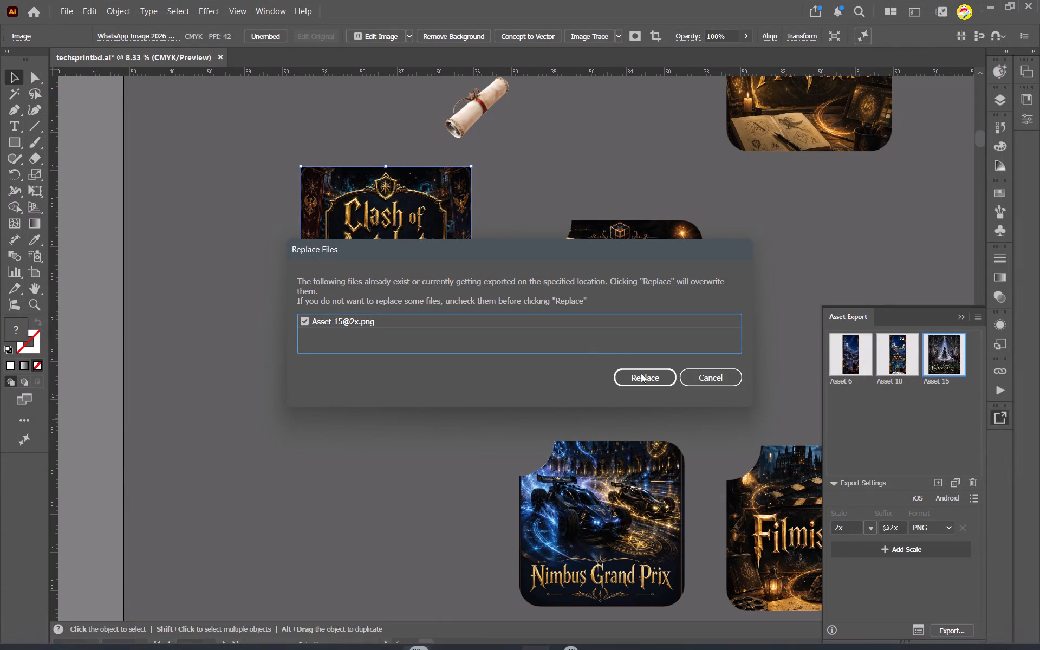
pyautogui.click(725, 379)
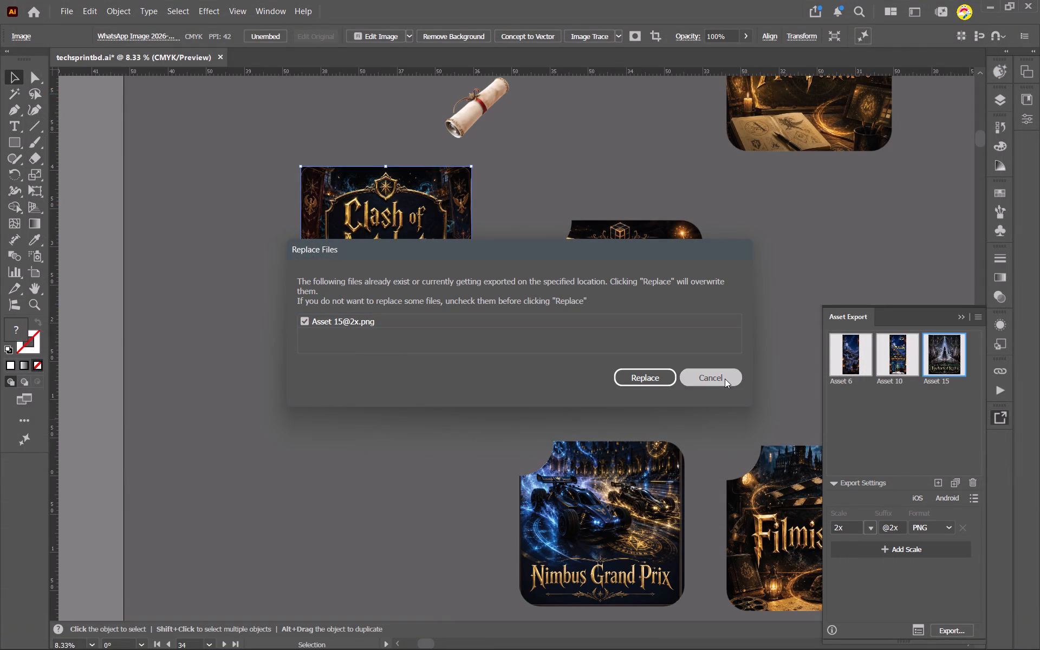
# Add the uncropped Clash of Autobots image as an export asset and export it as a 2x PNG.
pyautogui.click(941, 485)
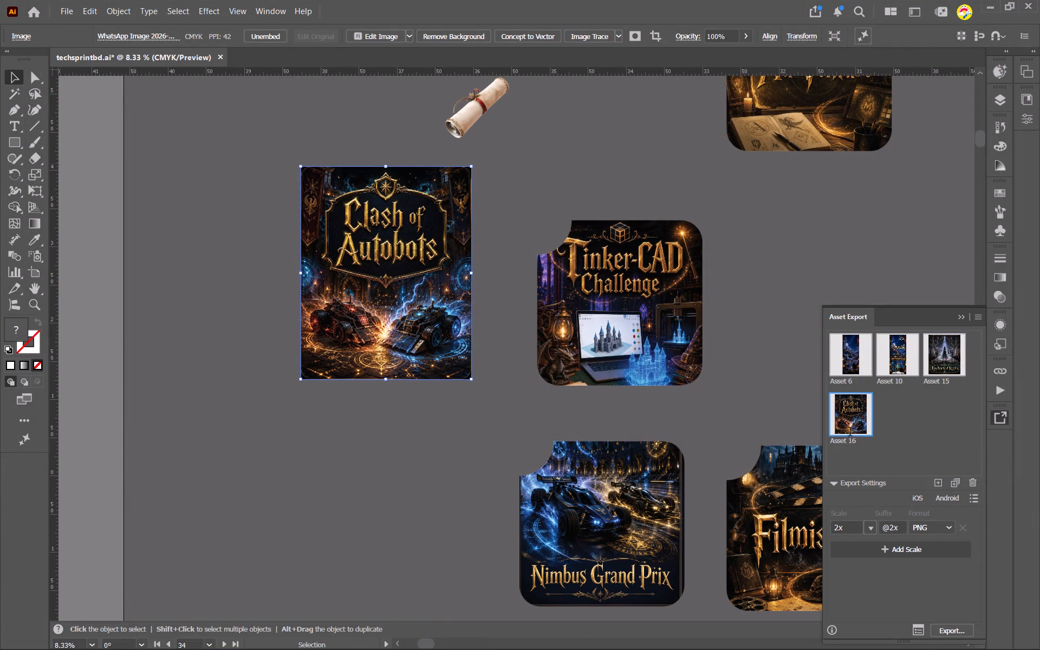
pyautogui.click(848, 431)
pyautogui.click(942, 626)
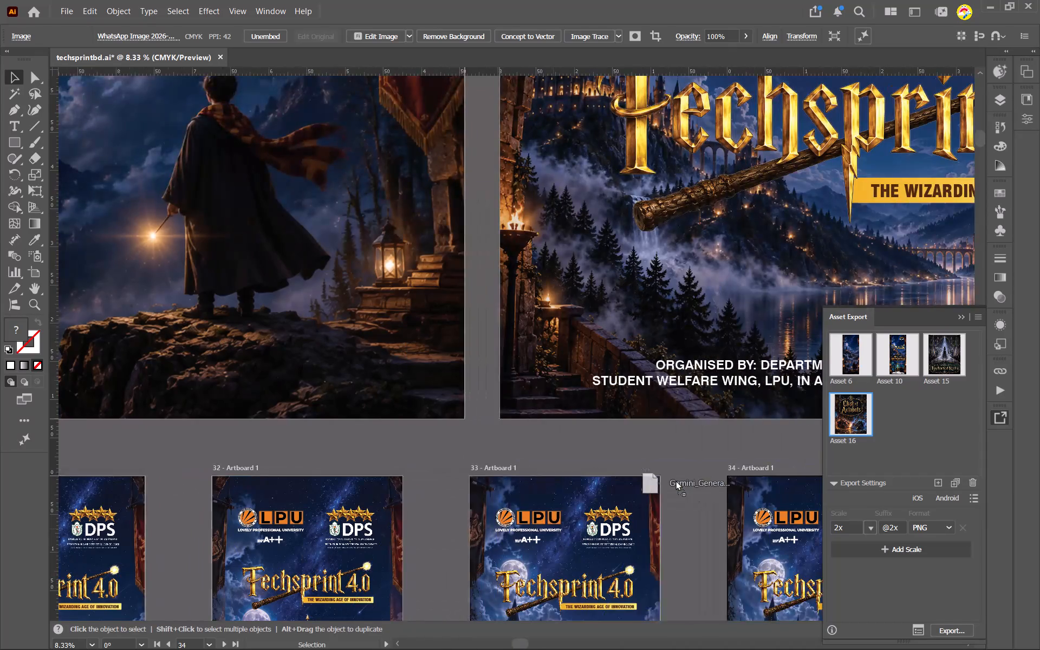
pyautogui.moveTo(675, 480); pyautogui.dragTo(669, 423)
pyautogui.hscroll(-13, 675, 480)
pyautogui.scroll(-15, 656, 439)
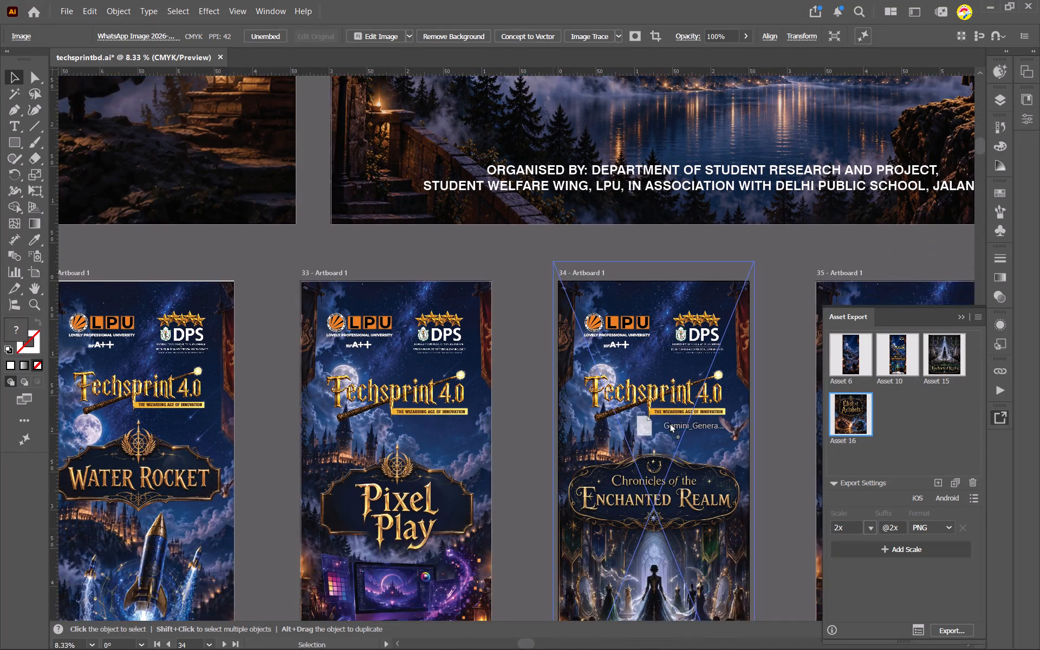
pyautogui.moveTo(669, 423); pyautogui.dragTo(565, 397)
pyautogui.scroll(-6, 669, 423)
pyautogui.hscroll(-13, 656, 432)
pyautogui.hscroll(-12, 656, 432)
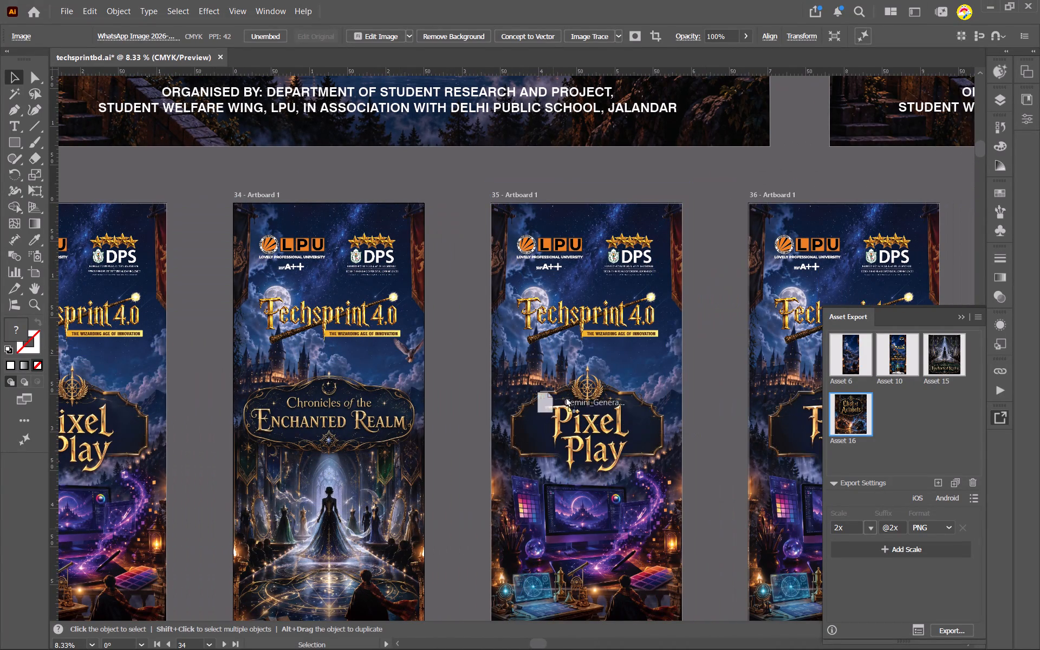
pyautogui.moveTo(565, 397); pyautogui.dragTo(567, 320)
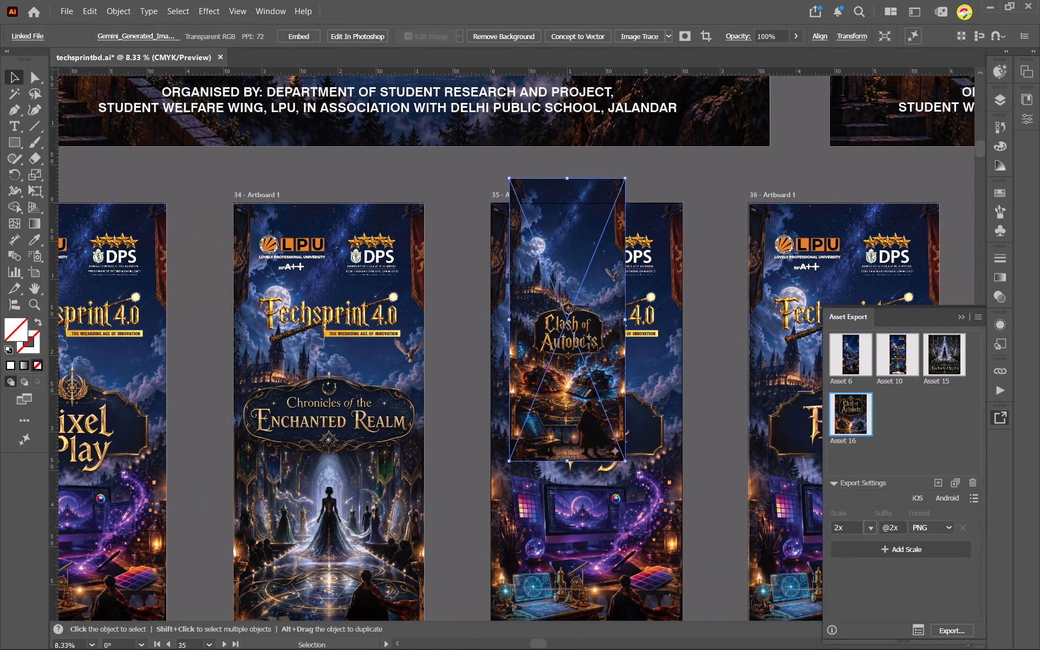
# Move the placed Clash of Autobots image so its upper-left corner meets the upper-left corner of artboard 35.
pyautogui.moveTo(596, 336); pyautogui.dragTo(577, 362)
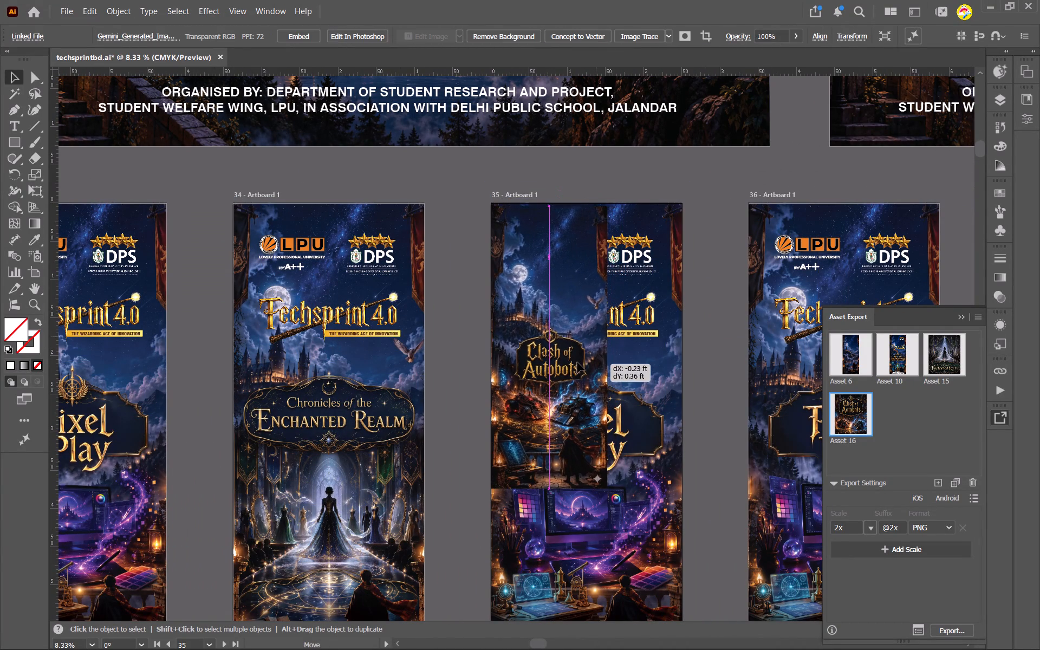
pyautogui.moveTo(577, 362); pyautogui.dragTo(577, 361)
pyautogui.scroll(-8, 611, 453)
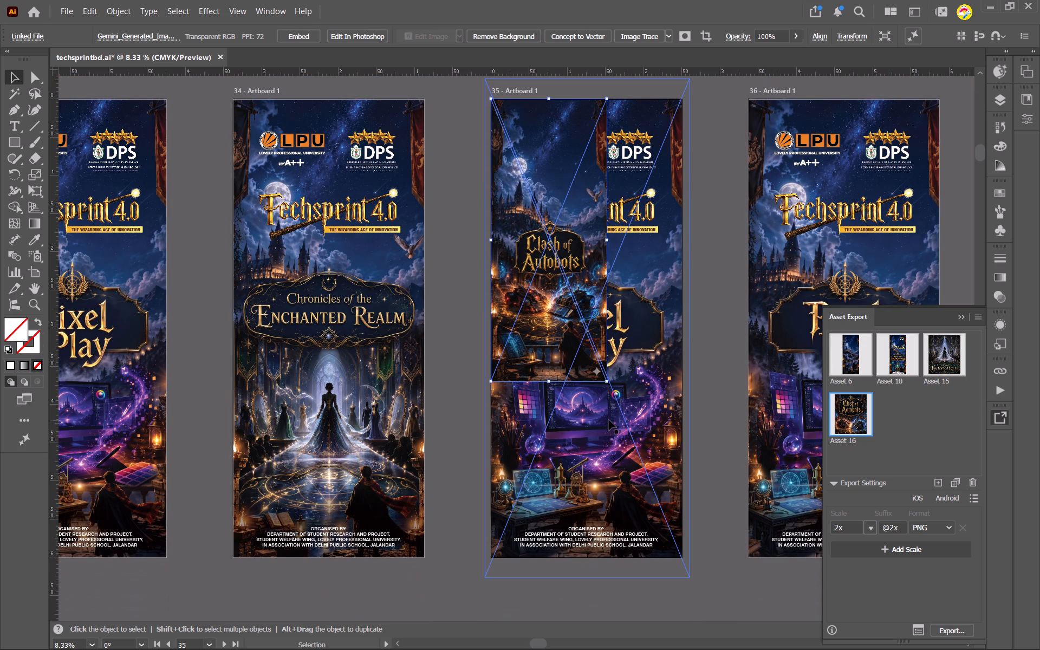
# Scale the placed Clash of Autobots image proportionally from its upper-left corner until it spans artboard 35's full width.
pyautogui.keyDown('shift'); pyautogui.moveTo(606, 379); pyautogui.dragTo(704, 591); pyautogui.keyUp('shift')
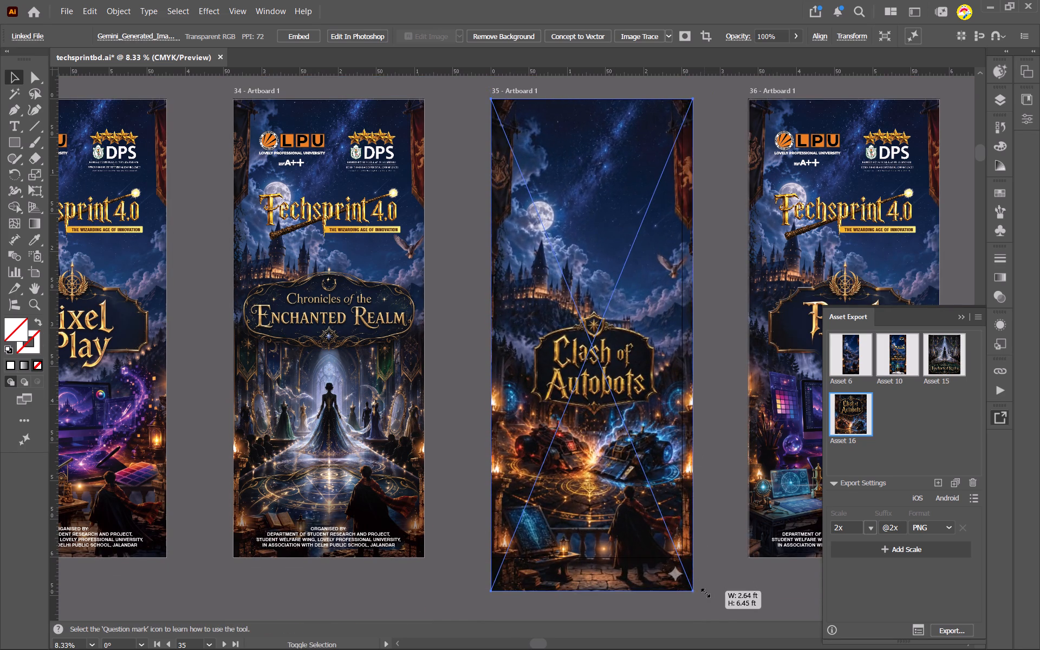
pyautogui.keyDown('shift'); pyautogui.moveTo(704, 591); pyautogui.dragTo(707, 567); pyautogui.keyUp('shift')
# Move the Clash of Autobots linked file into artboard 35's clip group, directly above the old Pixel Play image and beneath the logos.
pyautogui.click(999, 102)
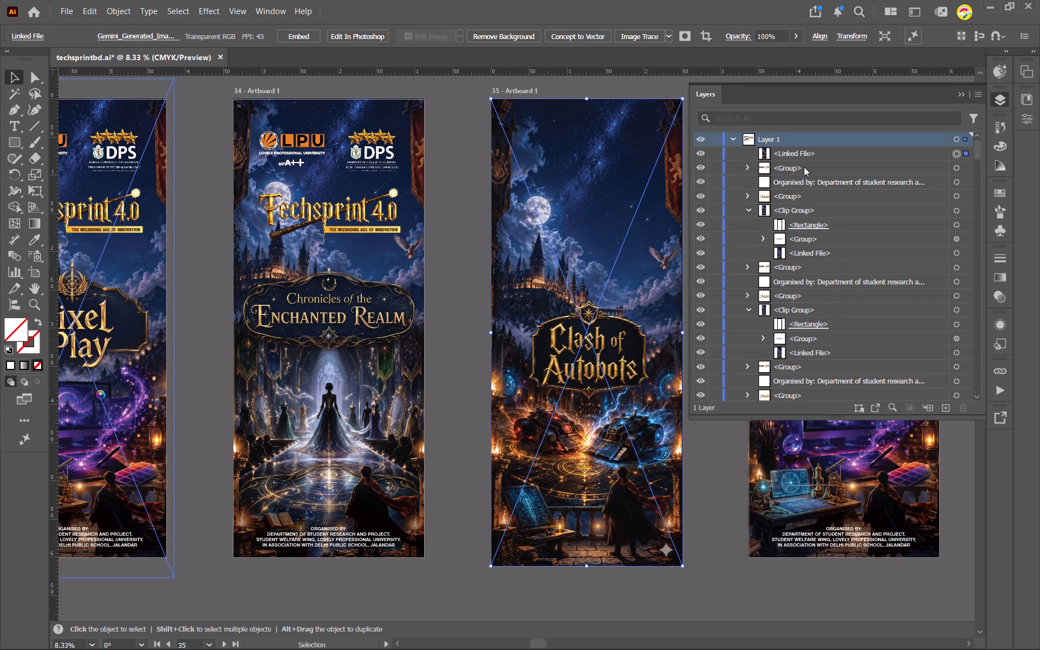
pyautogui.moveTo(797, 152); pyautogui.dragTo(816, 348)
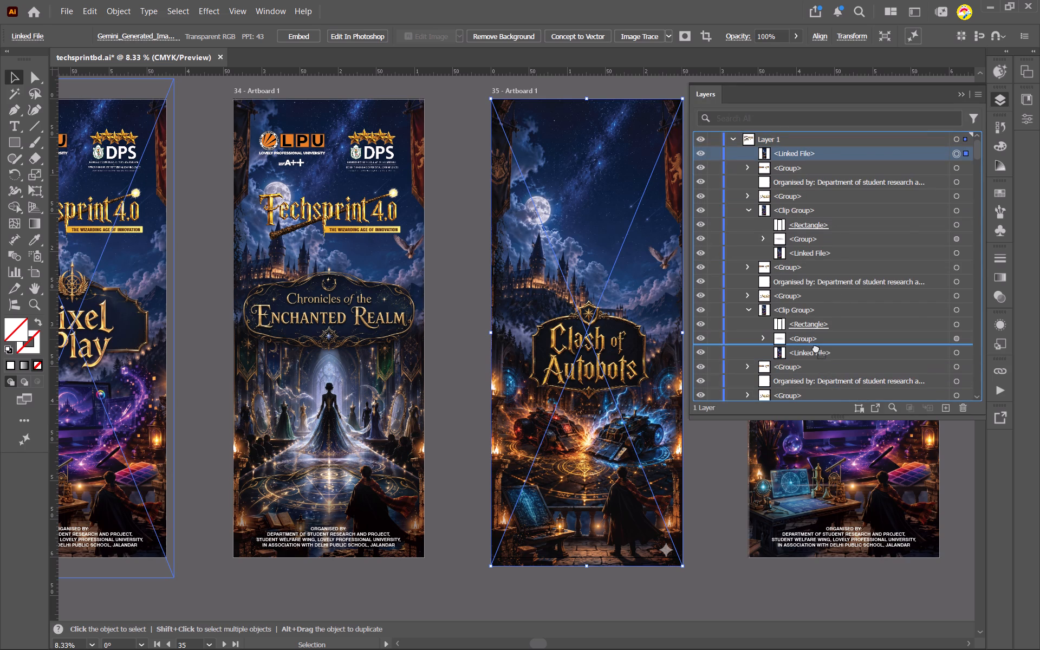
pyautogui.moveTo(816, 348); pyautogui.dragTo(810, 417)
pyautogui.scroll(-4, 815, 385)
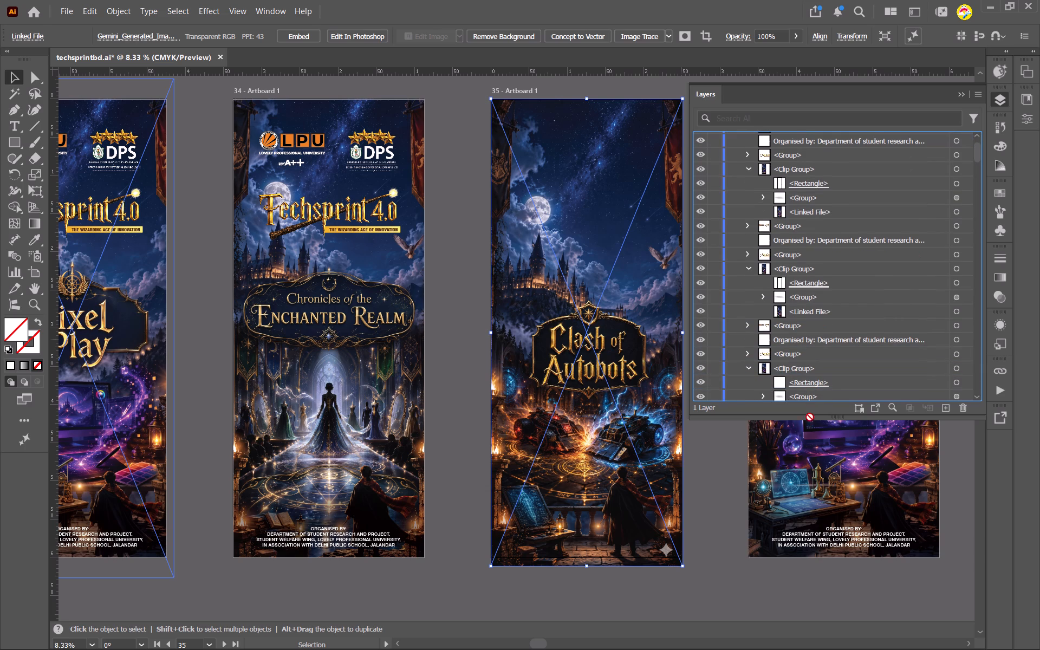
pyautogui.moveTo(810, 417); pyautogui.dragTo(815, 388)
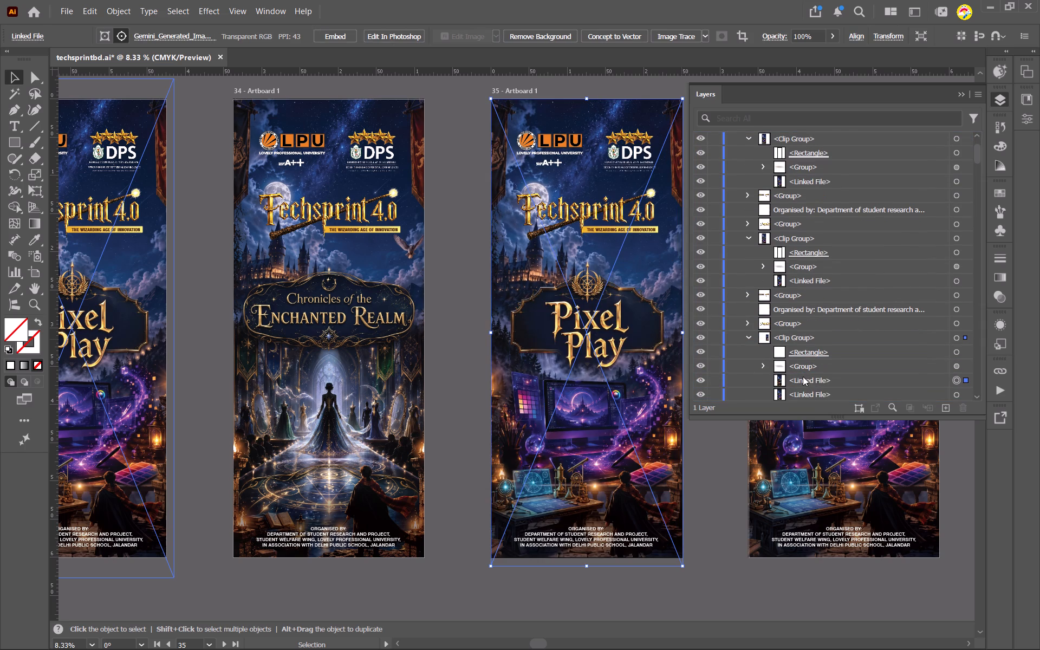
pyautogui.moveTo(801, 379); pyautogui.dragTo(798, 276)
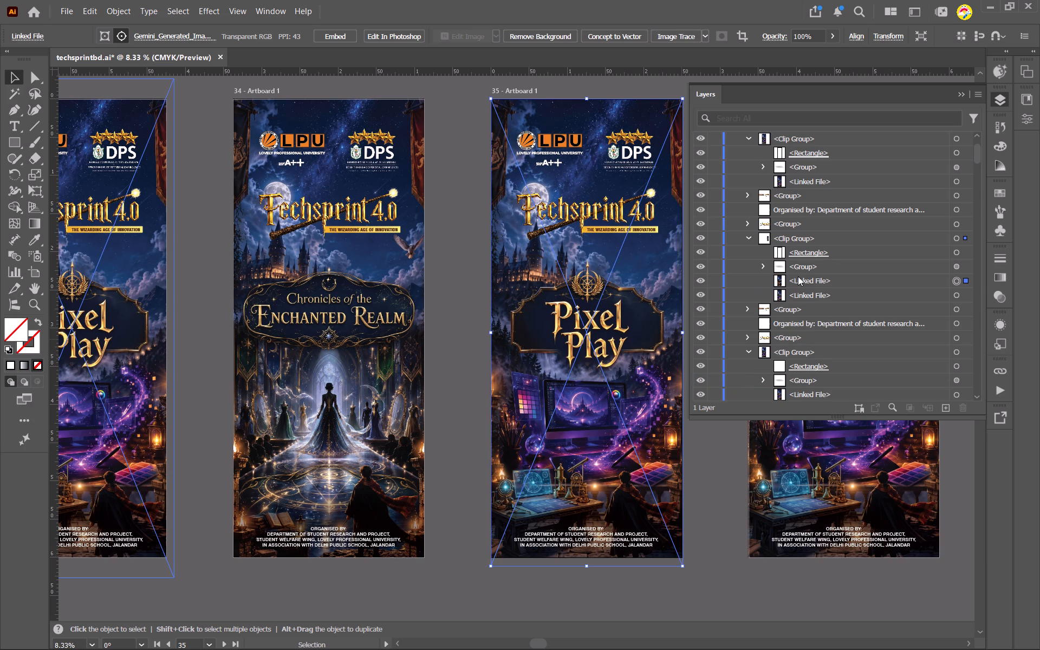
pyautogui.moveTo(796, 281); pyautogui.dragTo(811, 402)
pyautogui.scroll(-5, 816, 378)
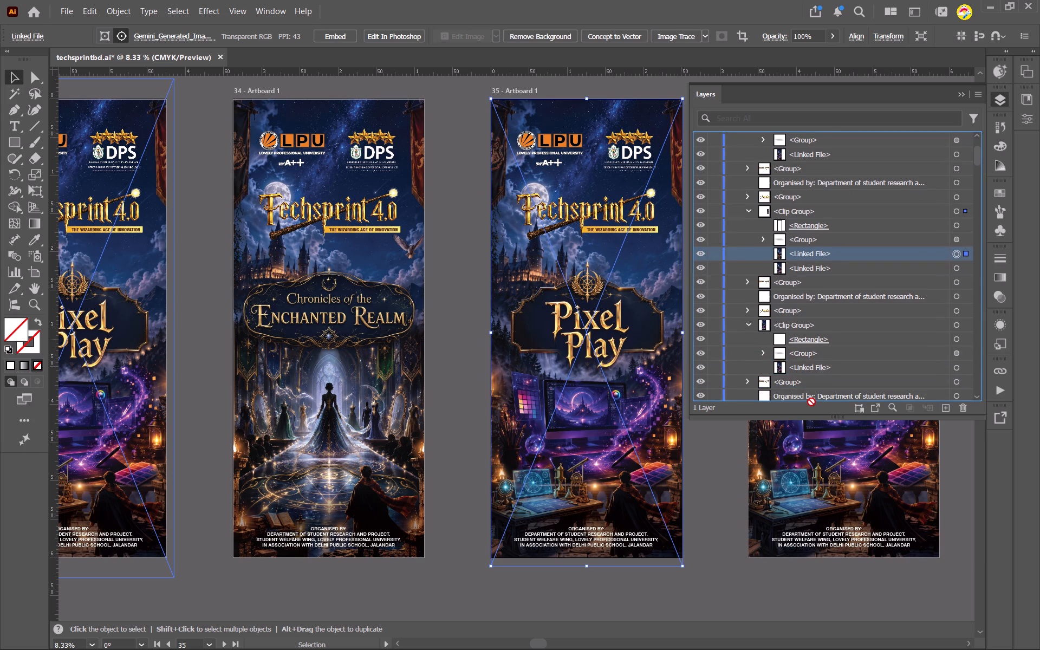
pyautogui.moveTo(811, 402); pyautogui.dragTo(829, 374)
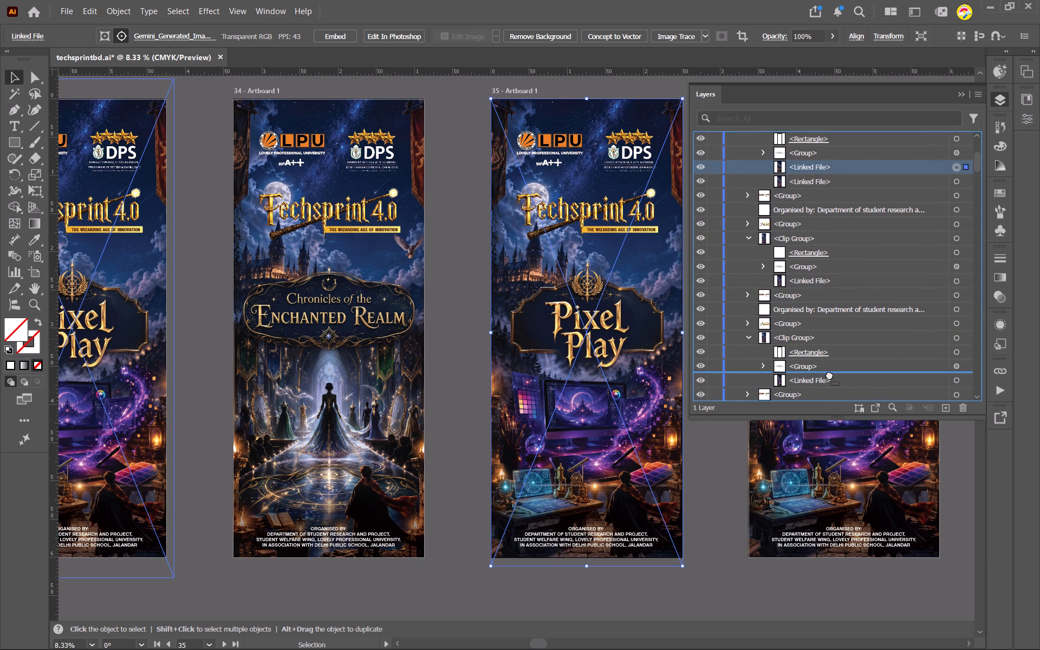
pyautogui.moveTo(829, 374); pyautogui.dragTo(830, 372)
pyautogui.moveTo(823, 364); pyautogui.dragTo(823, 364)
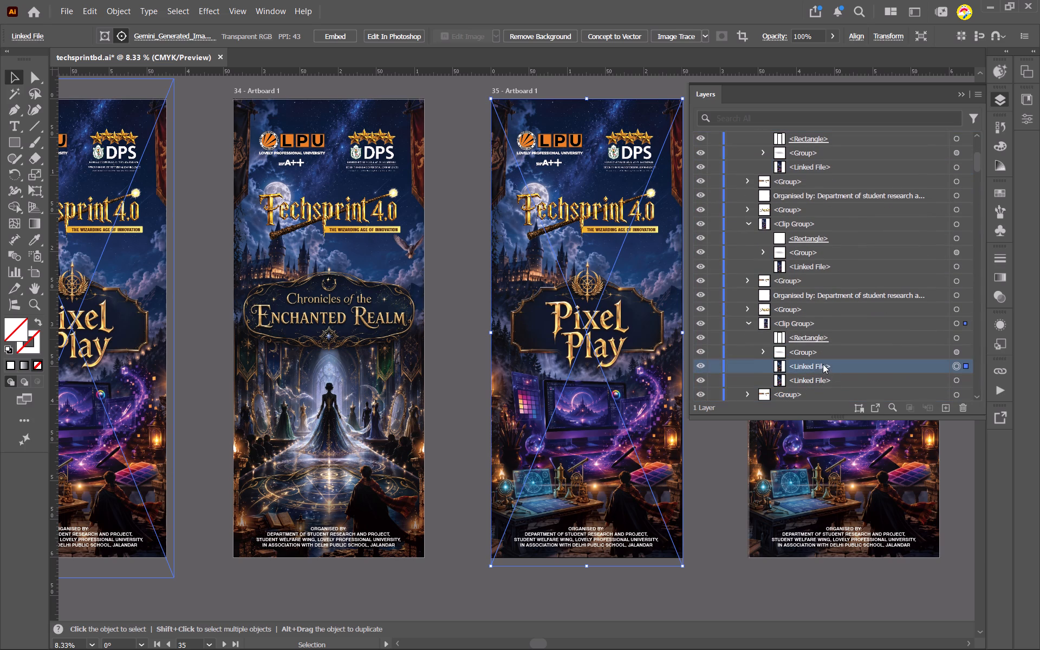
pyautogui.moveTo(823, 364); pyautogui.dragTo(821, 396)
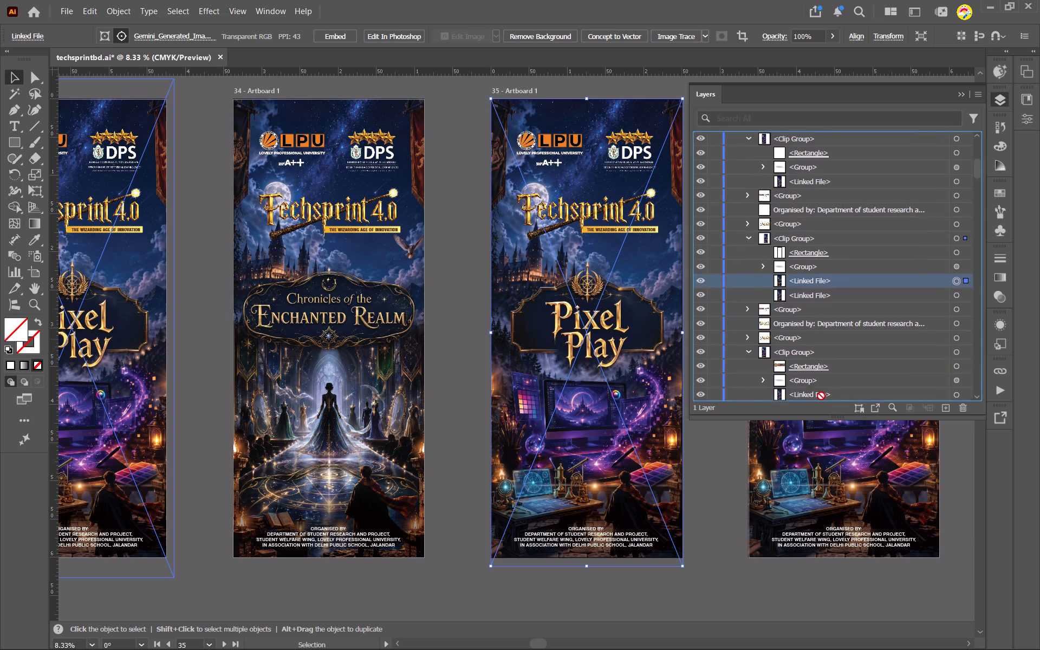
pyautogui.moveTo(821, 396); pyautogui.dragTo(819, 341)
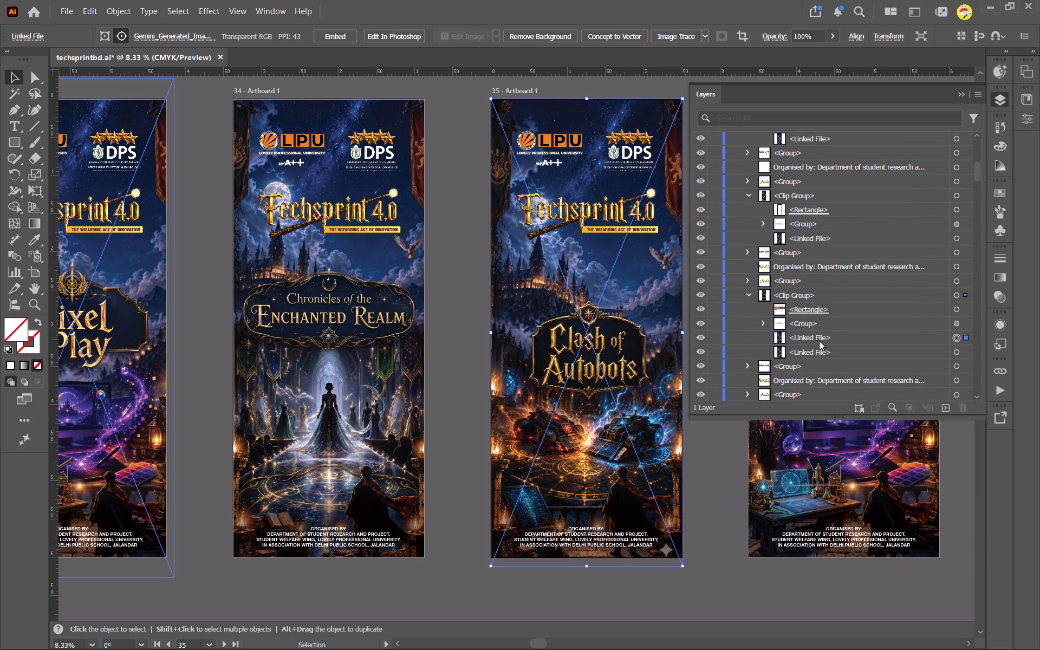
# Enlarge the clipped Clash of Autobots image proportionally so it extends past artboard 35's top, bottom and side edges.
pyautogui.scroll(-1, 612, 350)
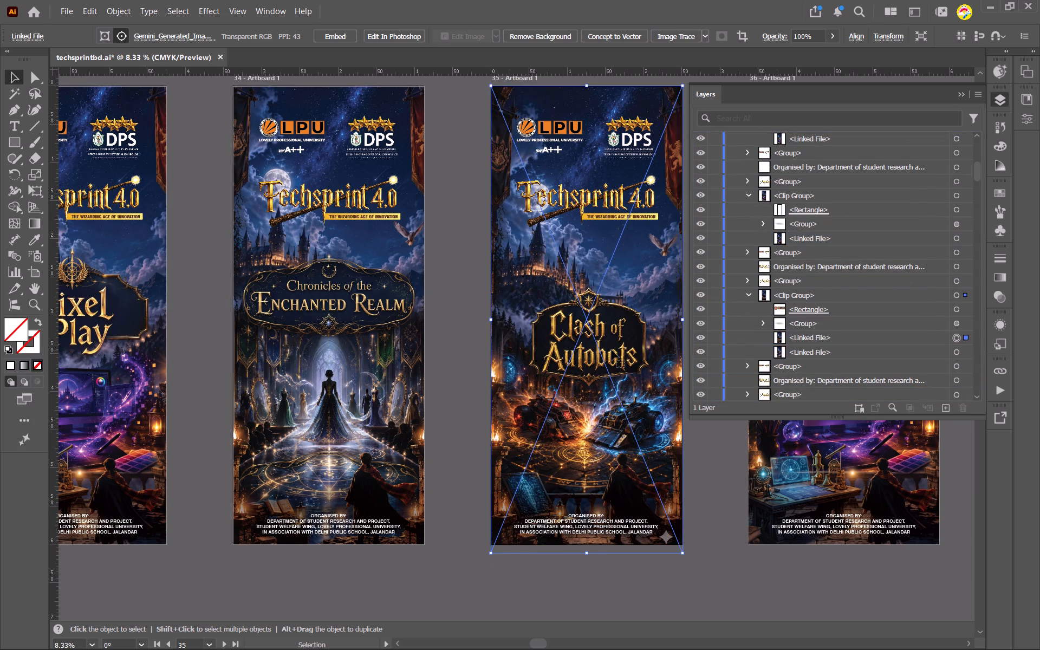
pyautogui.scroll(-2, 612, 350)
pyautogui.scroll(4, 628, 346)
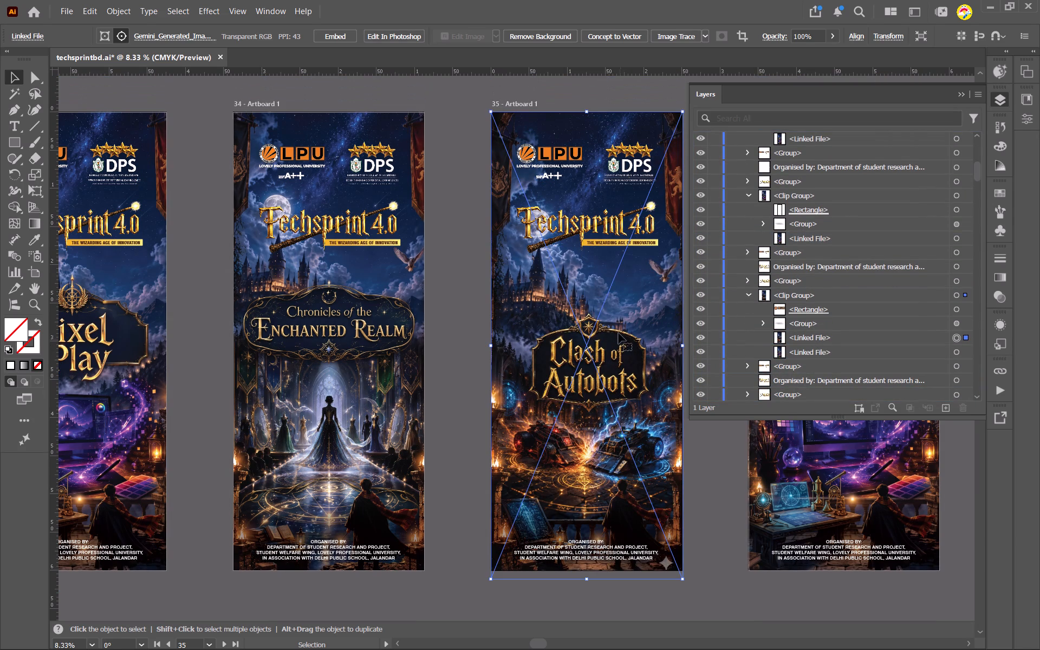
pyautogui.keyDown('shift'); pyautogui.moveTo(589, 113); pyautogui.dragTo(589, 112); pyautogui.keyUp('shift')
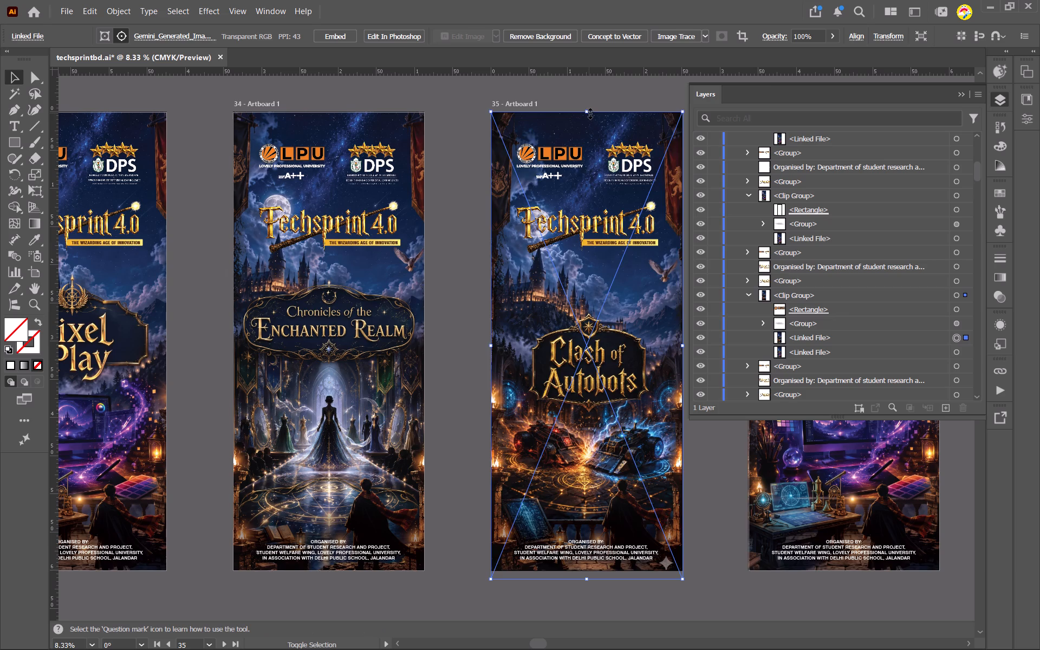
pyautogui.keyDown('shift'); pyautogui.moveTo(589, 112); pyautogui.dragTo(579, 249); pyautogui.keyUp('shift')
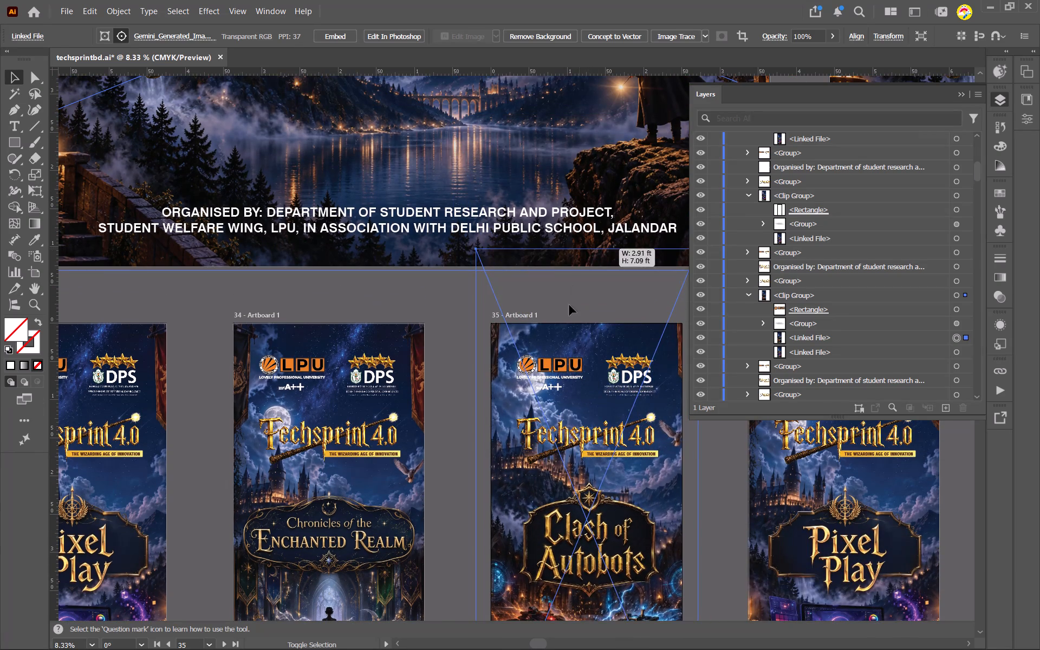
pyautogui.scroll(-15, 568, 326)
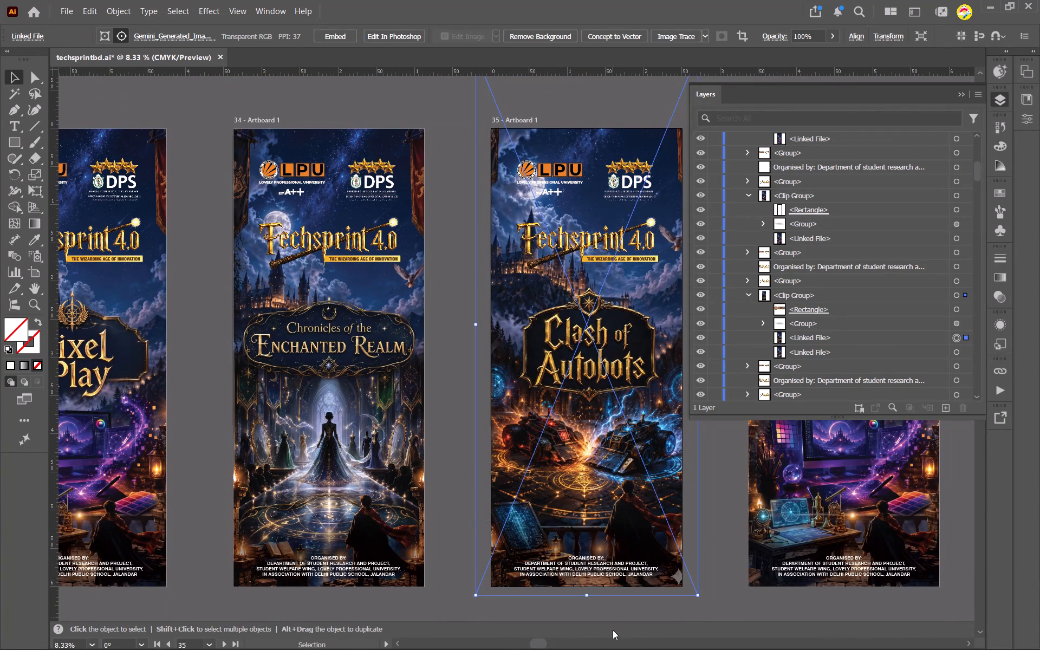
pyautogui.keyDown('shift'); pyautogui.moveTo(589, 596); pyautogui.dragTo(585, 617); pyautogui.keyUp('shift')
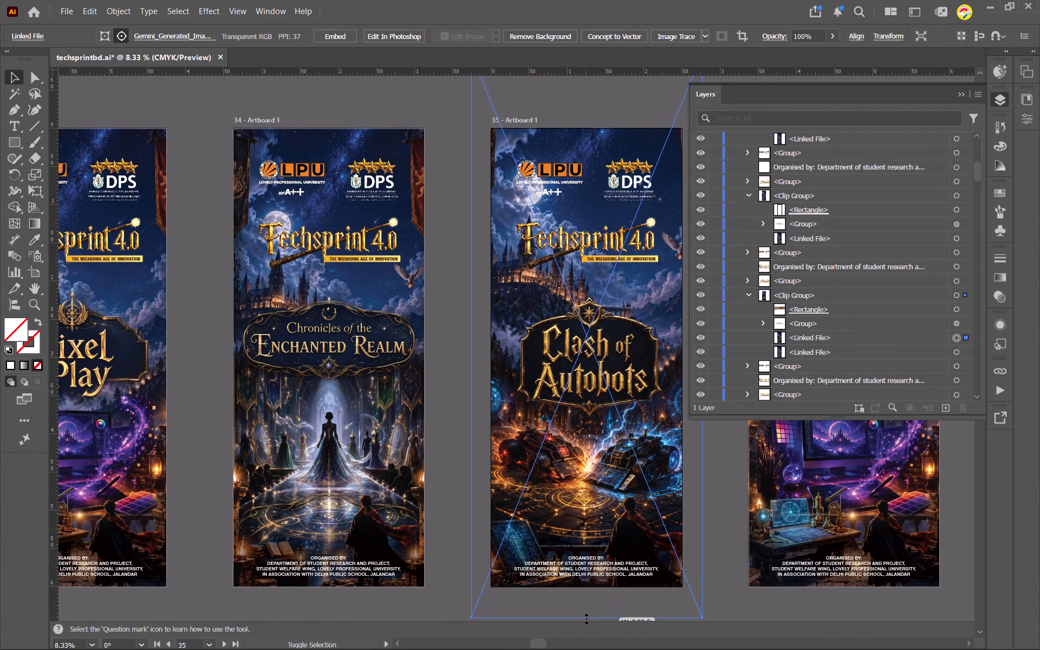
pyautogui.keyDown('shift'); pyautogui.moveTo(585, 617); pyautogui.dragTo(585, 616); pyautogui.keyUp('shift')
# Shift the enlarged Clash of Autobots image up about 0.2 ft, keeping it centred horizontally on artboard 35.
pyautogui.moveTo(633, 505); pyautogui.dragTo(635, 499)
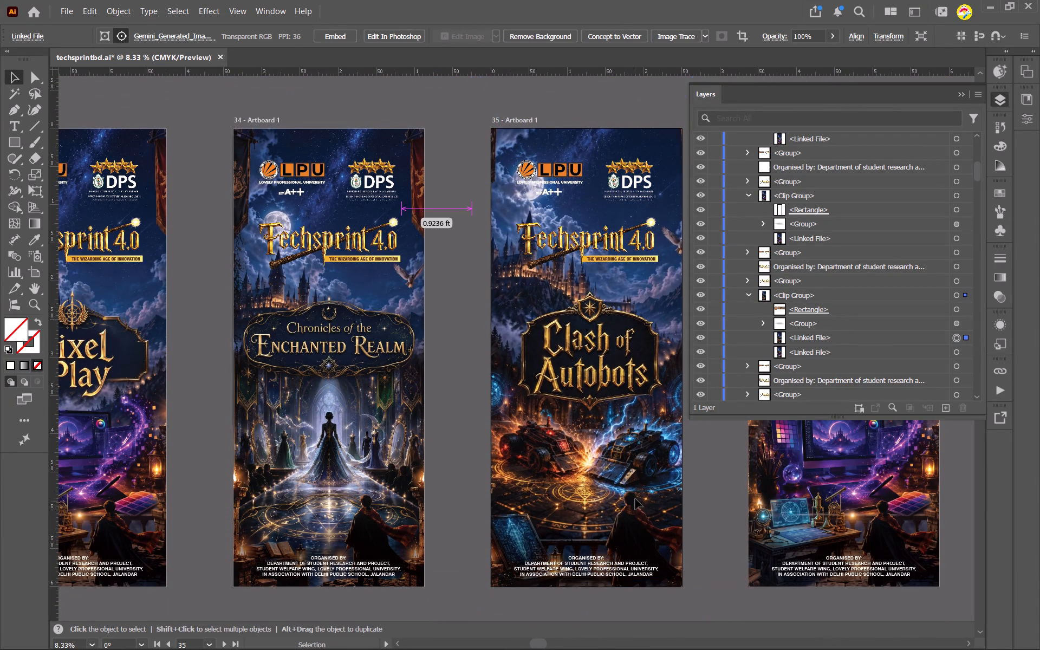
pyautogui.moveTo(635, 499); pyautogui.dragTo(632, 495)
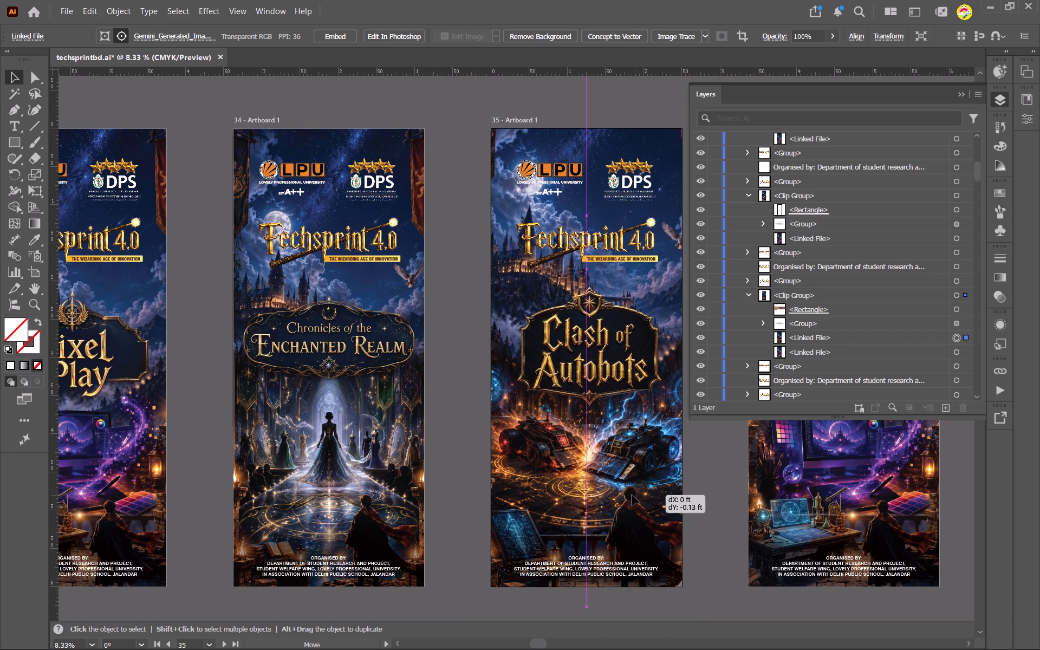
pyautogui.moveTo(632, 495); pyautogui.dragTo(631, 493)
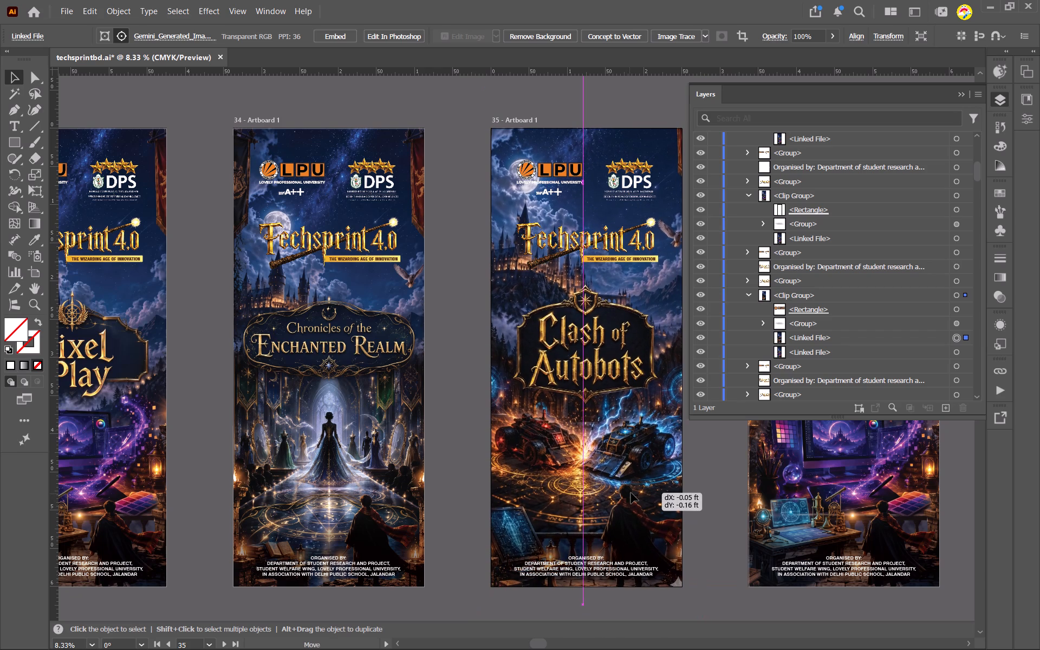
pyautogui.moveTo(631, 493); pyautogui.dragTo(633, 493)
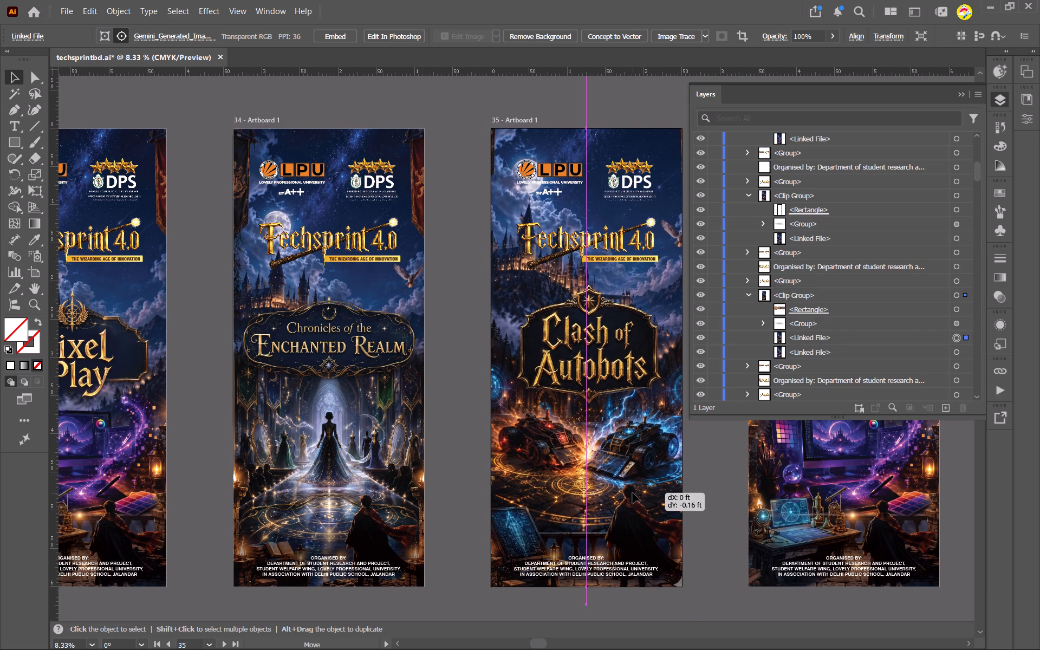
pyautogui.moveTo(633, 493); pyautogui.dragTo(632, 491)
# Reduce the Clash of Autobots image to about 2.6 ft wide and reposition it so it slightly overlaps artboard 35's edges.
pyautogui.keyDown('ctrl'); pyautogui.keyDown('alt'); pyautogui.scroll(-2, 625, 255); pyautogui.keyUp('alt'); pyautogui.keyUp('ctrl')
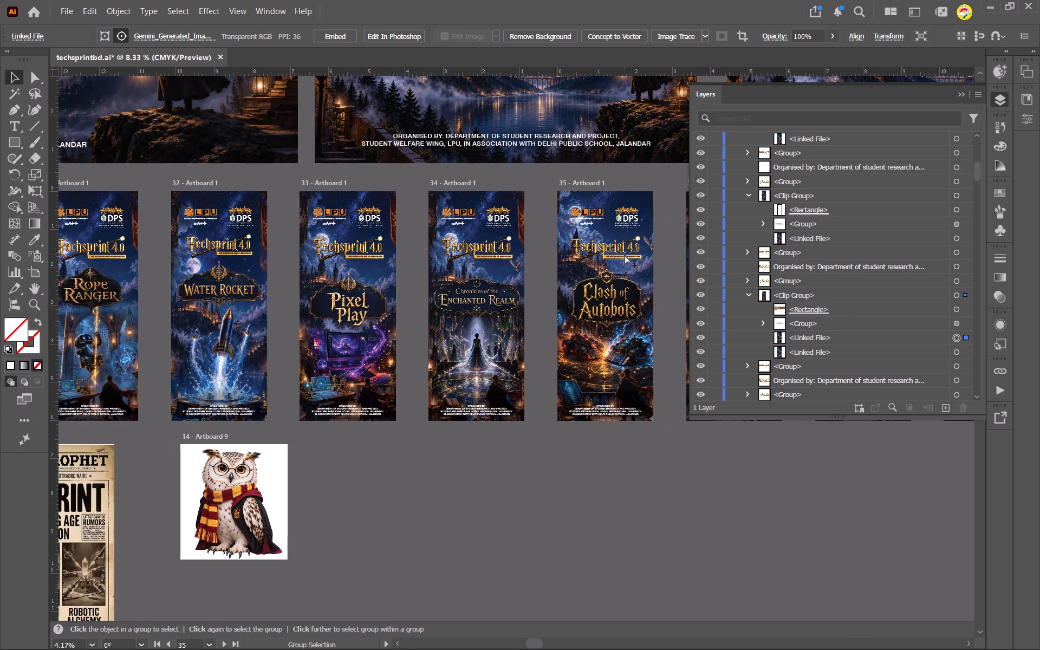
pyautogui.keyDown('shift'); pyautogui.moveTo(606, 146); pyautogui.dragTo(605, 157); pyautogui.keyUp('shift')
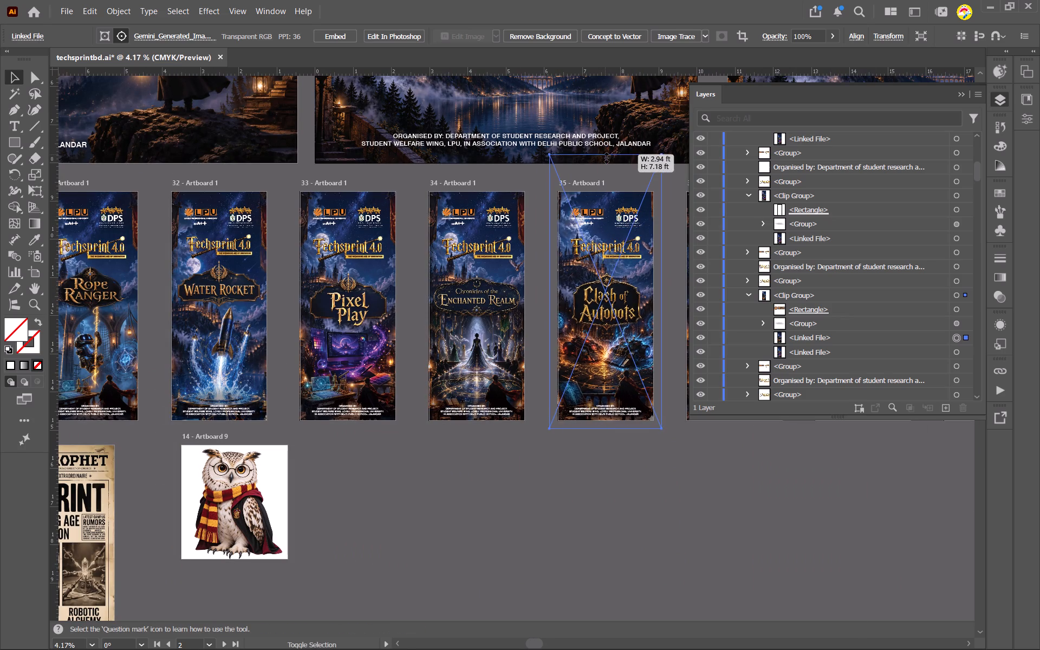
pyautogui.keyDown('shift'); pyautogui.moveTo(605, 157); pyautogui.dragTo(605, 168); pyautogui.keyUp('shift')
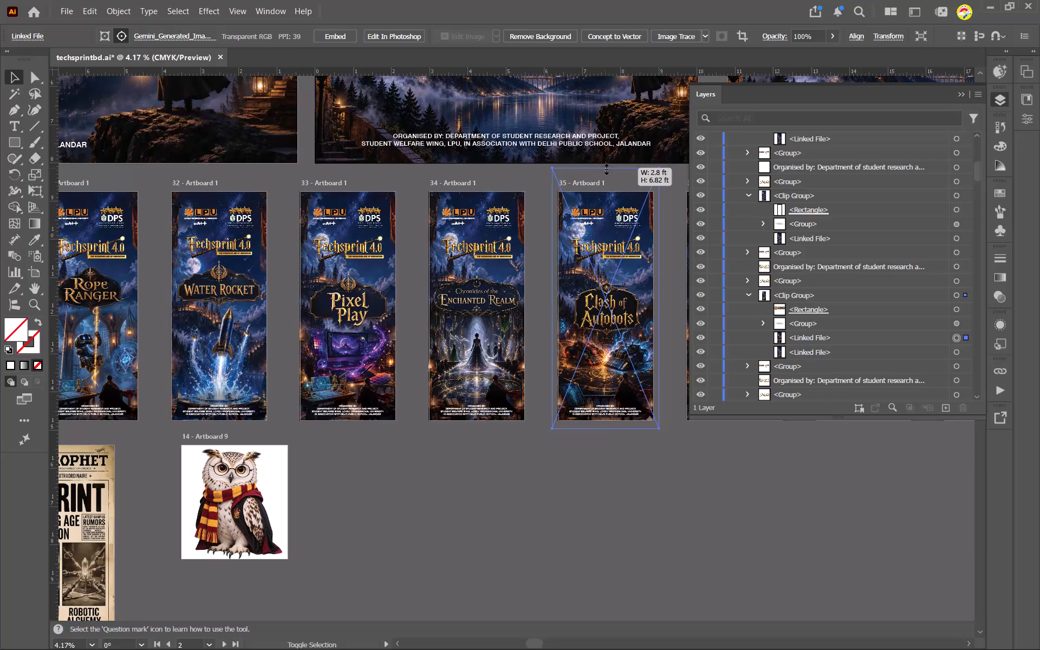
pyautogui.moveTo(636, 357); pyautogui.dragTo(636, 348)
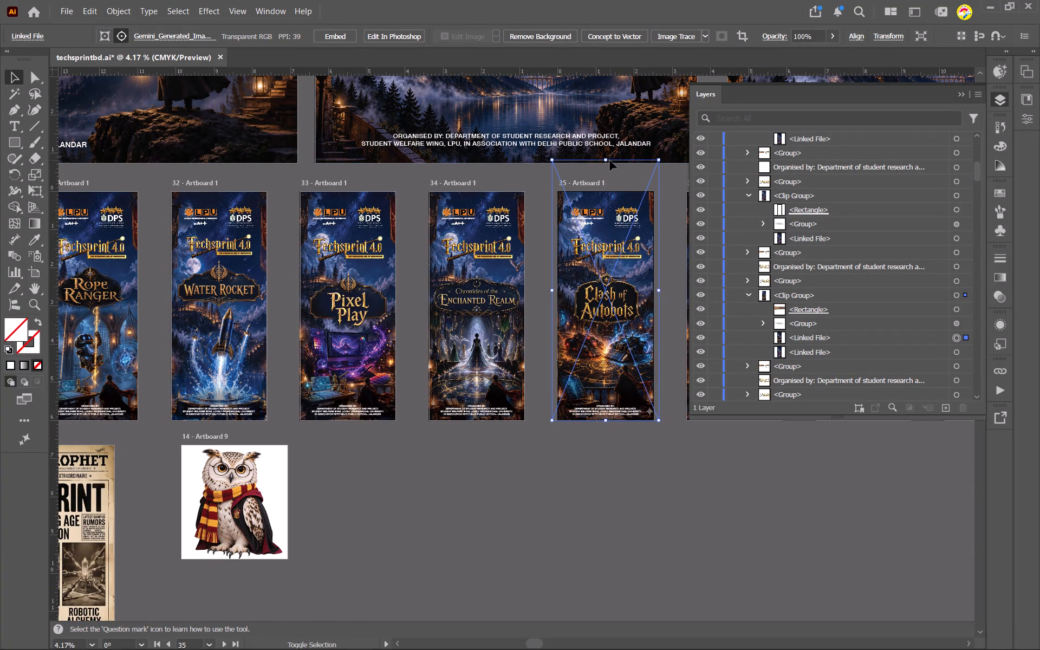
pyautogui.keyDown('shift'); pyautogui.moveTo(605, 161); pyautogui.dragTo(604, 179); pyautogui.keyUp('shift')
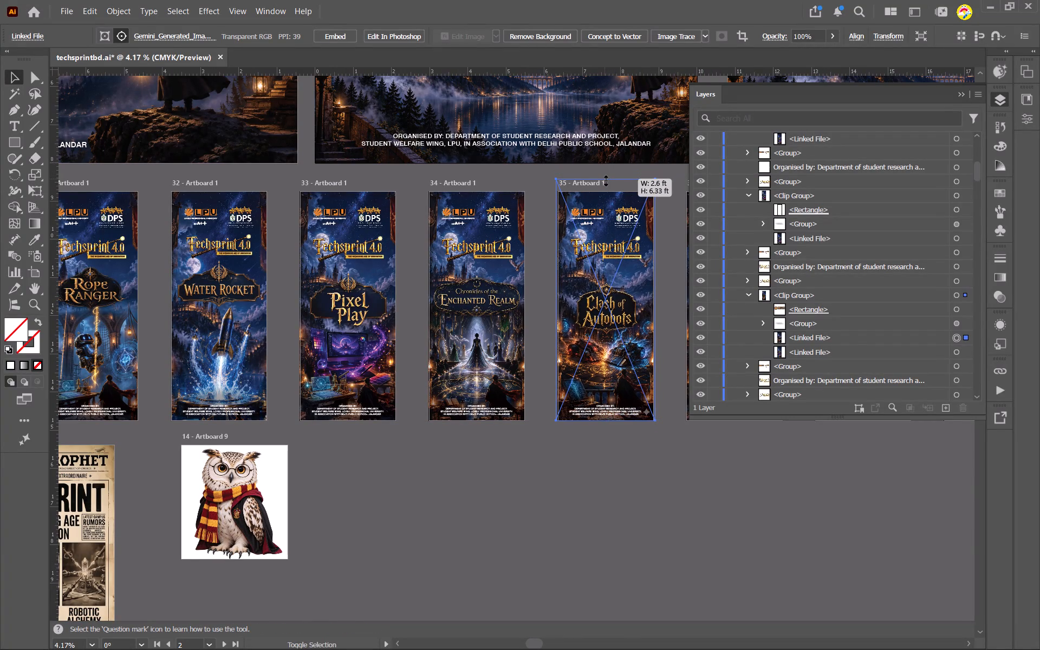
pyautogui.keyDown('shift'); pyautogui.moveTo(604, 179); pyautogui.dragTo(606, 177); pyautogui.keyUp('shift')
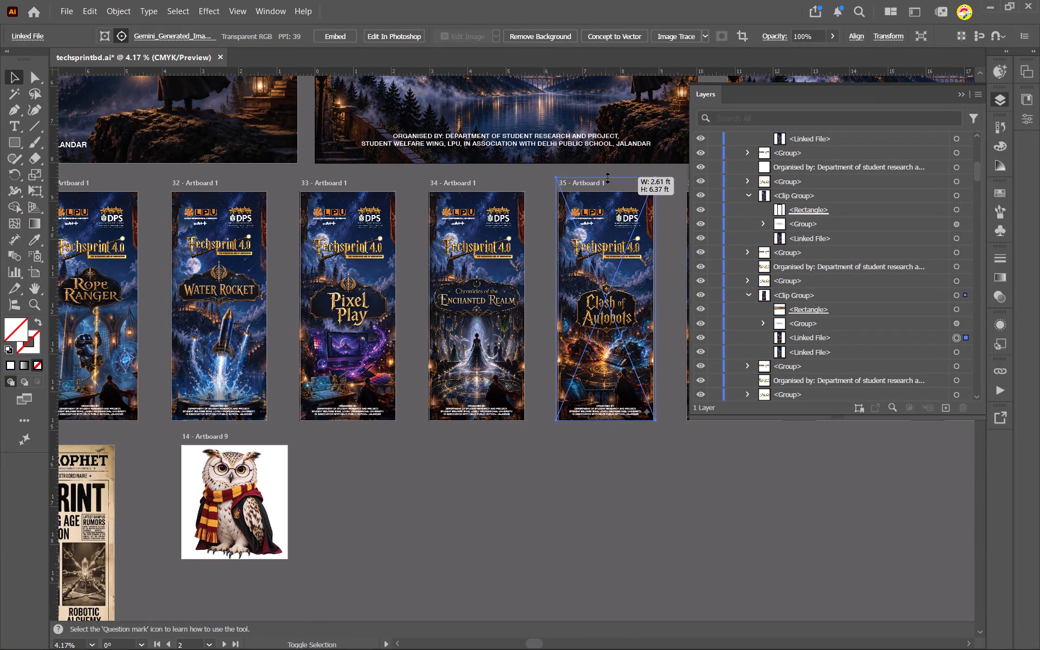
pyautogui.keyDown('shift'); pyautogui.moveTo(606, 177); pyautogui.dragTo(606, 175); pyautogui.keyUp('shift')
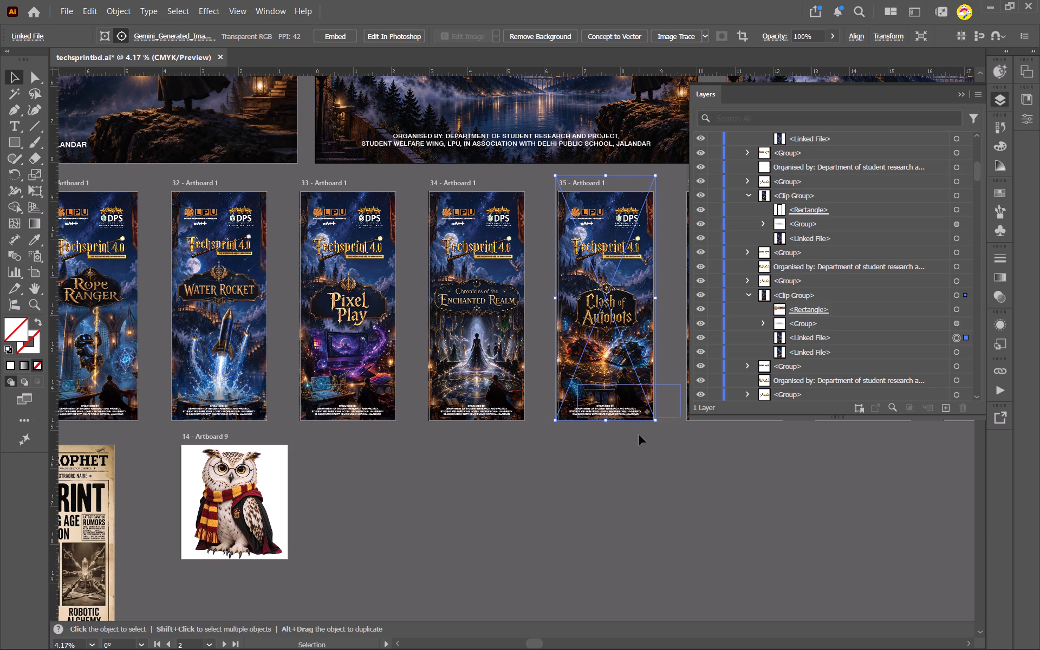
pyautogui.hscroll(2, 594, 495)
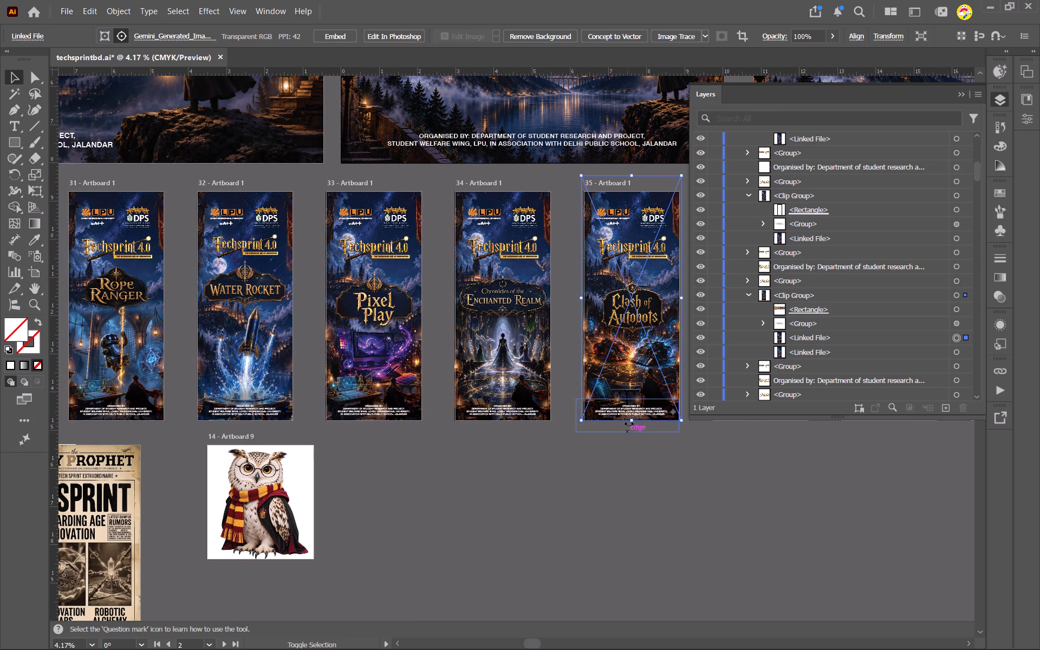
pyautogui.keyDown('shift'); pyautogui.click(630, 422); pyautogui.keyUp('shift')
pyautogui.hscroll(1, 521, 136)
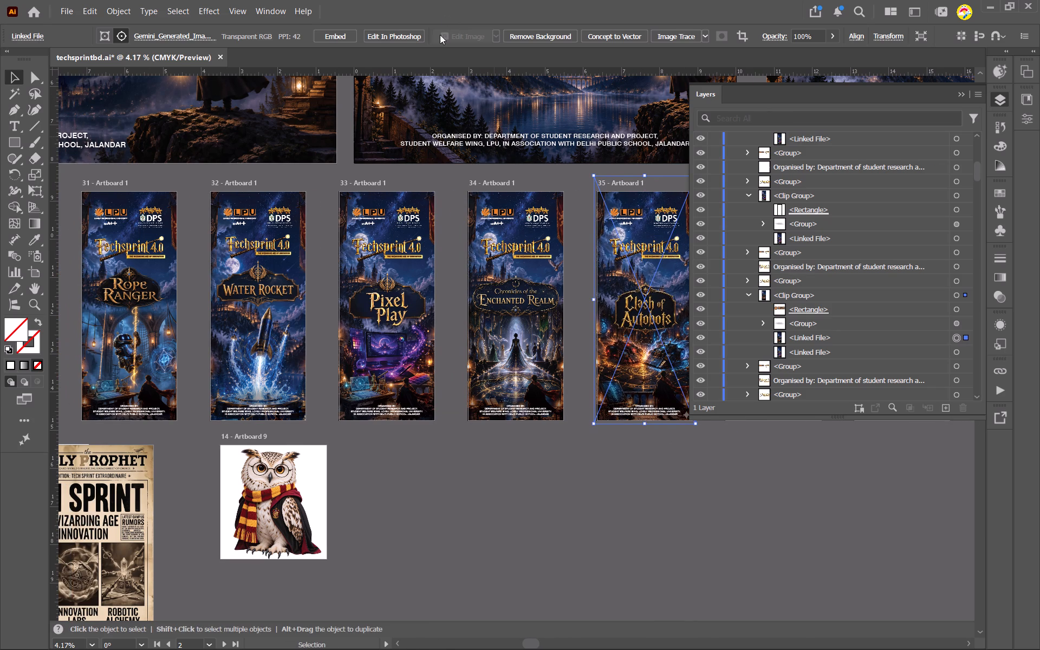
# Open the linked Clash of Autobots image for editing in Photoshop.
pyautogui.click(414, 35)
pyautogui.hscroll(-1, 459, 88)
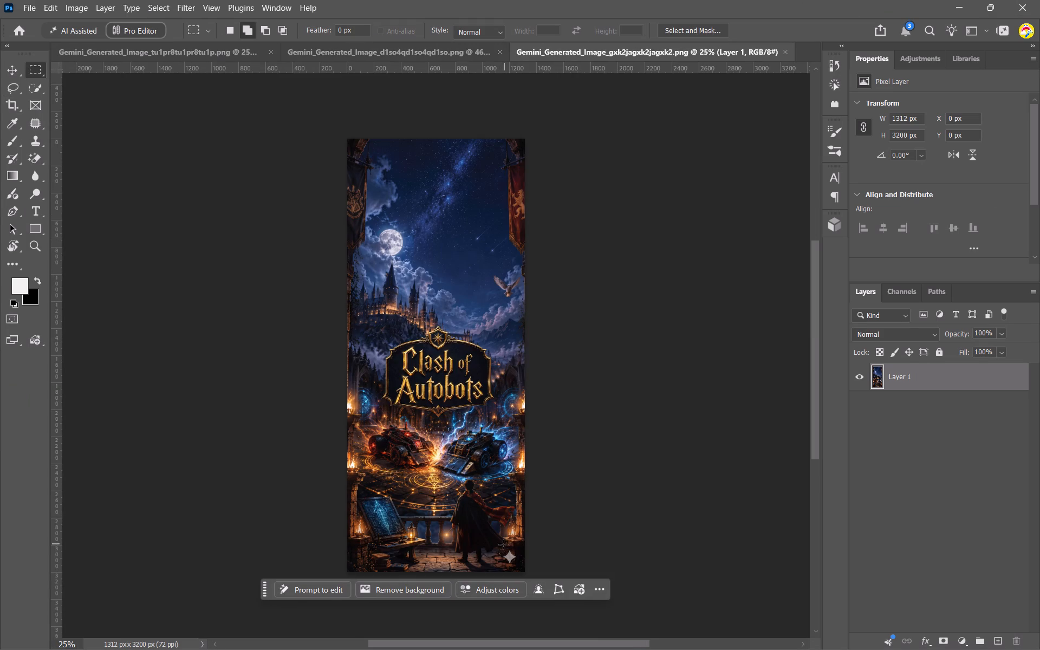
# Select an area of about 157 × 161 px around the sparkle watermark in the image's lower-right corner and remove it.
pyautogui.moveTo(499, 546); pyautogui.dragTo(516, 567)
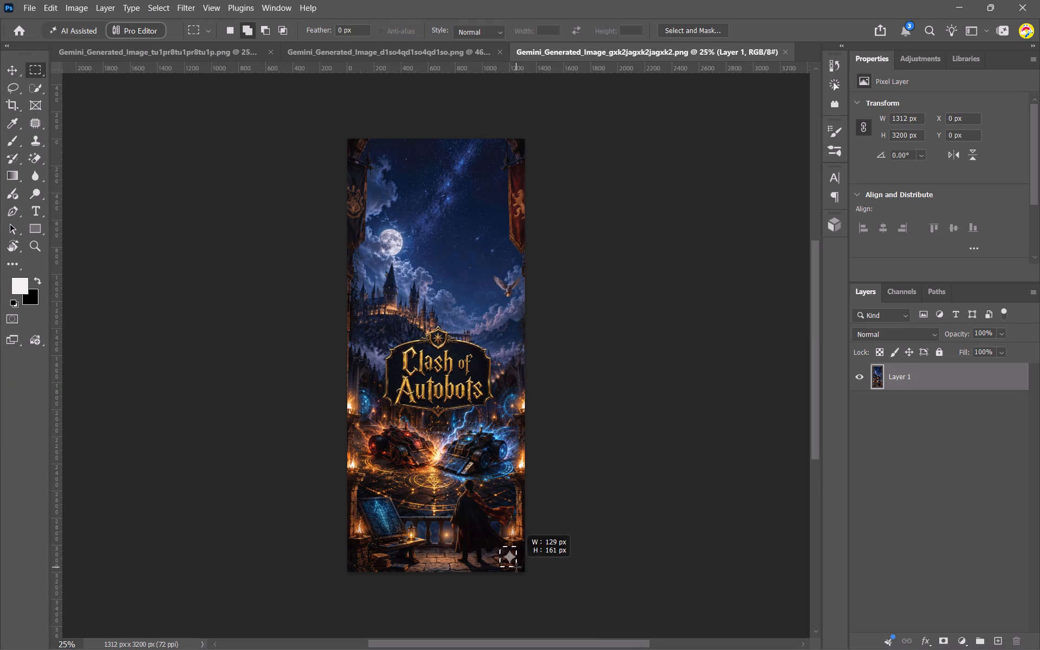
pyautogui.moveTo(516, 567); pyautogui.dragTo(520, 567)
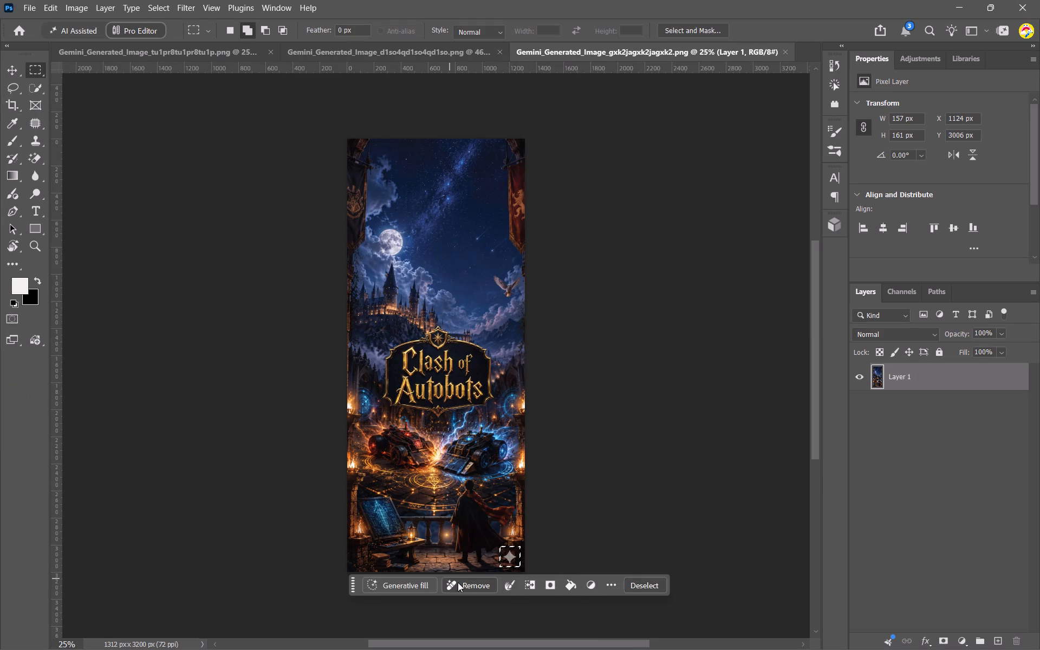
pyautogui.click(458, 582)
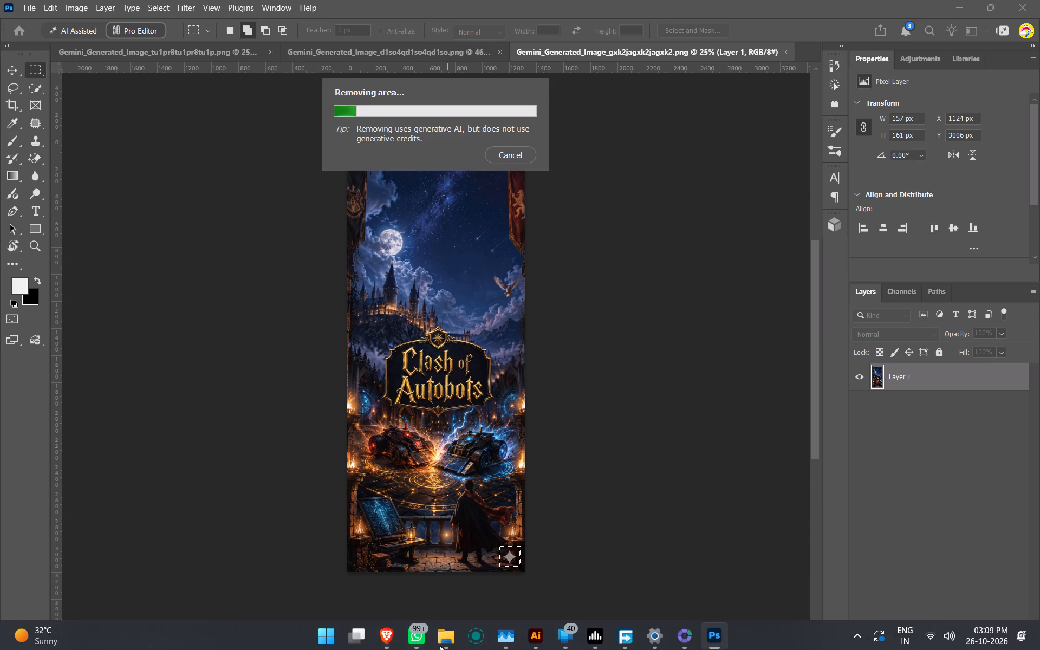
# Switch to the Brave browser and return to the I-Popstar episode.
pyautogui.click(387, 632)
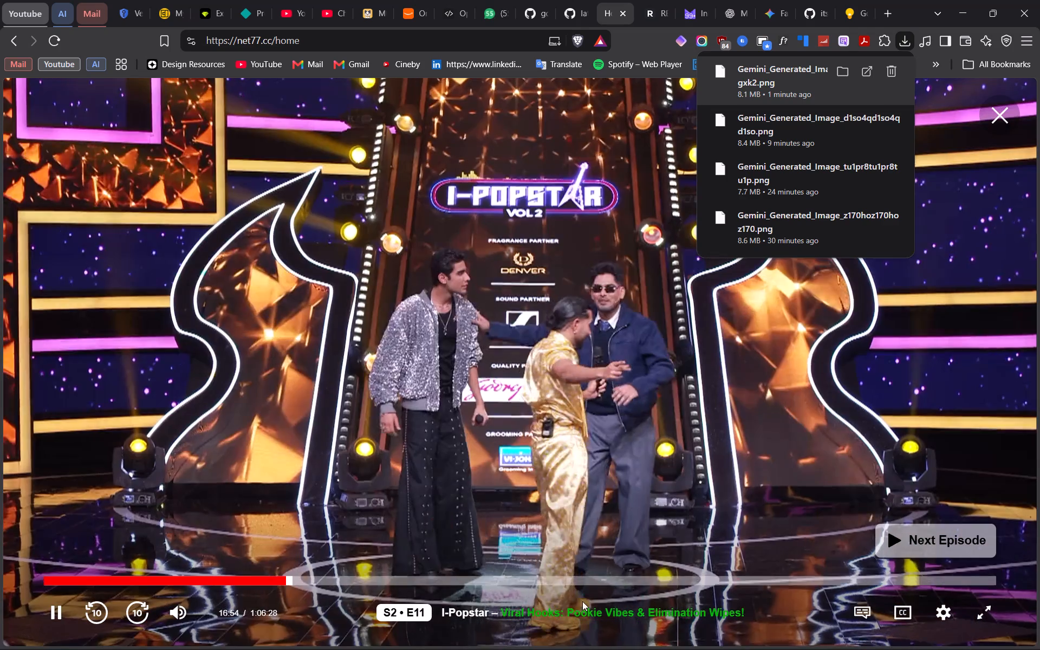
# Skip the I-Popstar episode forward to about the 19-minute mark.
pyautogui.click(514, 599)
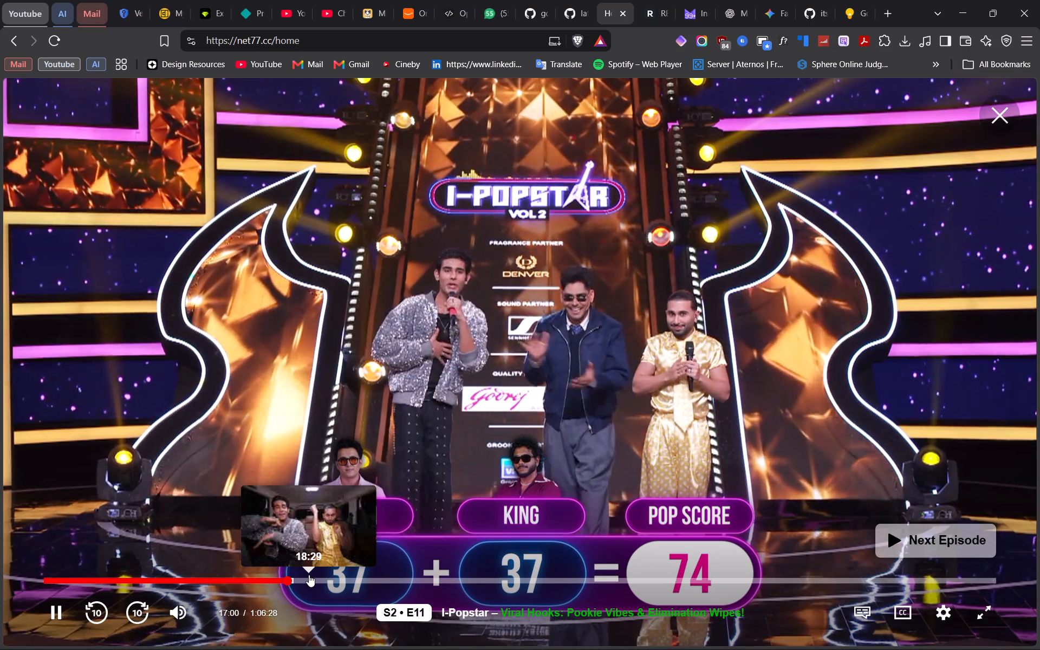
pyautogui.click(309, 575)
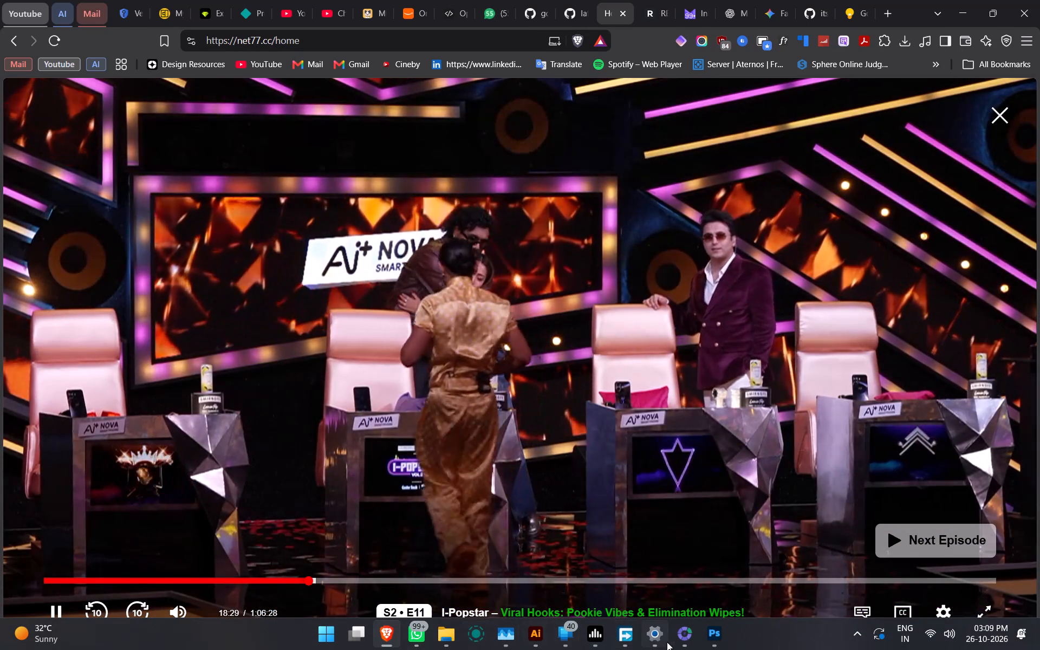
pyautogui.click(332, 595)
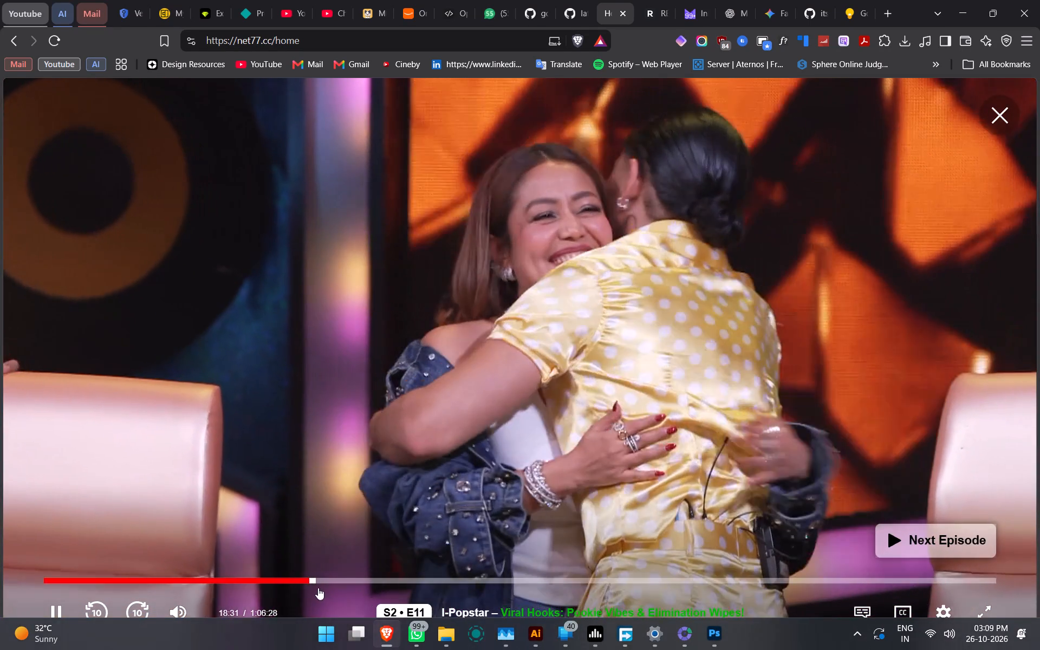
pyautogui.press('Right')
pyautogui.press('Right')
pyautogui.press('Right')
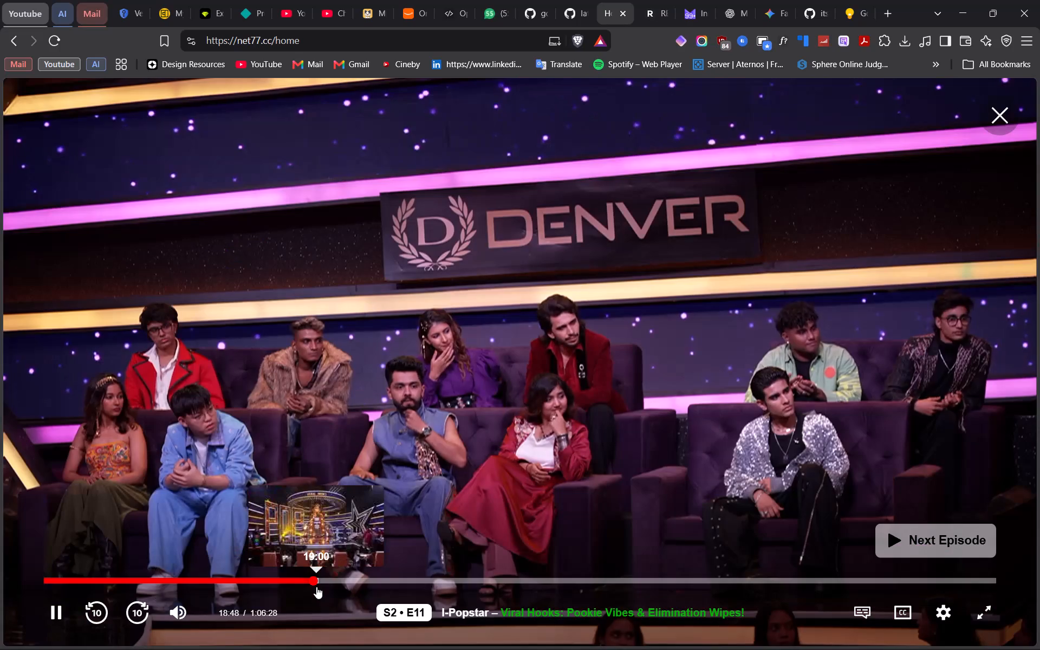
pyautogui.press('Right')
pyautogui.press('Right')
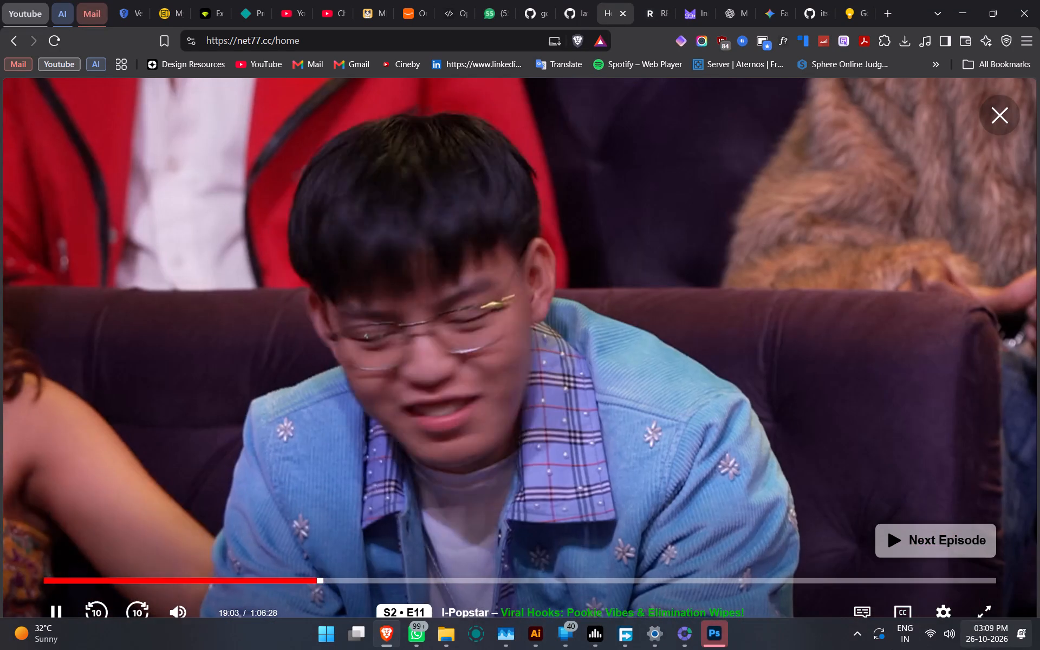
# Switch to Photoshop, merge the Remove tool edits layer with Layer 1, and save the Clash of Autobots image.
pyautogui.click(721, 640)
pyautogui.scroll(-5, 509, 504)
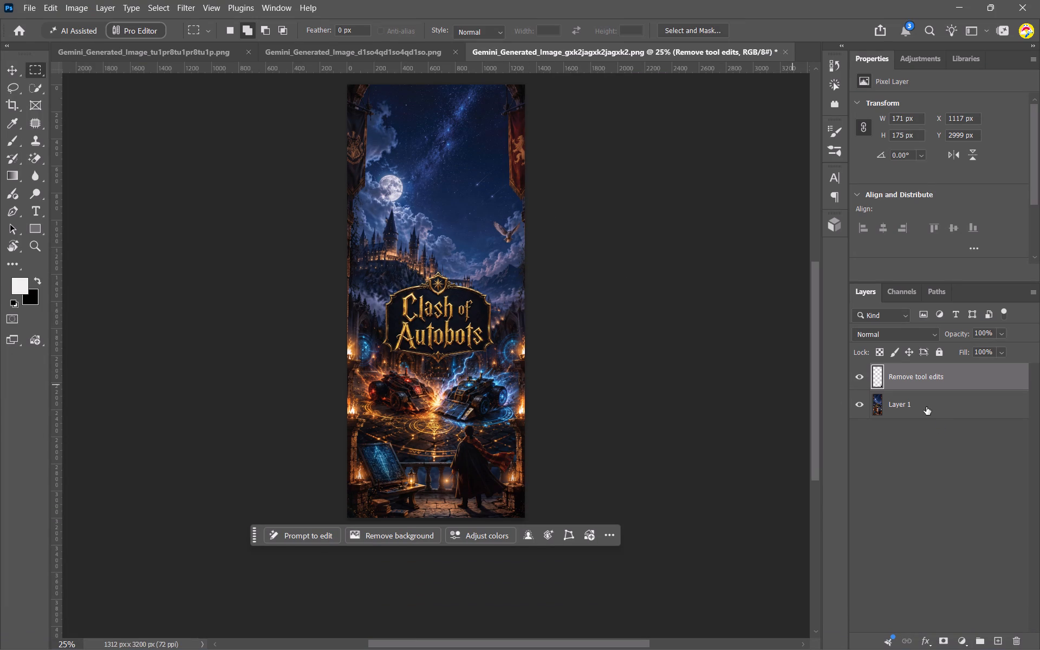
pyautogui.keyDown('shift'); pyautogui.click(900, 392); pyautogui.keyUp('shift')
pyautogui.keyDown('shift'); pyautogui.click(898, 409); pyautogui.keyUp('shift')
pyautogui.rightClick(435, 364)
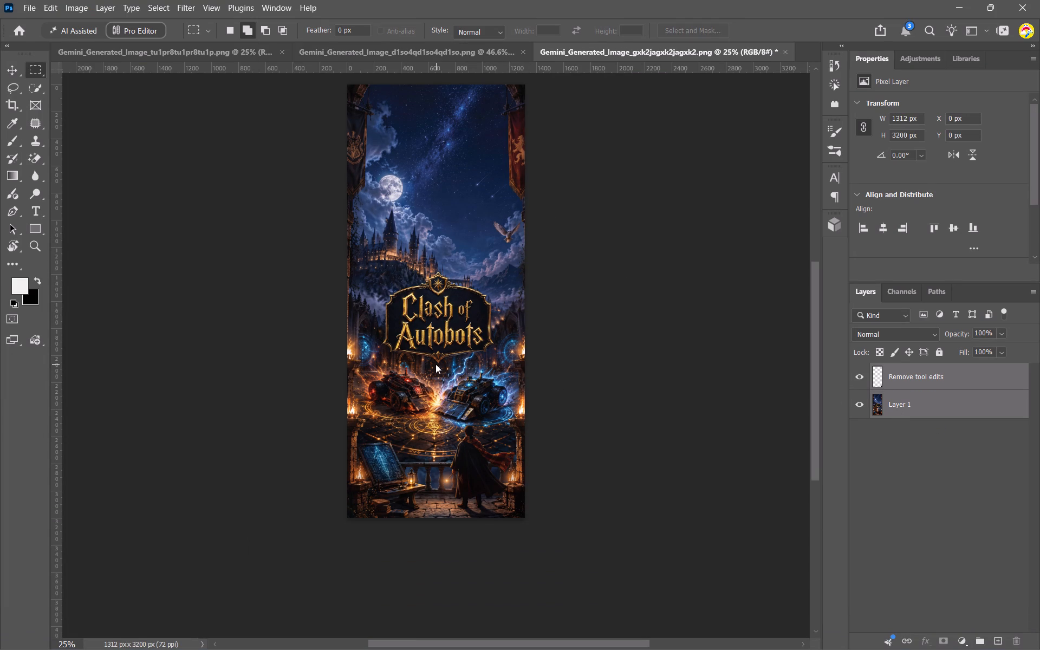
pyautogui.click(0, 70)
pyautogui.click(4, 72)
pyautogui.rightClick(357, 243)
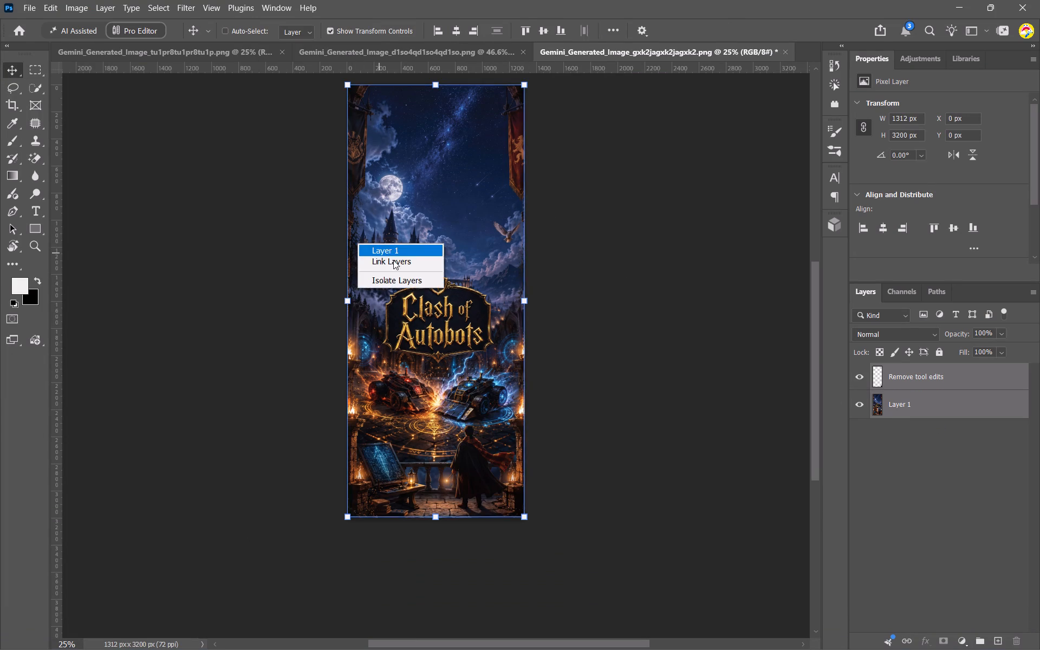
pyautogui.rightClick(407, 210)
pyautogui.rightClick(928, 403)
pyautogui.hscroll(1, 921, 315)
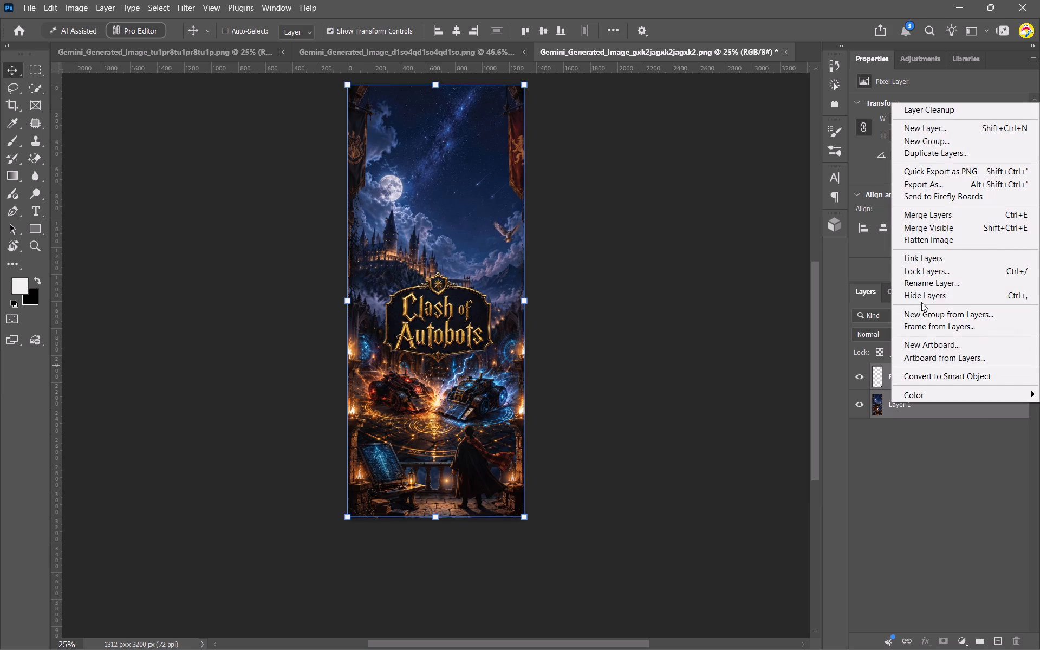
pyautogui.hscroll(-1, 918, 259)
pyautogui.hscroll(1, 917, 240)
pyautogui.click(933, 211)
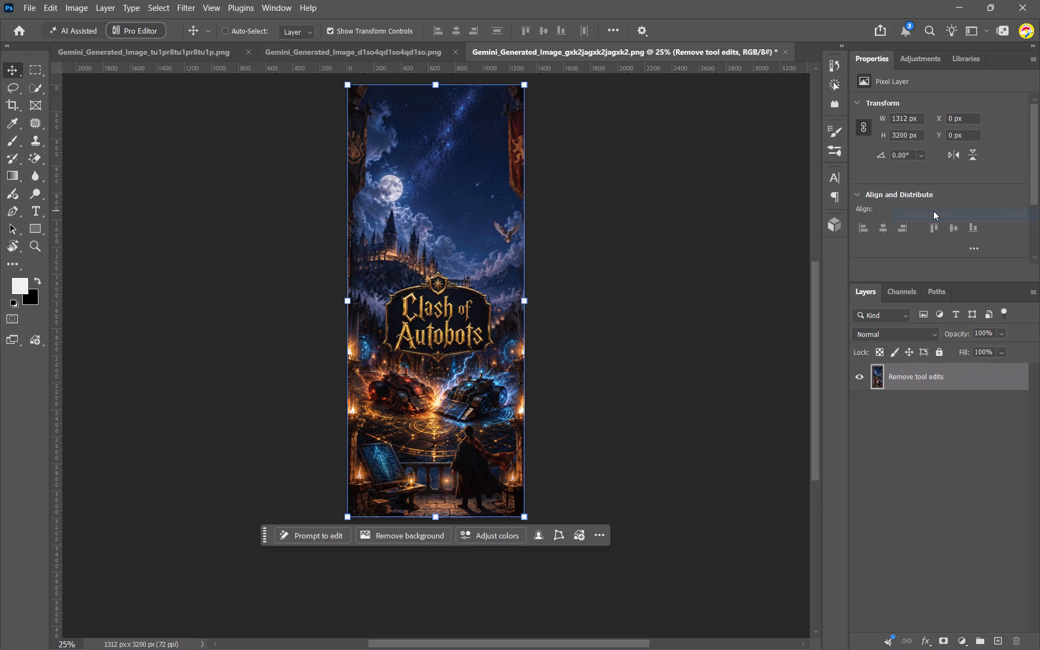
pyautogui.hotkey('ctrl', 's')
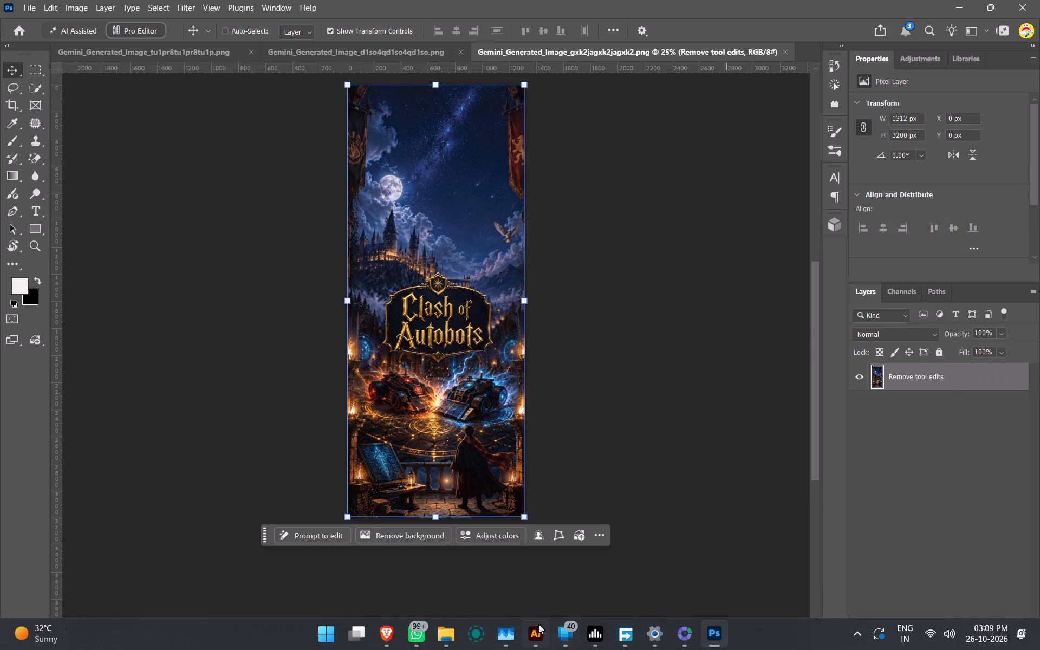
# Switch to Illustrator and update the modified link of the Clash of Autobots image.
pyautogui.click(537, 626)
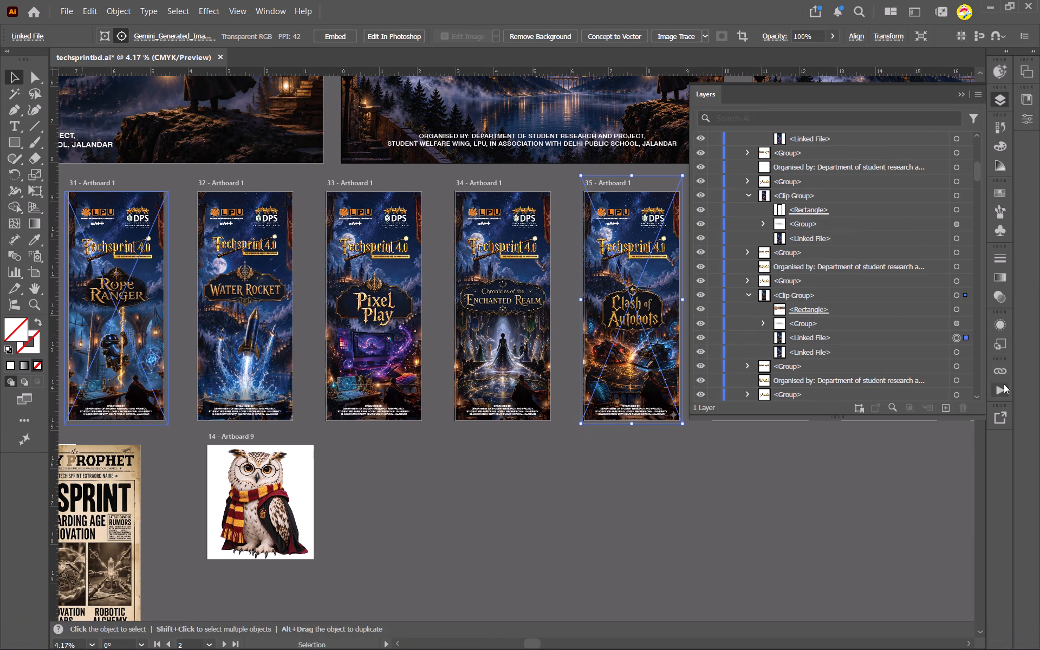
pyautogui.click(1000, 369)
pyautogui.click(927, 484)
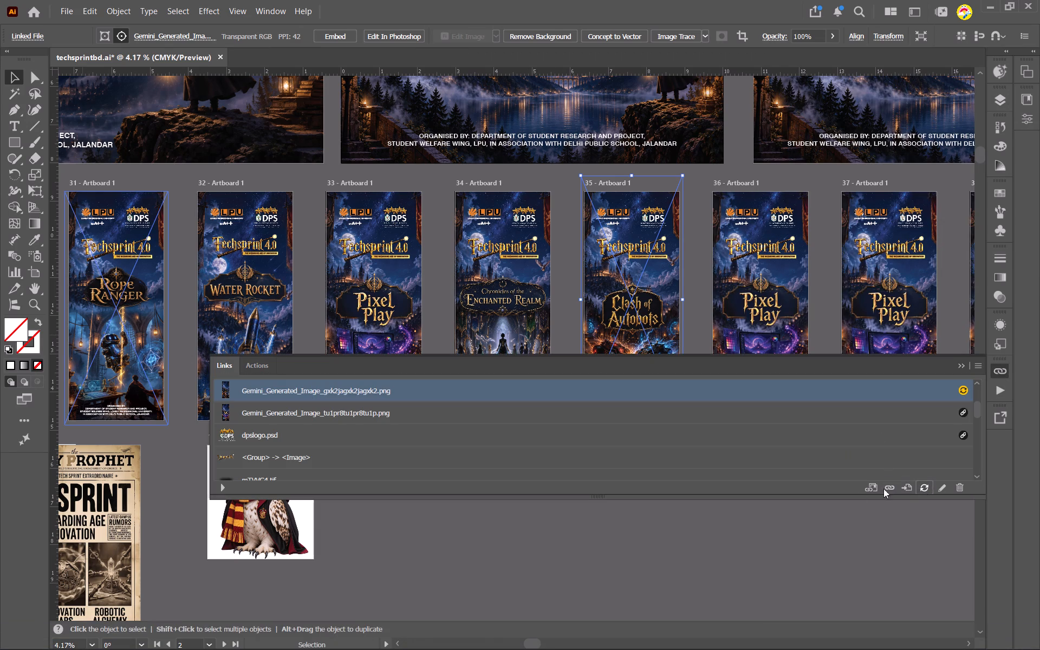
pyautogui.doubleClick(716, 528)
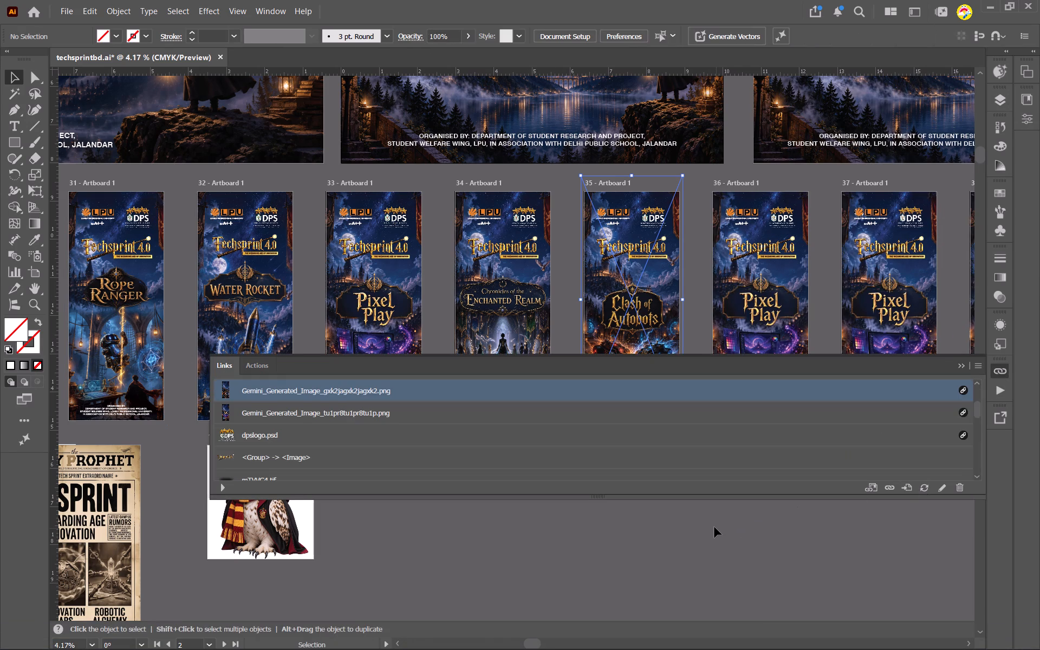
pyautogui.hscroll(-11, 714, 527)
pyautogui.click(965, 362)
# Delete the loose Clash of Autobots and Chronicles of the Enchanted Realm reference images from the pasteboard beside the artboards.
pyautogui.hscroll(-2, 686, 496)
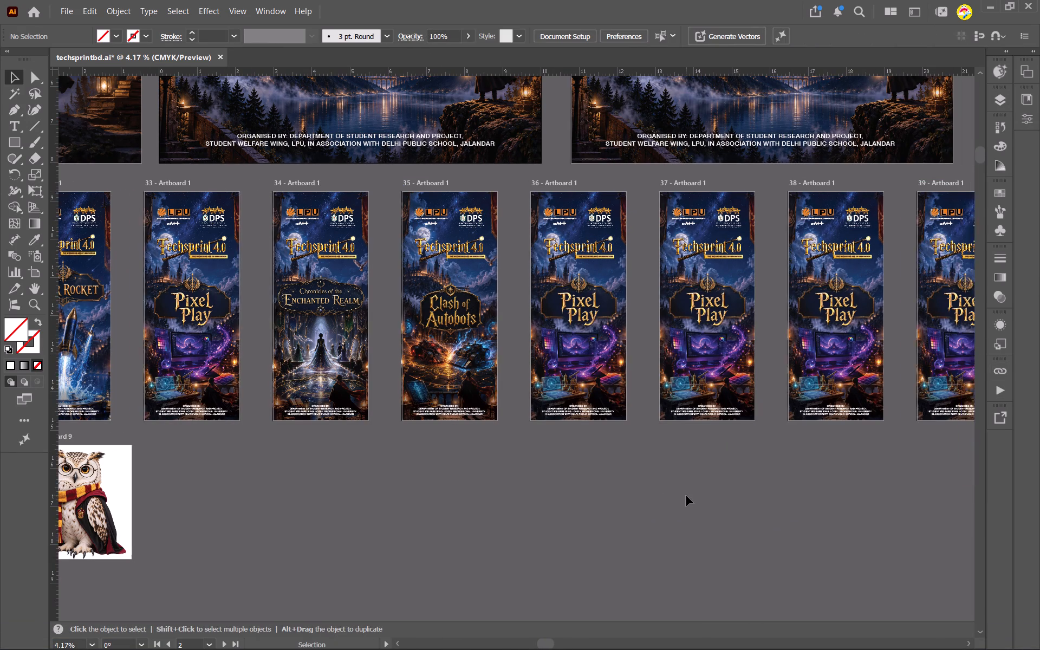
pyautogui.hscroll(-1, 686, 496)
pyautogui.hscroll(20, 686, 496)
pyautogui.hscroll(18, 686, 496)
pyautogui.hscroll(-1, 665, 477)
pyautogui.hscroll(8, 665, 477)
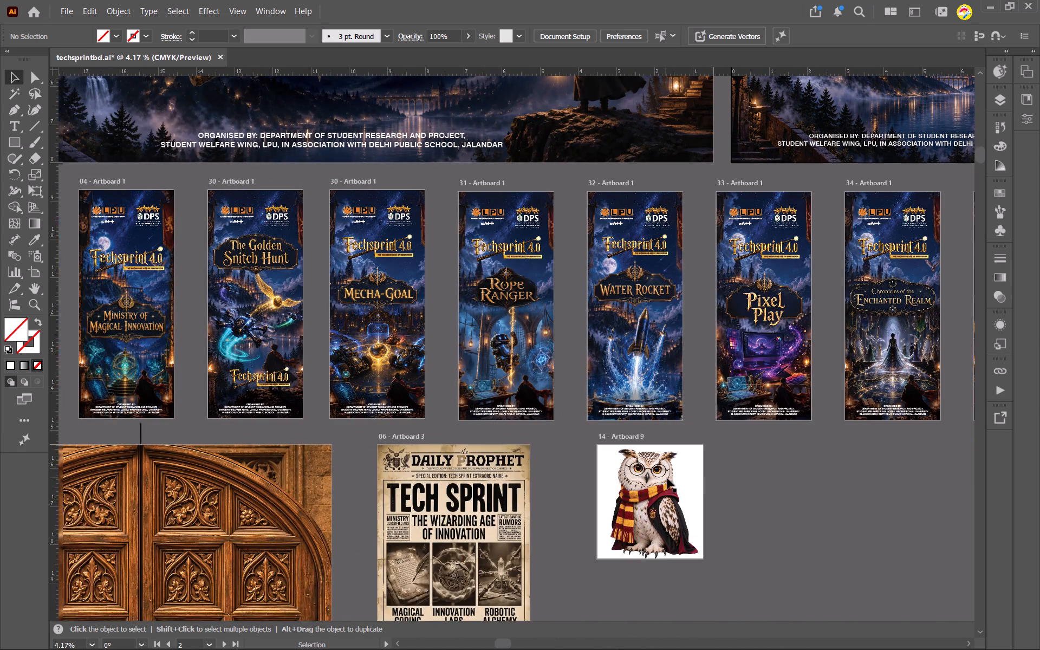
pyautogui.hscroll(4, 667, 478)
pyautogui.hscroll(-1, 668, 478)
pyautogui.hscroll(20, 668, 478)
pyautogui.hscroll(6, 668, 478)
pyautogui.hscroll(-1, 665, 489)
pyautogui.hscroll(20, 665, 489)
pyautogui.hscroll(12, 665, 489)
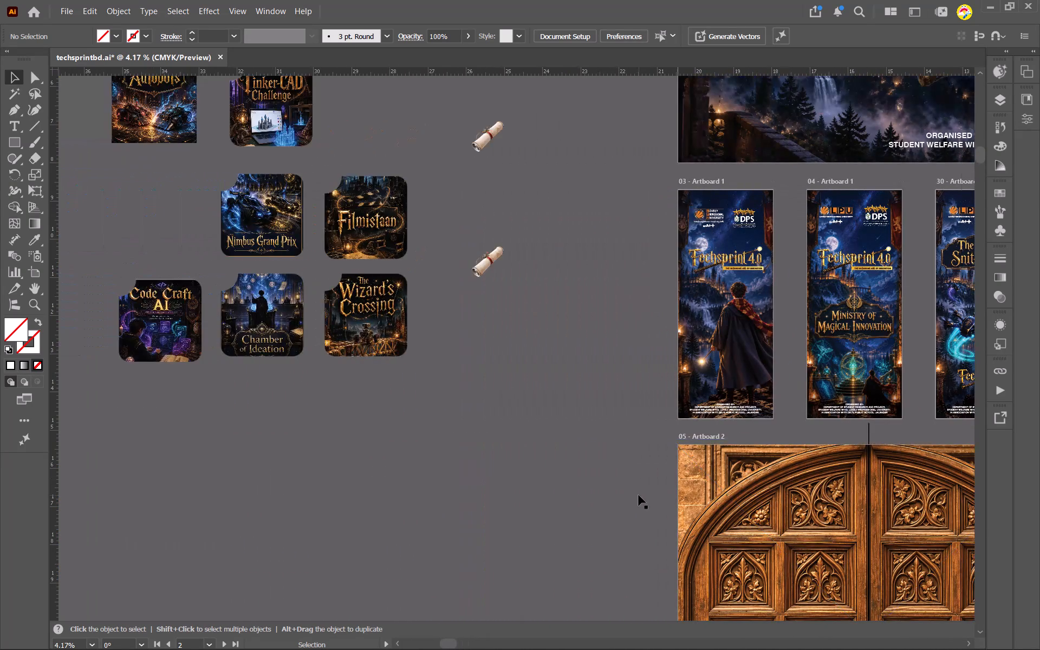
pyautogui.hscroll(8, 639, 495)
pyautogui.scroll(4, 21, 368)
pyautogui.scroll(10, 378, 331)
pyautogui.moveTo(296, 330); pyautogui.dragTo(307, 195)
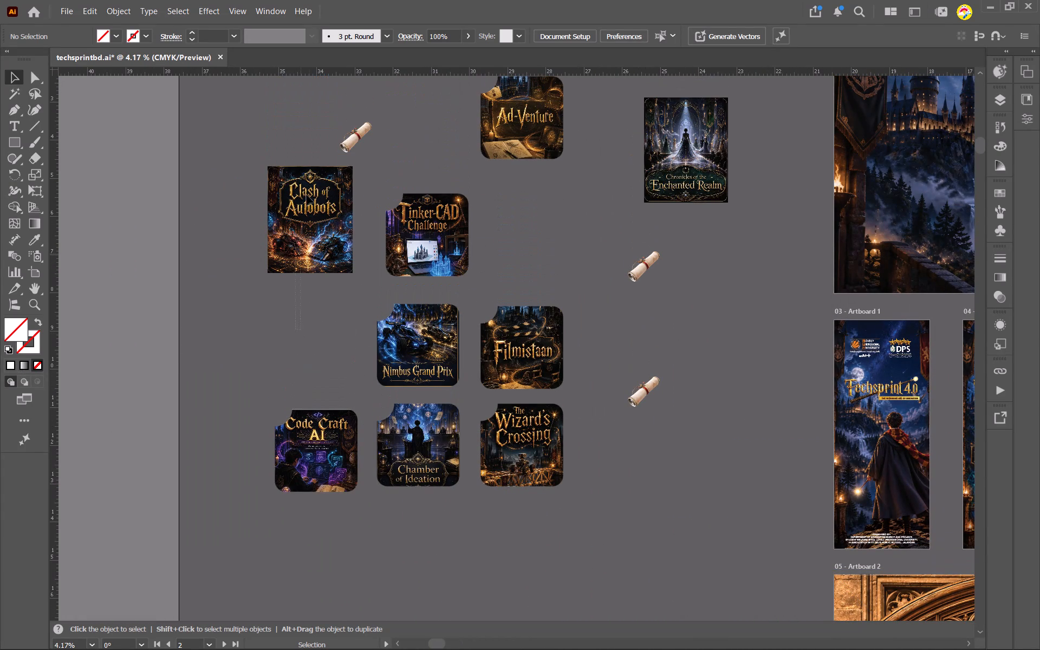
pyautogui.moveTo(307, 195); pyautogui.dragTo(312, 159)
pyautogui.keyDown('shift'); pyautogui.moveTo(723, 225); pyautogui.dragTo(703, 125); pyautogui.keyUp('shift')
pyautogui.keyDown('shift'); pyautogui.hscroll(-1, 723, 225); pyautogui.keyUp('shift')
pyautogui.keyDown('shift'); pyautogui.hscroll(1, 705, 139); pyautogui.keyUp('shift')
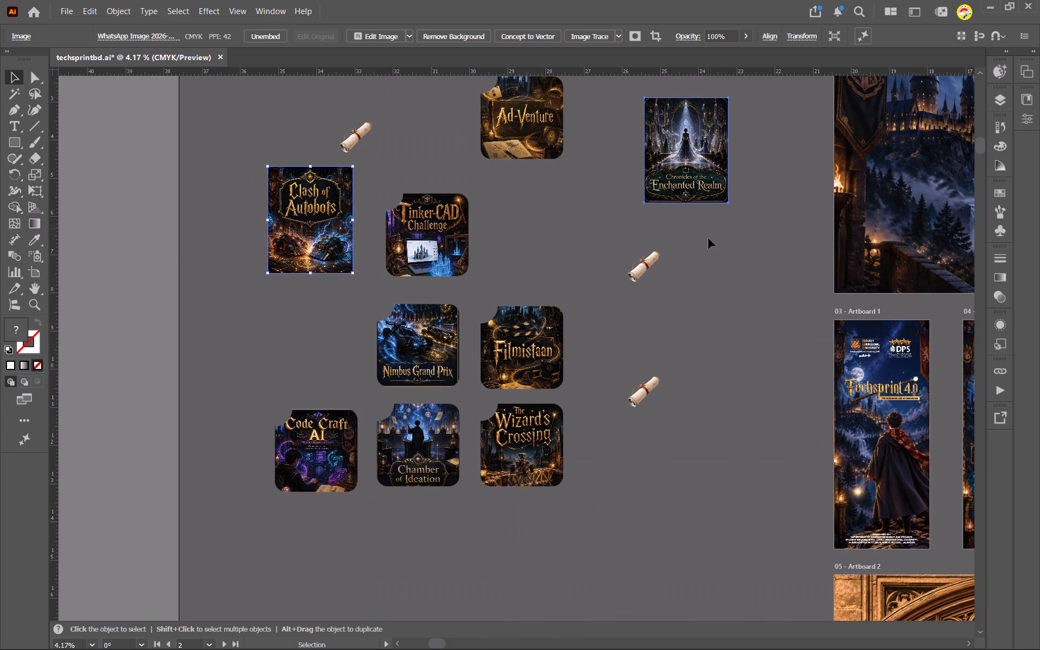
pyautogui.press('Delete')
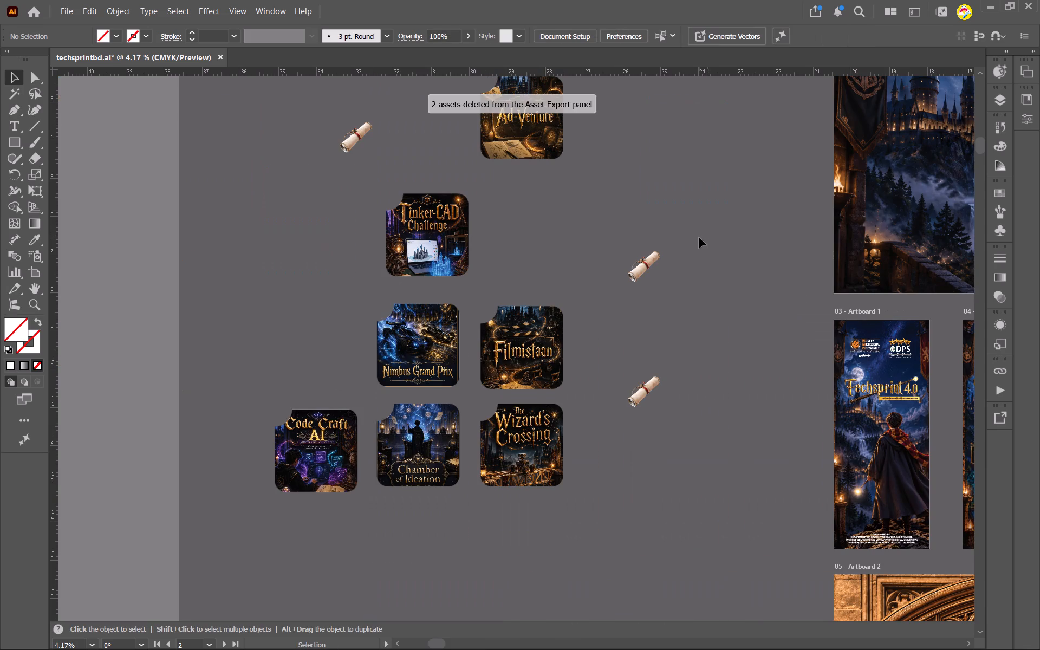
# Move the Ad-Venture tile beside the Tinker-CAD Challenge tile, to about X -34.1 ft, Y 6.48 ft.
pyautogui.scroll(7, 687, 238)
pyautogui.click(556, 240)
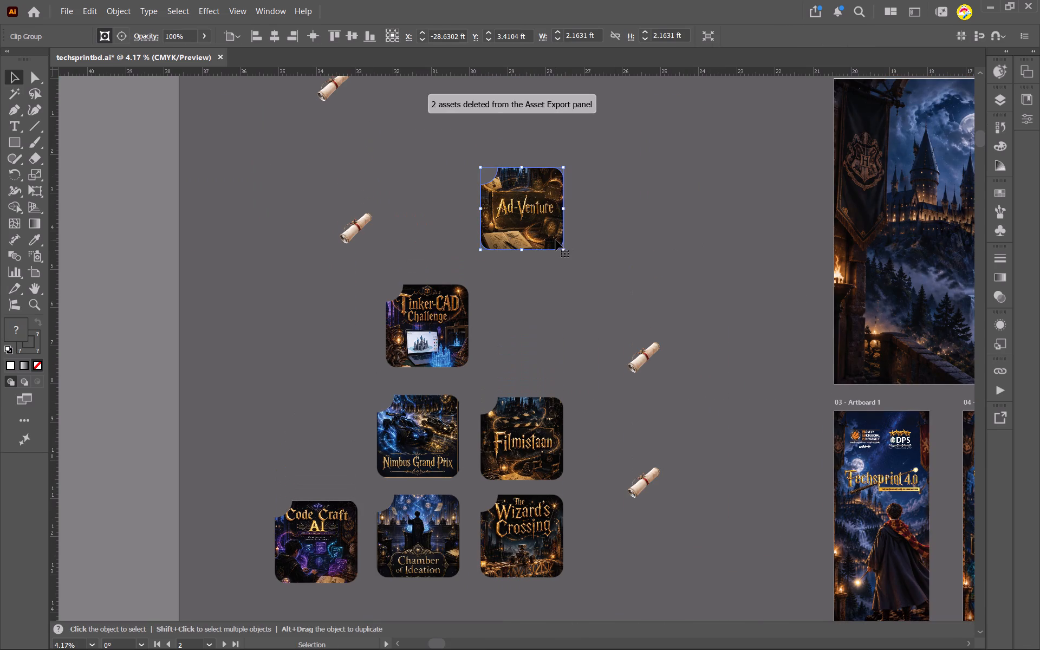
pyautogui.moveTo(532, 233); pyautogui.dragTo(322, 352)
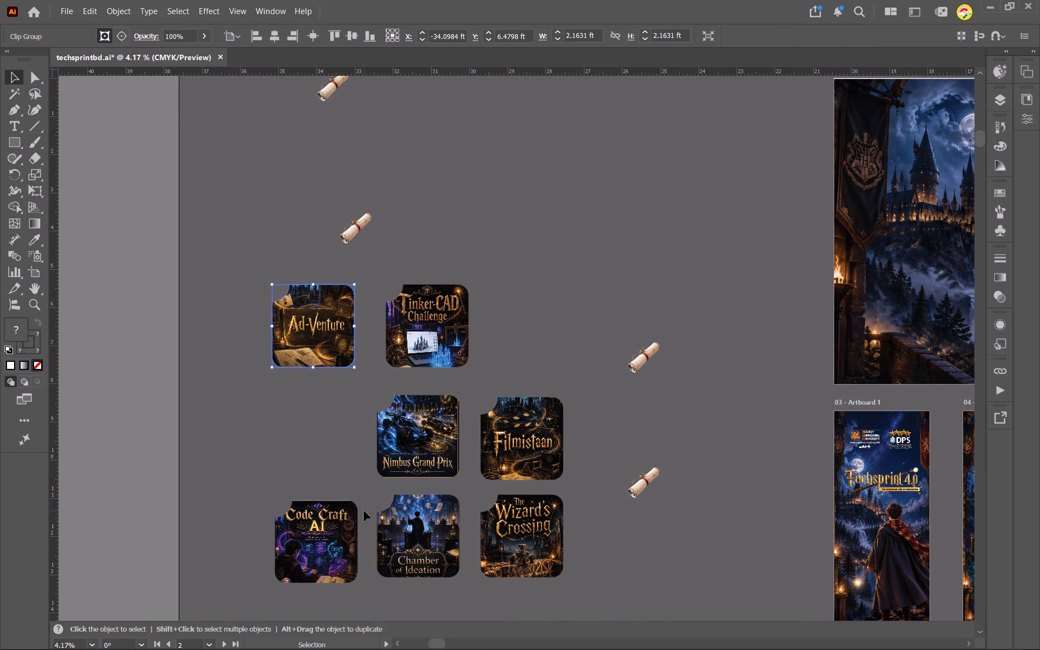
# Nudge The Wizard's Crossing tile slightly away from Chamber of Ideation and release its clipping mask.
pyautogui.scroll(-5, 343, 480)
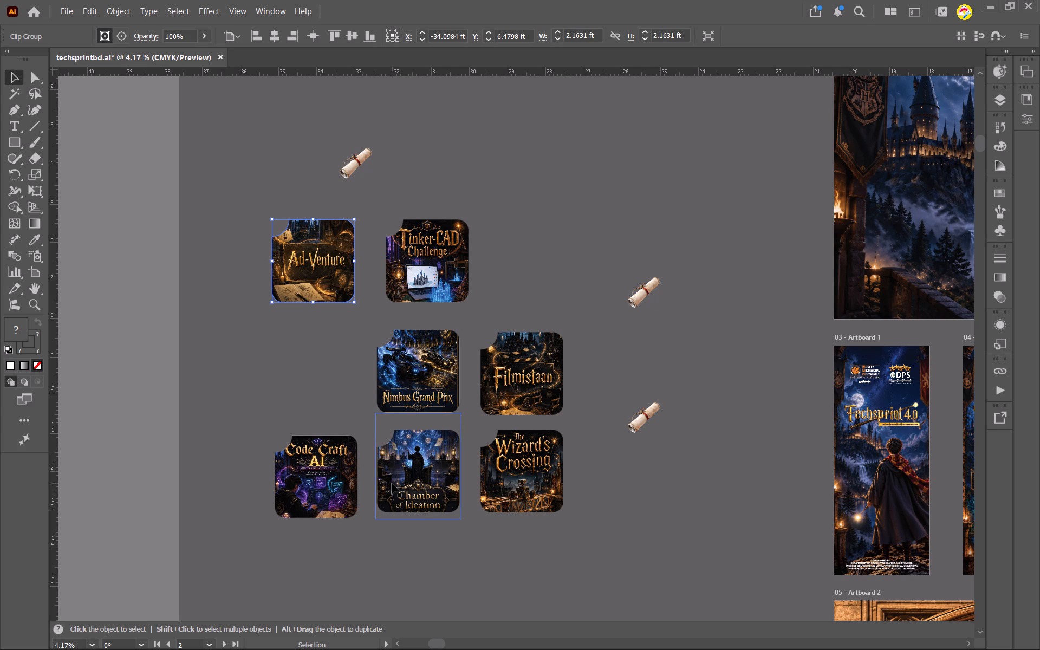
pyautogui.moveTo(497, 483); pyautogui.dragTo(505, 484)
pyautogui.rightClick(564, 480)
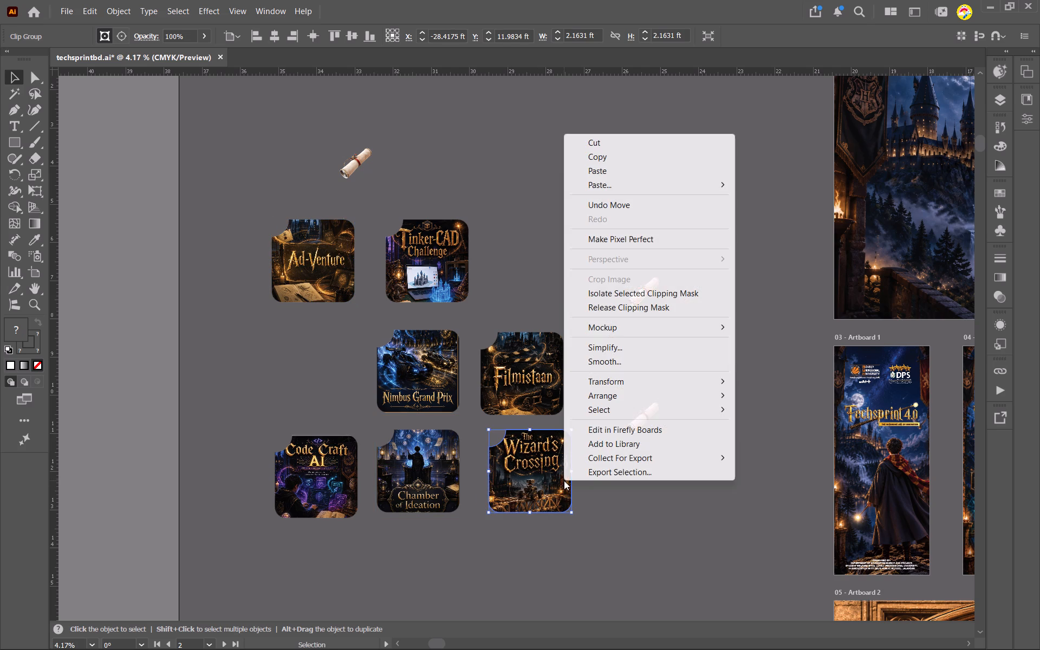
pyautogui.hscroll(-1, 625, 298)
pyautogui.click(625, 308)
# Separate The Wizard's Crossing image from its released clipping outline and delete the empty outline.
pyautogui.moveTo(529, 500); pyautogui.dragTo(606, 542)
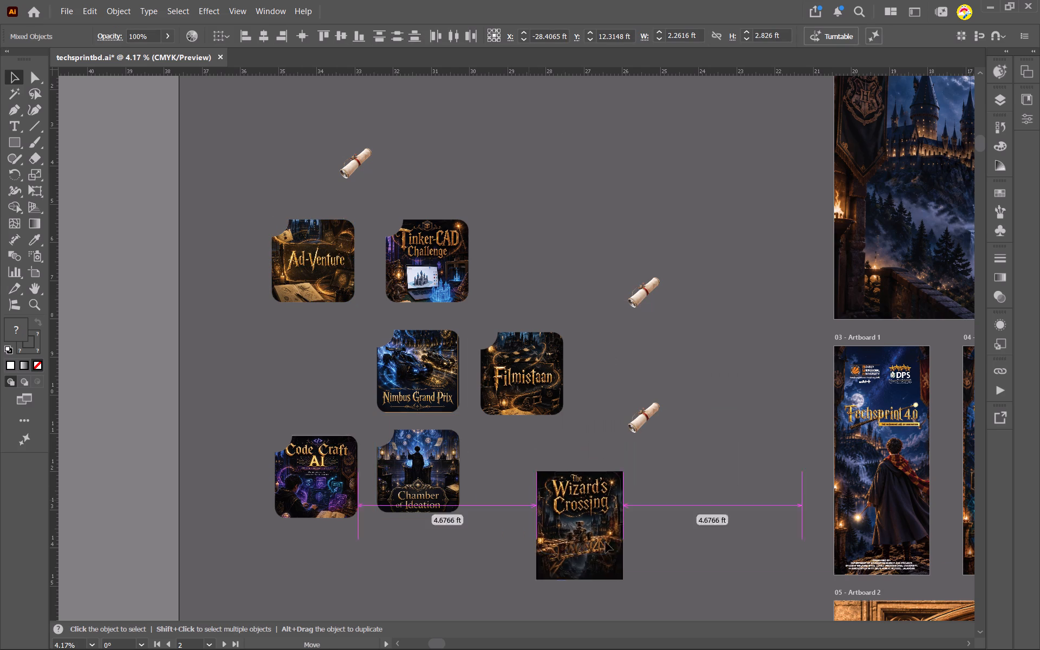
pyautogui.moveTo(606, 542); pyautogui.dragTo(633, 508)
pyautogui.click(569, 518)
pyautogui.click(614, 513)
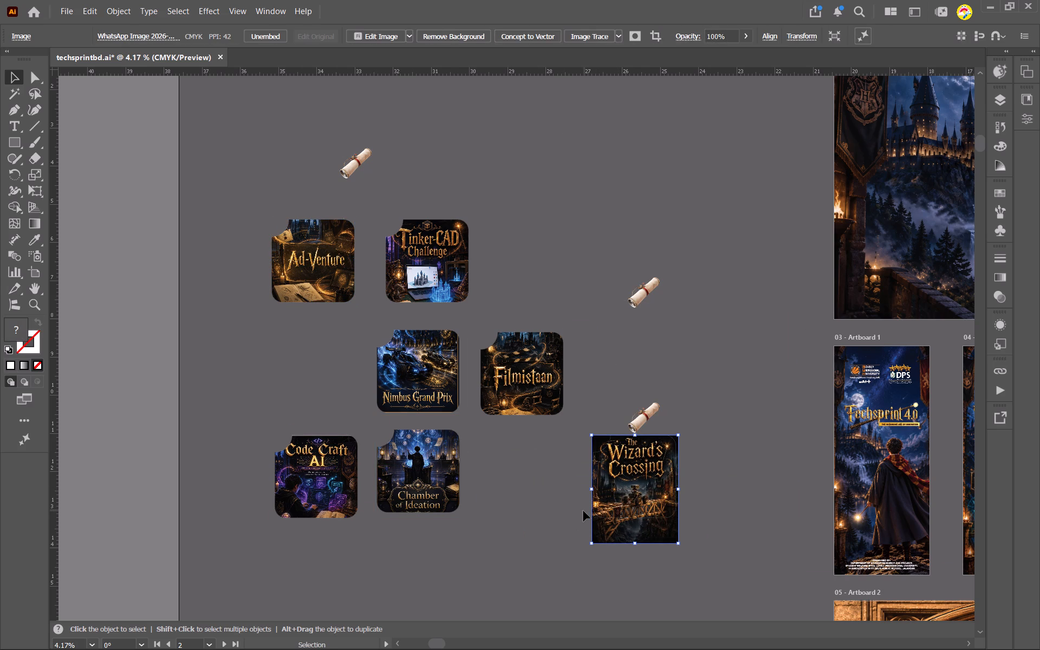
pyautogui.click(583, 511)
pyautogui.moveTo(633, 502); pyautogui.dragTo(532, 516)
pyautogui.moveTo(619, 543); pyautogui.dragTo(636, 482)
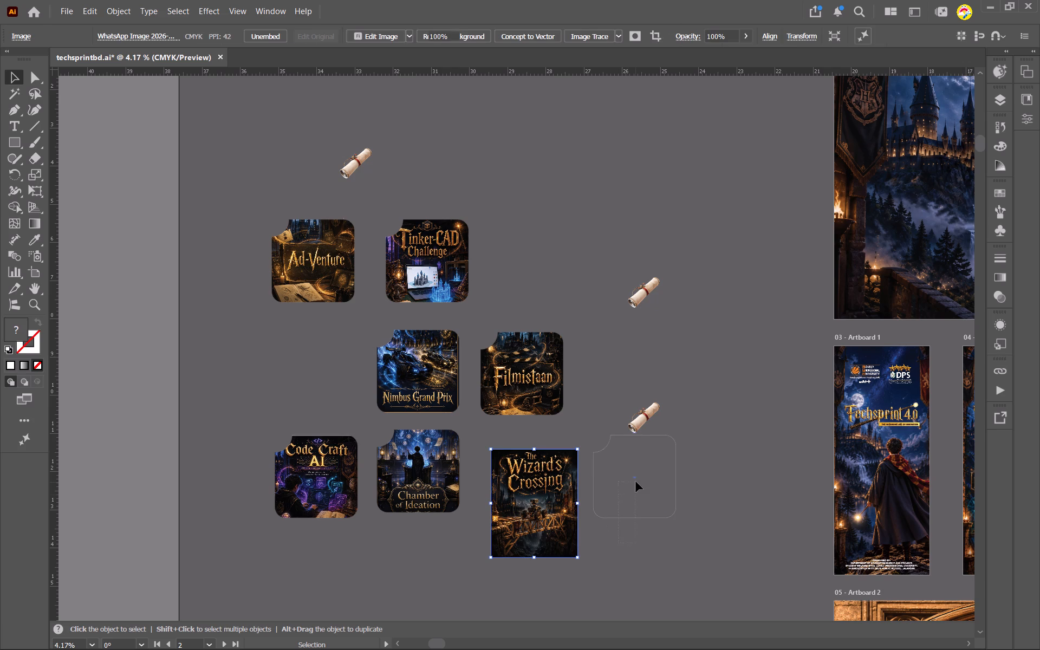
pyautogui.press('Delete')
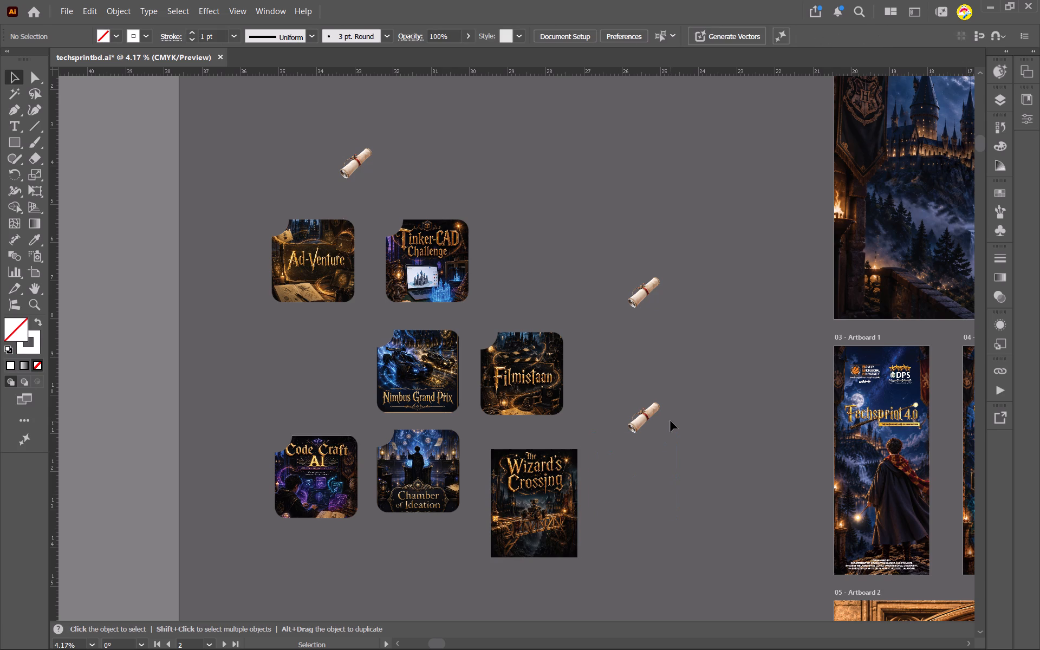
pyautogui.click(564, 510)
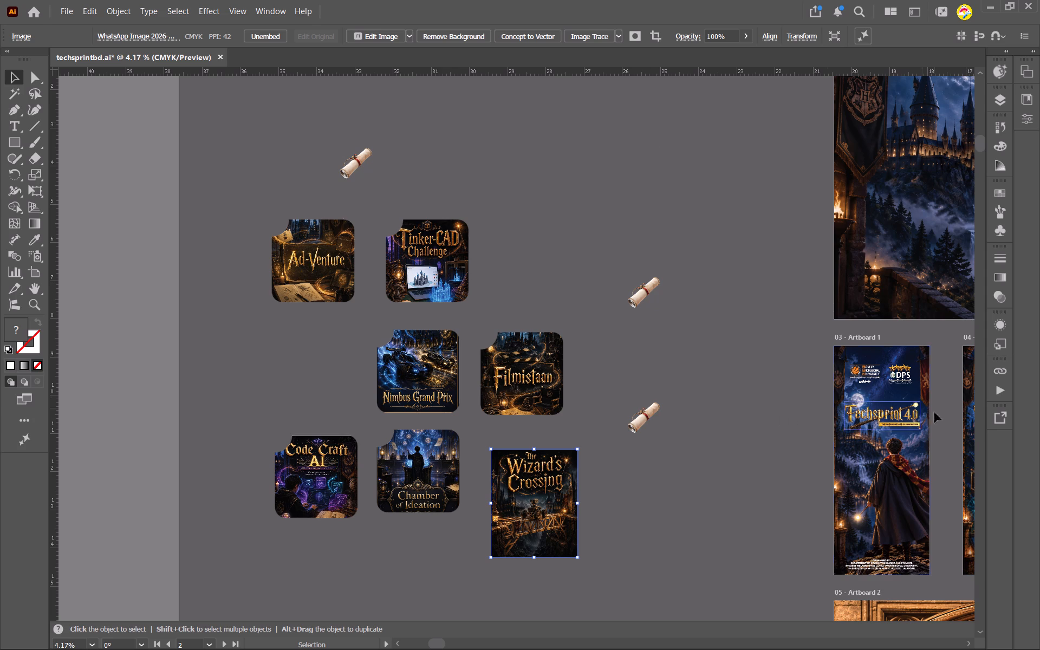
pyautogui.click(995, 423)
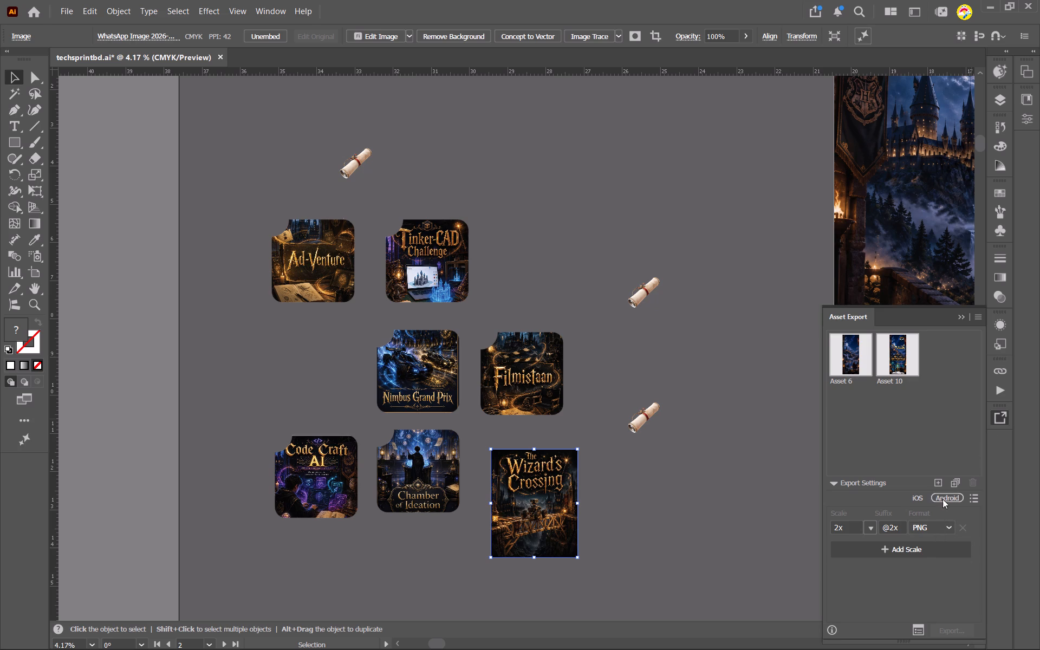
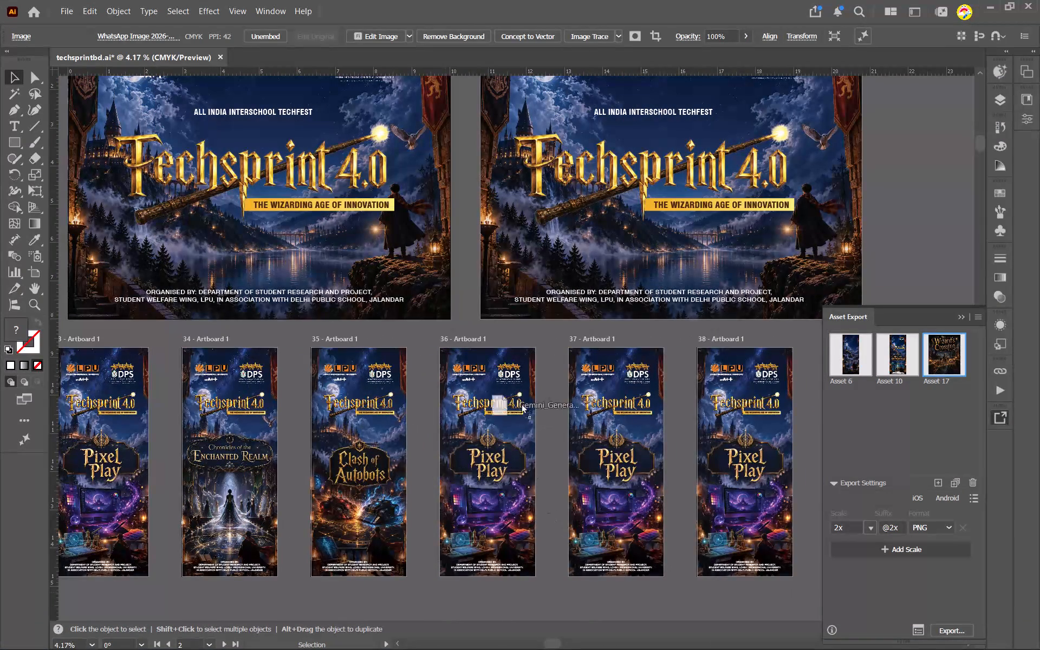
pyautogui.moveTo(521, 404); pyautogui.dragTo(504, 431)
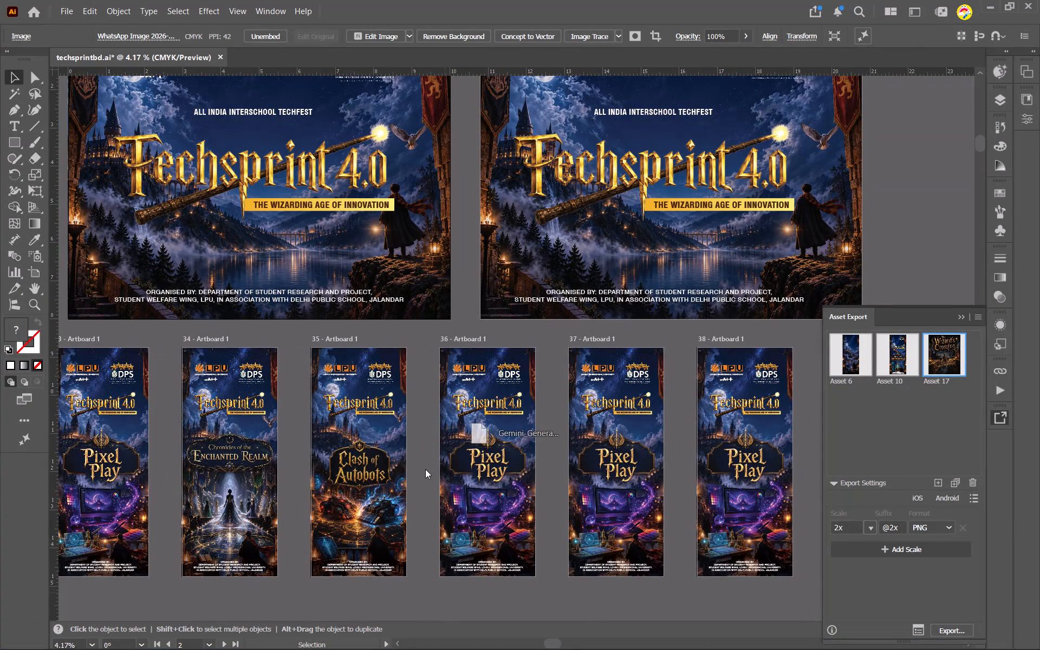
pyautogui.moveTo(511, 447); pyautogui.dragTo(493, 432)
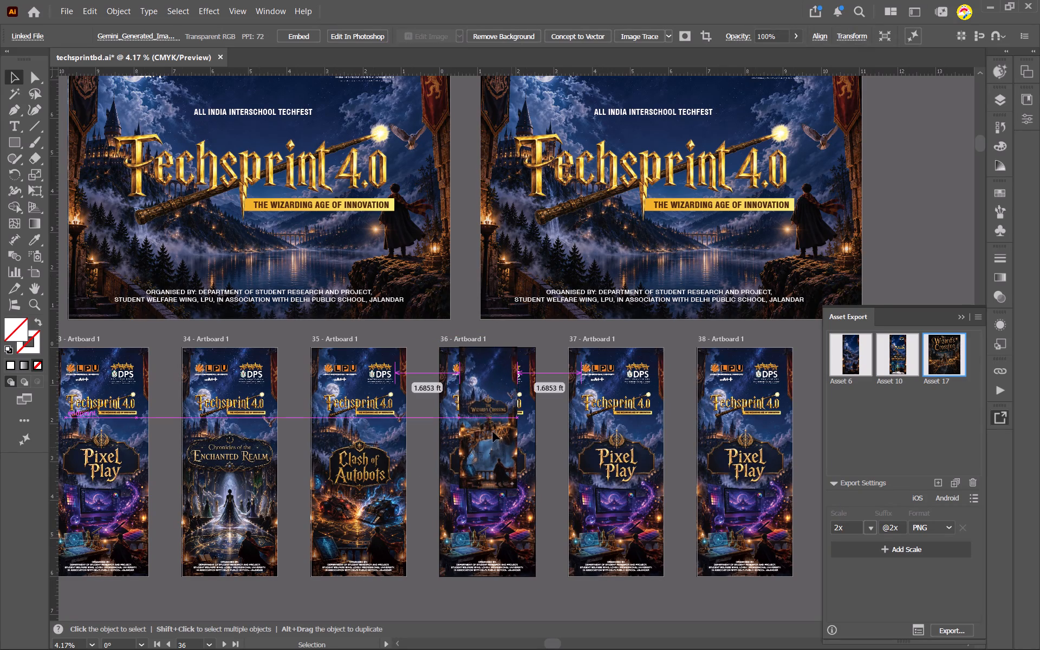
pyautogui.moveTo(493, 432); pyautogui.dragTo(476, 436)
# Move the new Wizard's Crossing linked file into artboard 36's clip group, directly above the Pixel Play linked file.
pyautogui.click(998, 111)
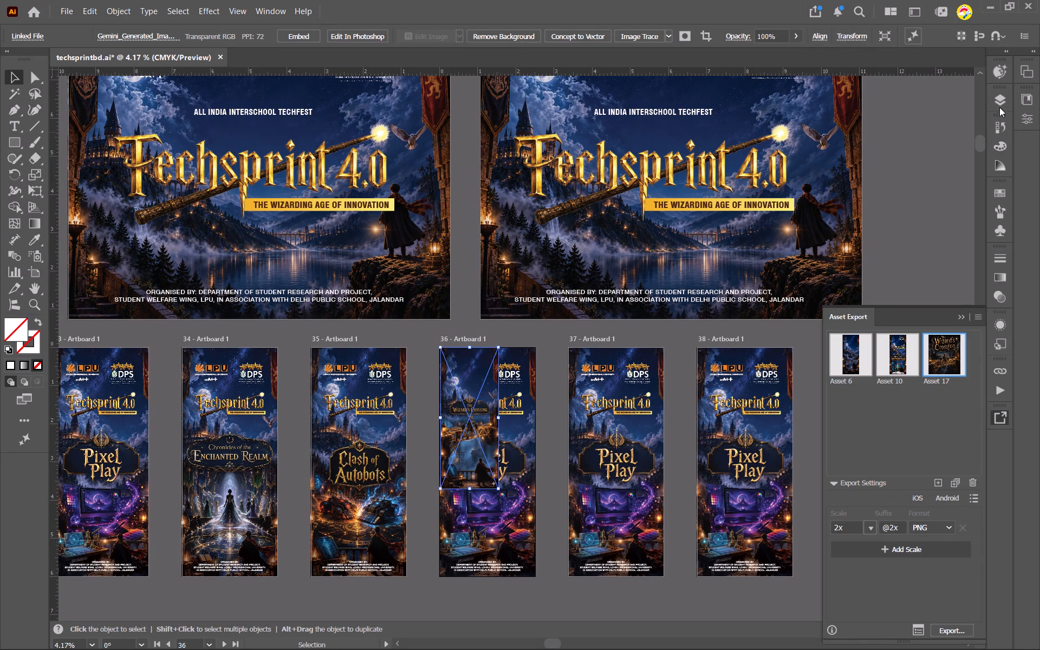
pyautogui.click(1001, 101)
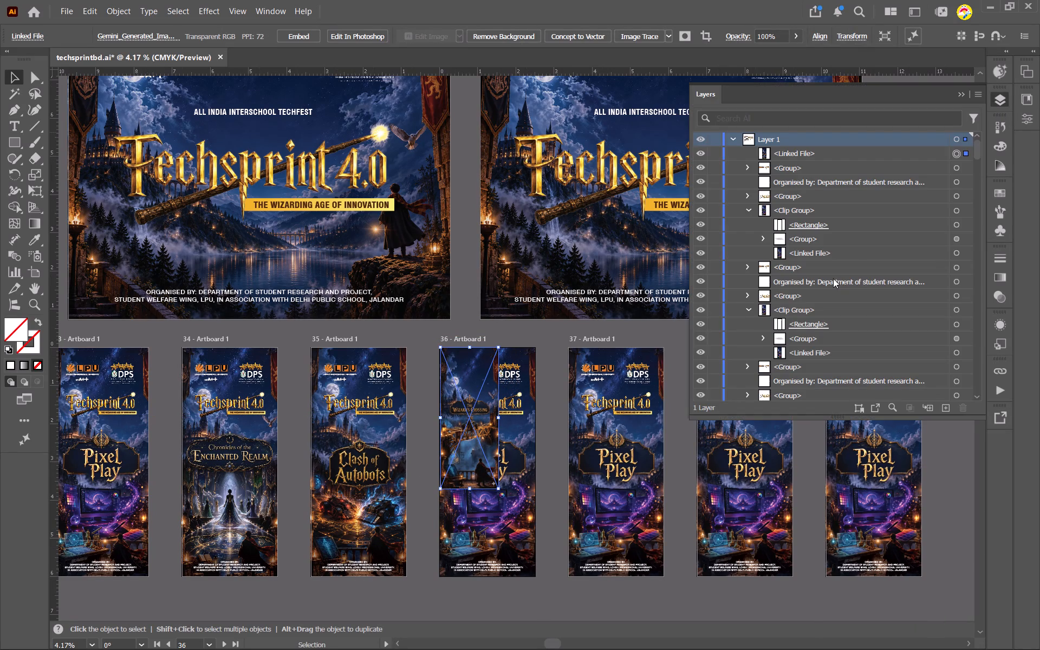
pyautogui.moveTo(818, 153); pyautogui.dragTo(817, 350)
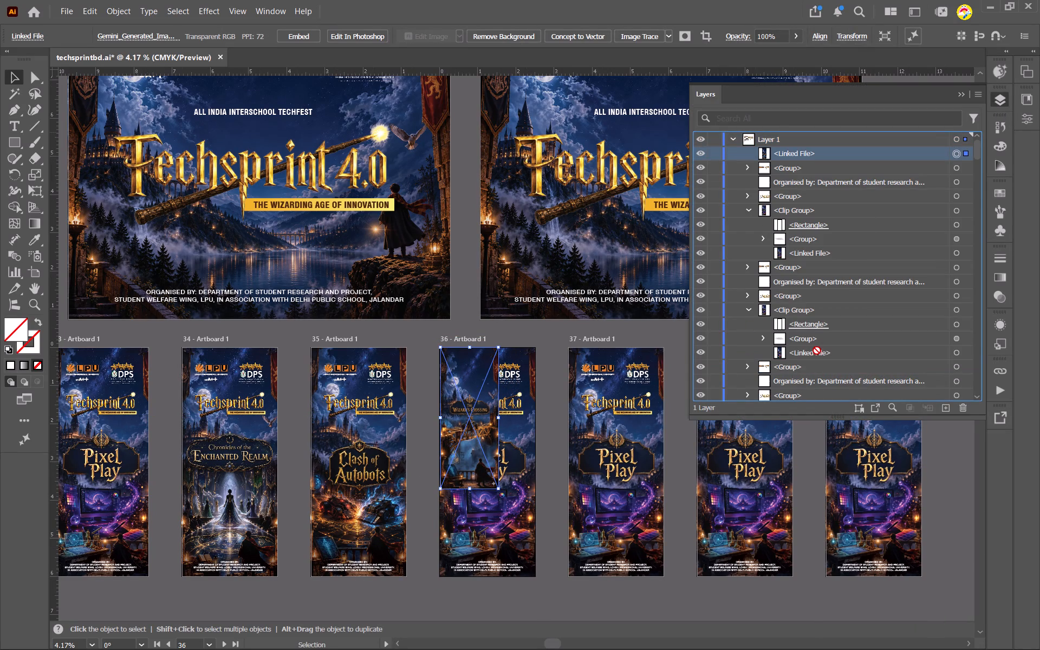
pyautogui.moveTo(817, 350); pyautogui.dragTo(818, 398)
pyautogui.scroll(-3, 818, 350)
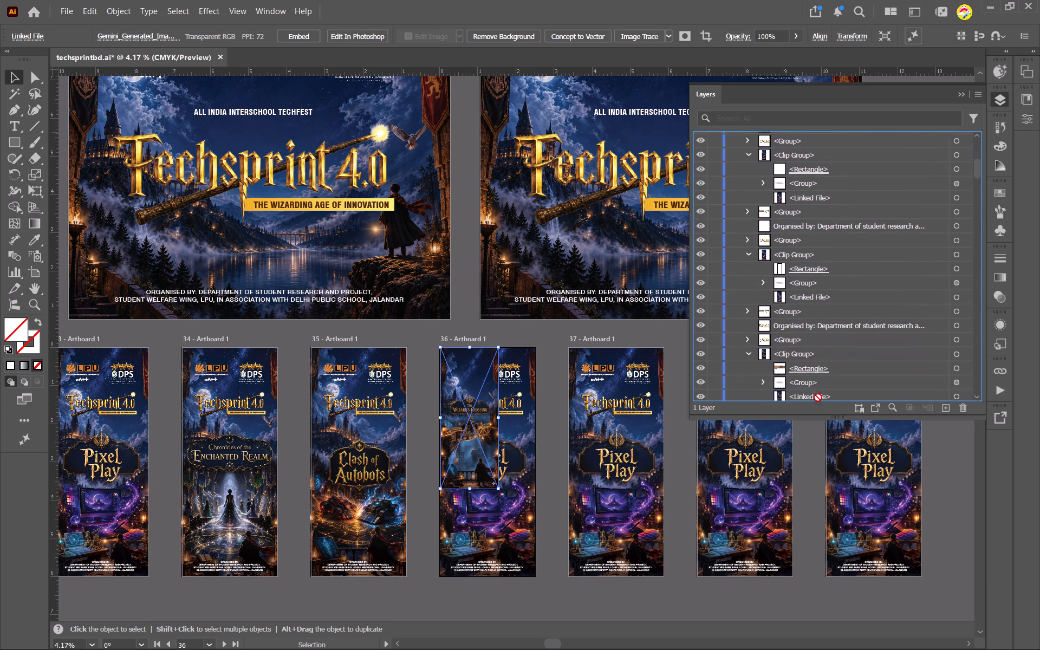
pyautogui.moveTo(818, 398); pyautogui.dragTo(832, 192)
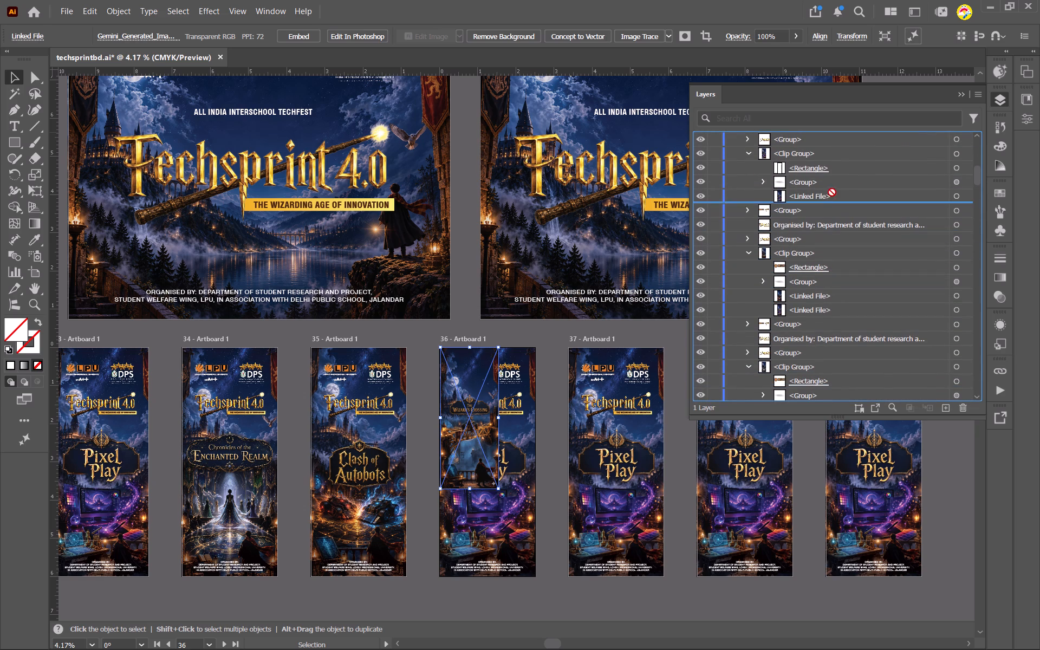
pyautogui.moveTo(832, 192); pyautogui.dragTo(832, 192)
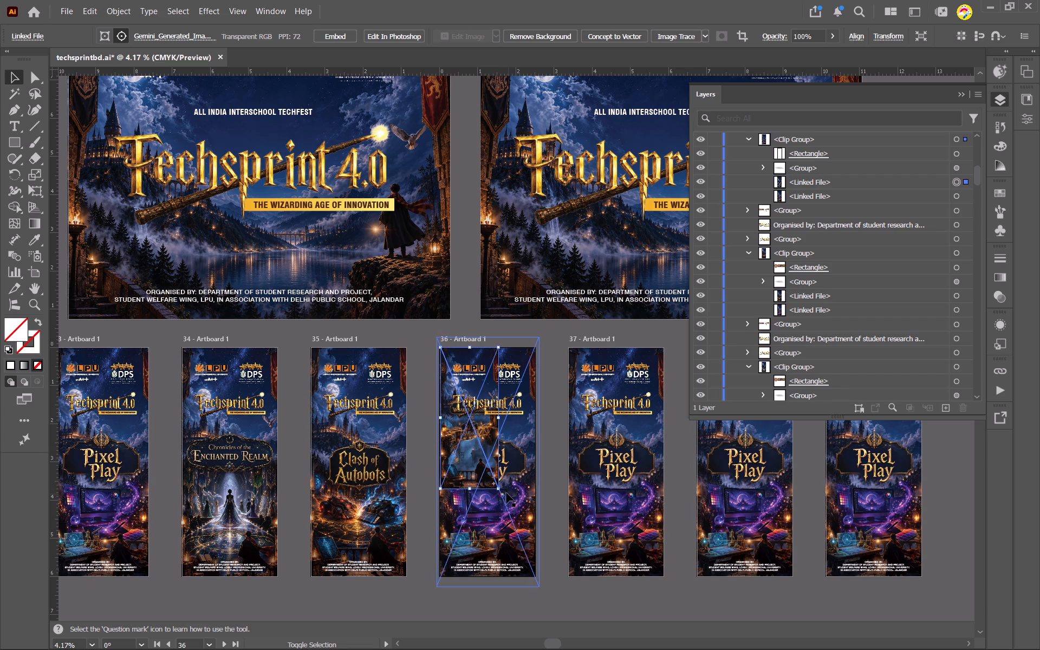
# Scale the Wizard's Crossing image up until it covers the whole of artboard 36.
pyautogui.keyDown('shift'); pyautogui.moveTo(497, 489); pyautogui.dragTo(539, 578); pyautogui.keyUp('shift')
pyautogui.keyDown('shift'); pyautogui.moveTo(441, 348); pyautogui.dragTo(437, 341); pyautogui.keyUp('shift')
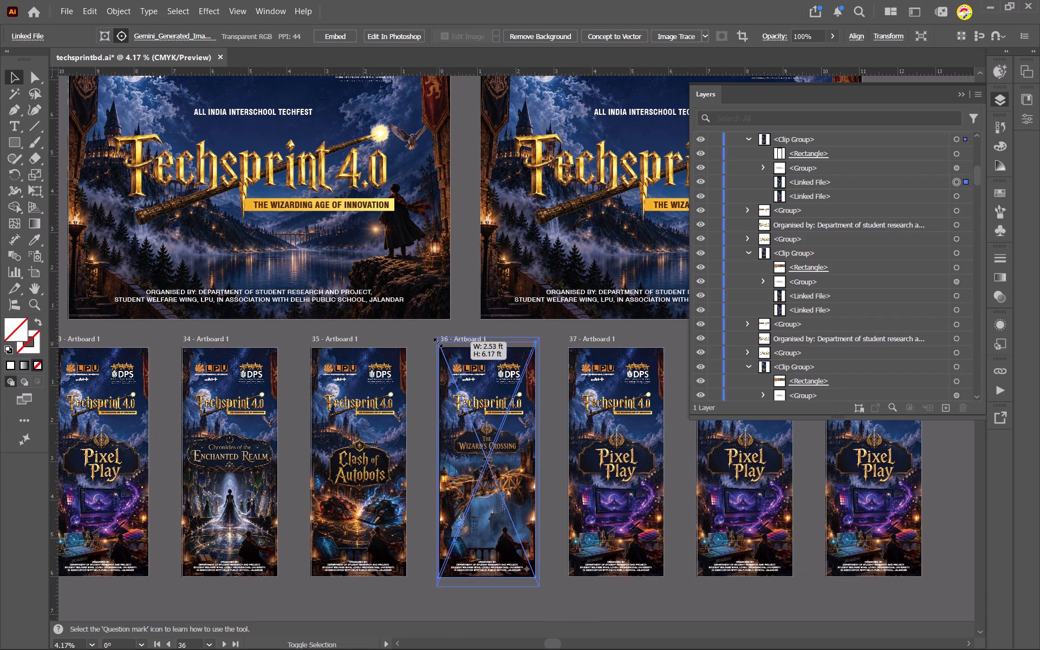
pyautogui.keyDown('shift'); pyautogui.moveTo(437, 341); pyautogui.dragTo(437, 337); pyautogui.keyUp('shift')
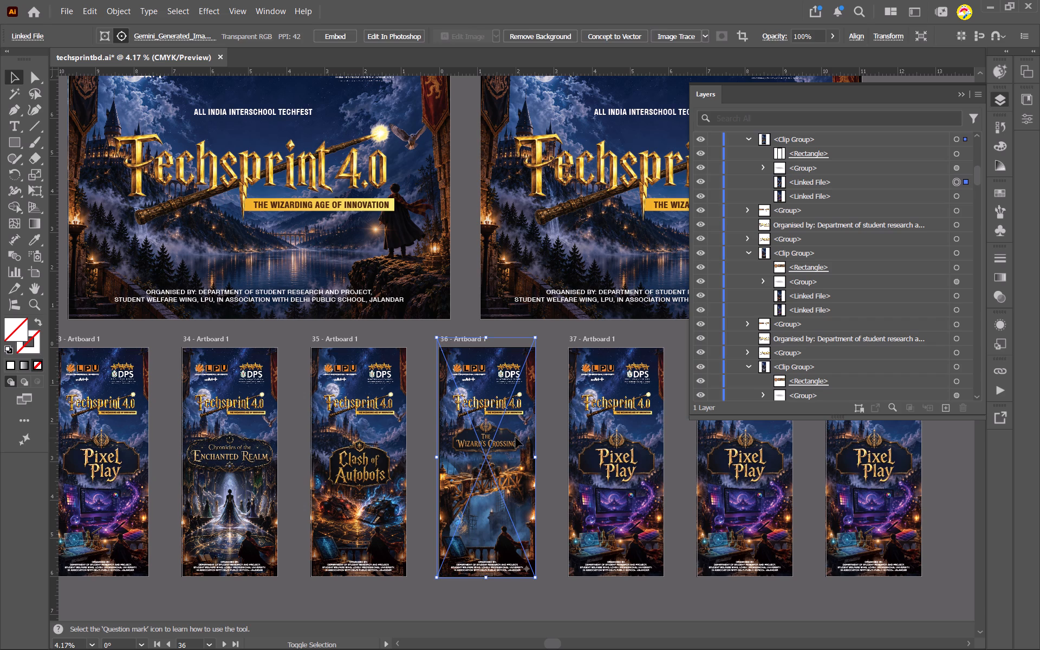
# Shift the Wizard's Crossing image slightly down inside its clip group, keeping artboard 36 covered below the Techsprint 4.0 logo.
pyautogui.keyDown('shift'); pyautogui.moveTo(516, 438); pyautogui.dragTo(518, 452); pyautogui.keyUp('shift')
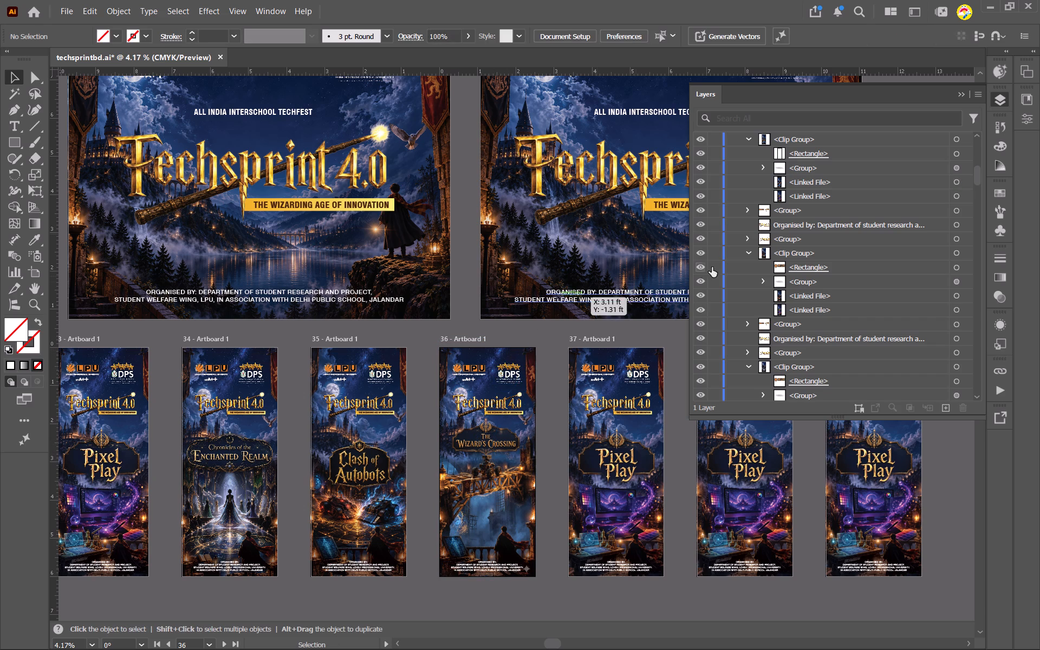
pyautogui.click(957, 295)
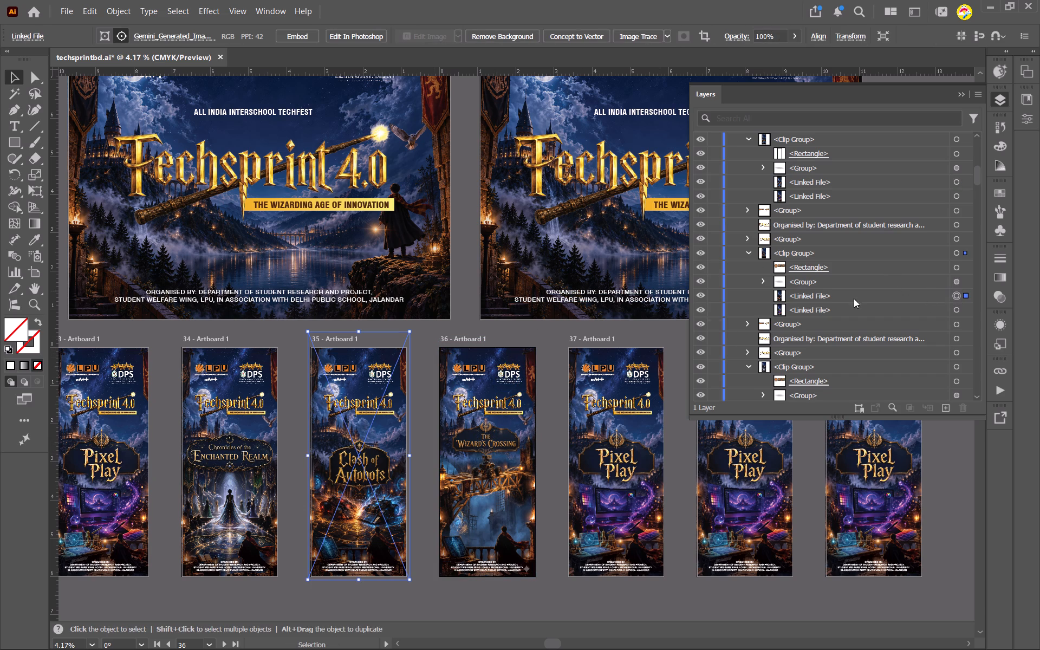
pyautogui.click(955, 184)
pyautogui.click(498, 341)
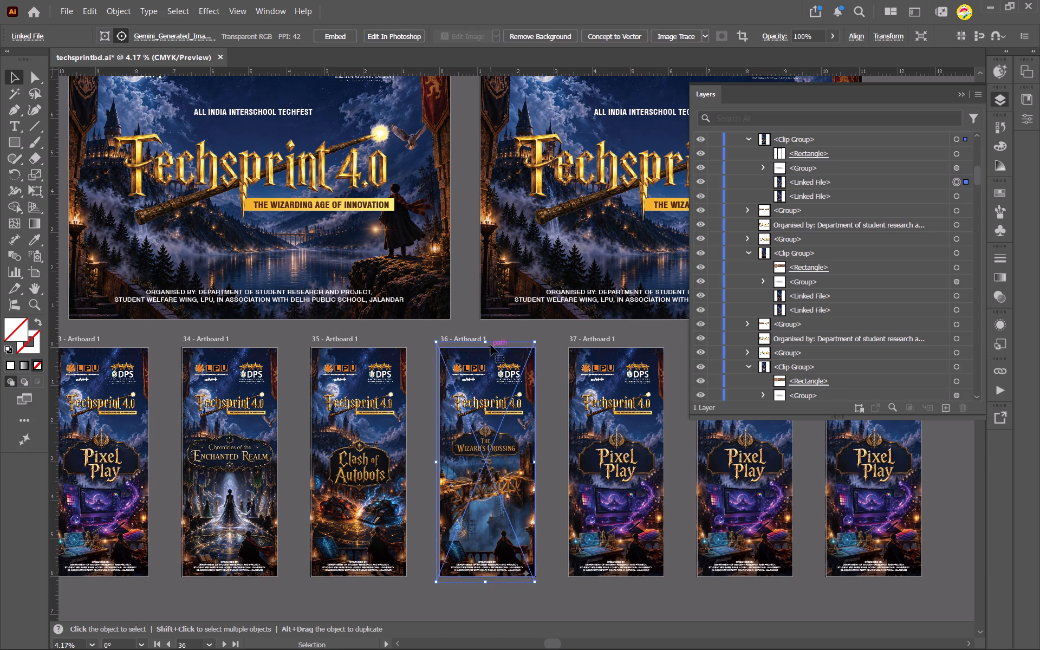
pyautogui.click(491, 346)
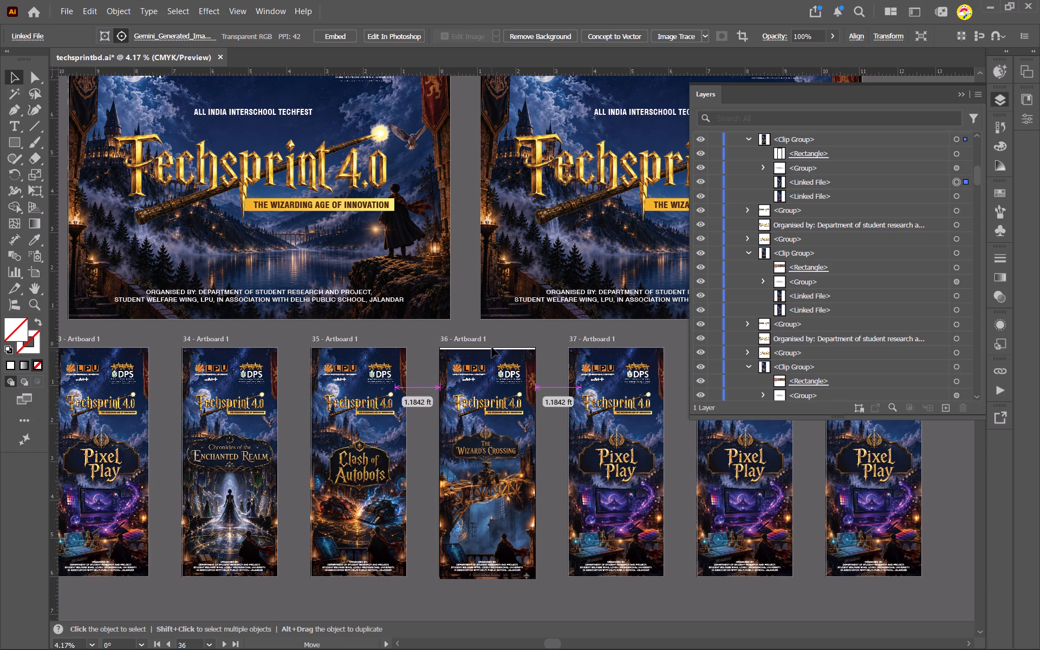
pyautogui.click(955, 181)
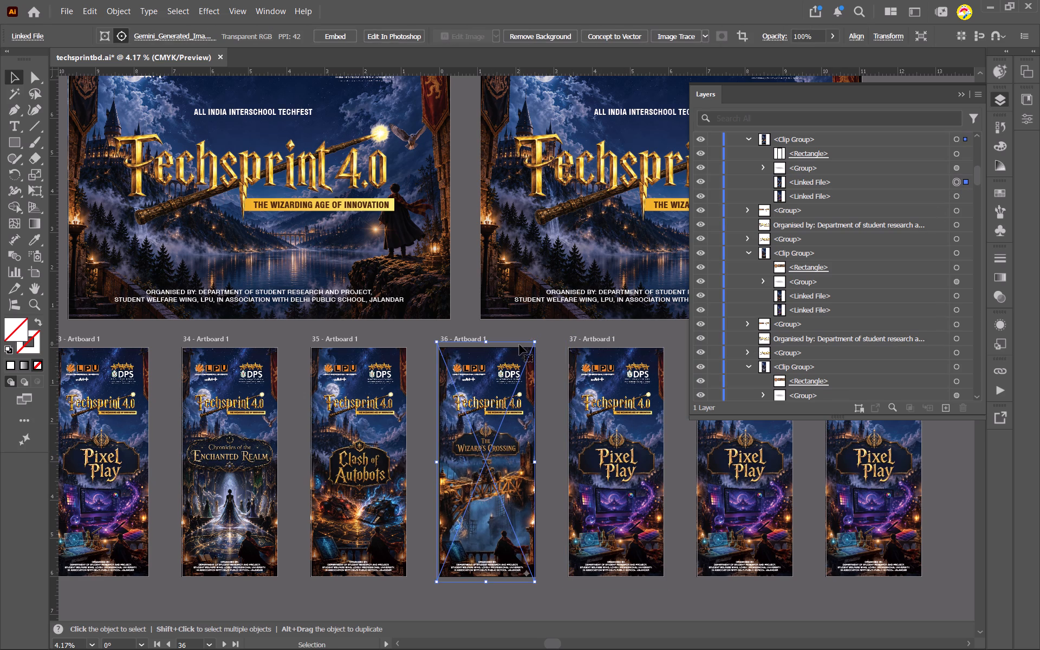
pyautogui.click(519, 344)
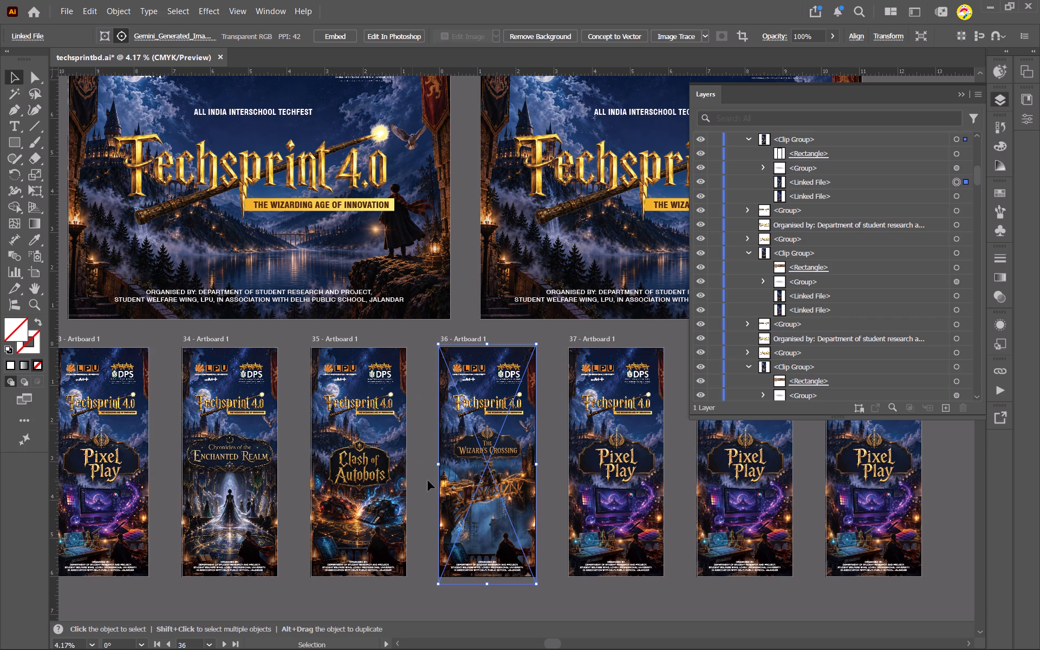
# Centre the Wizard's Crossing image horizontally on artboard 36, deselect it, and check the standee down to its footer.
pyautogui.keyDown('ctrl'); pyautogui.keyDown('alt'); pyautogui.scroll(2, 447, 471); pyautogui.keyUp('alt'); pyautogui.keyUp('ctrl')
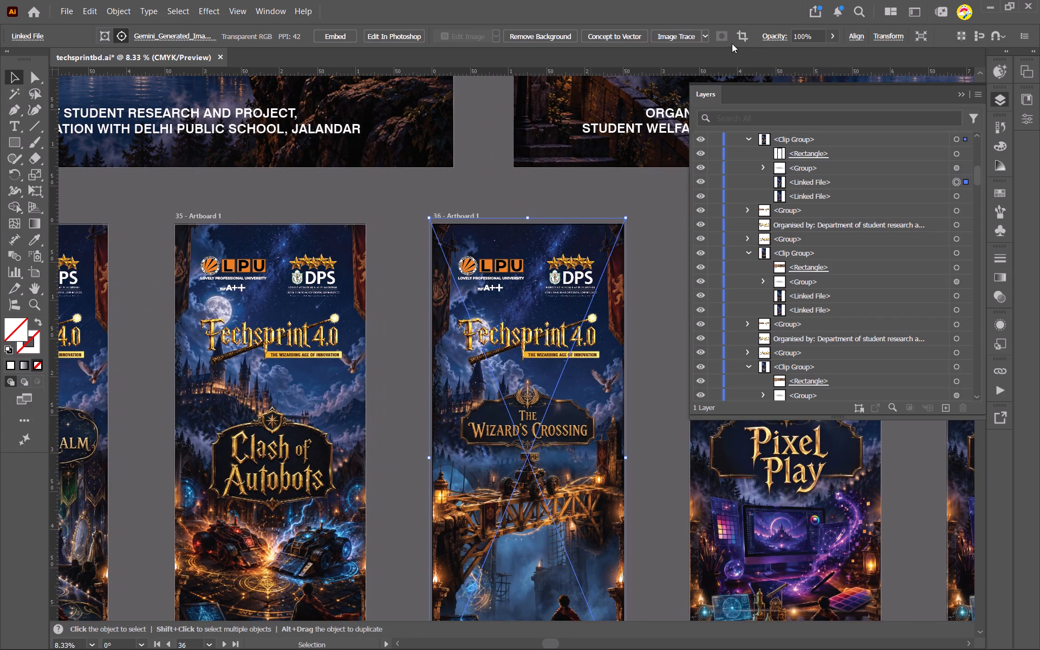
pyautogui.click(857, 37)
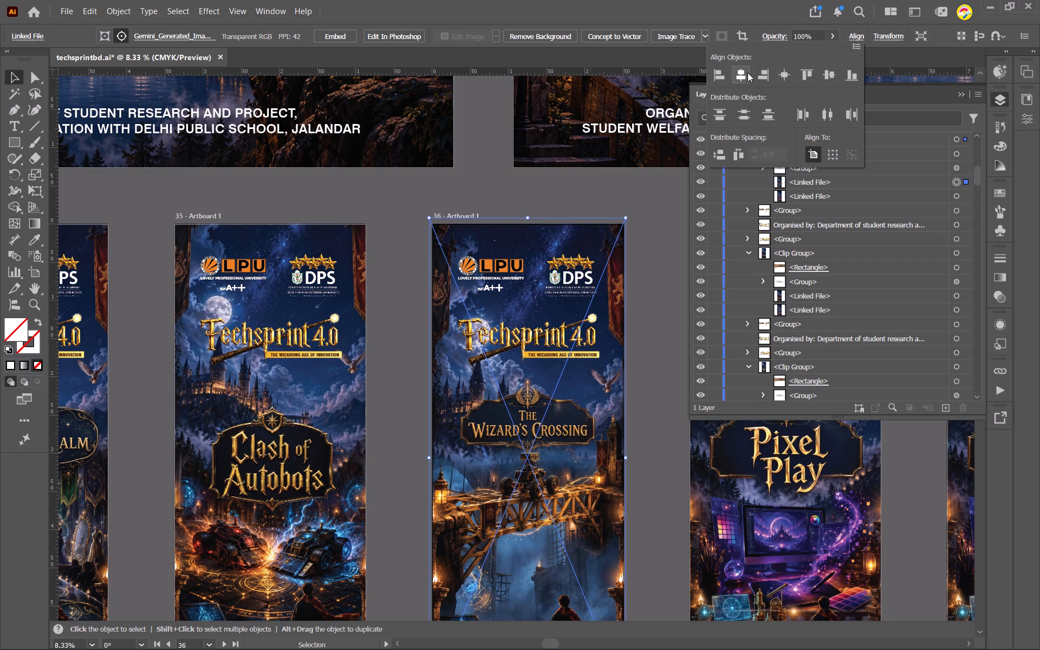
pyautogui.click(747, 73)
pyautogui.scroll(-4, 651, 292)
pyautogui.scroll(-3, 586, 357)
pyautogui.doubleClick(646, 246)
pyautogui.scroll(-2, 640, 307)
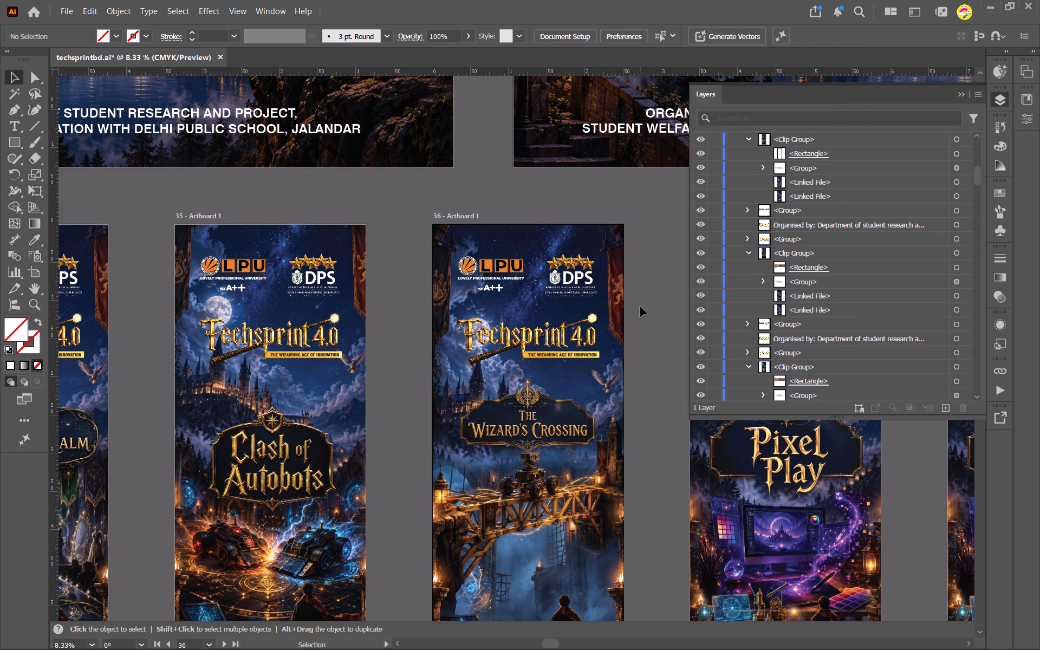
pyautogui.scroll(-9, 640, 307)
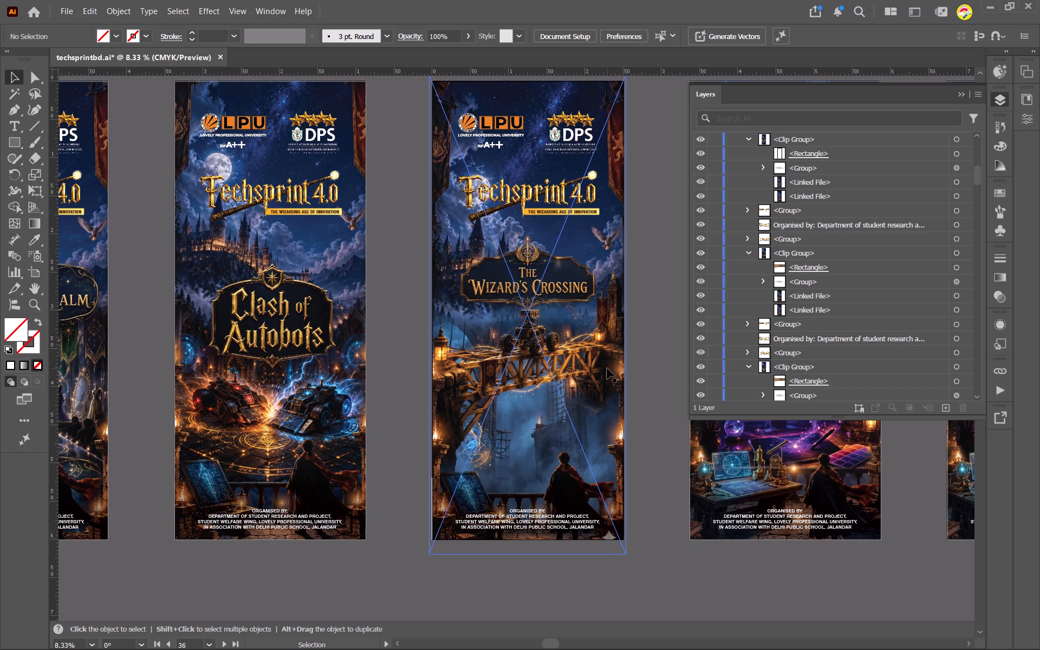
# Select the Wizard's Crossing linked image inside artboard 36's clip group and open it for editing in Photoshop.
pyautogui.click(955, 294)
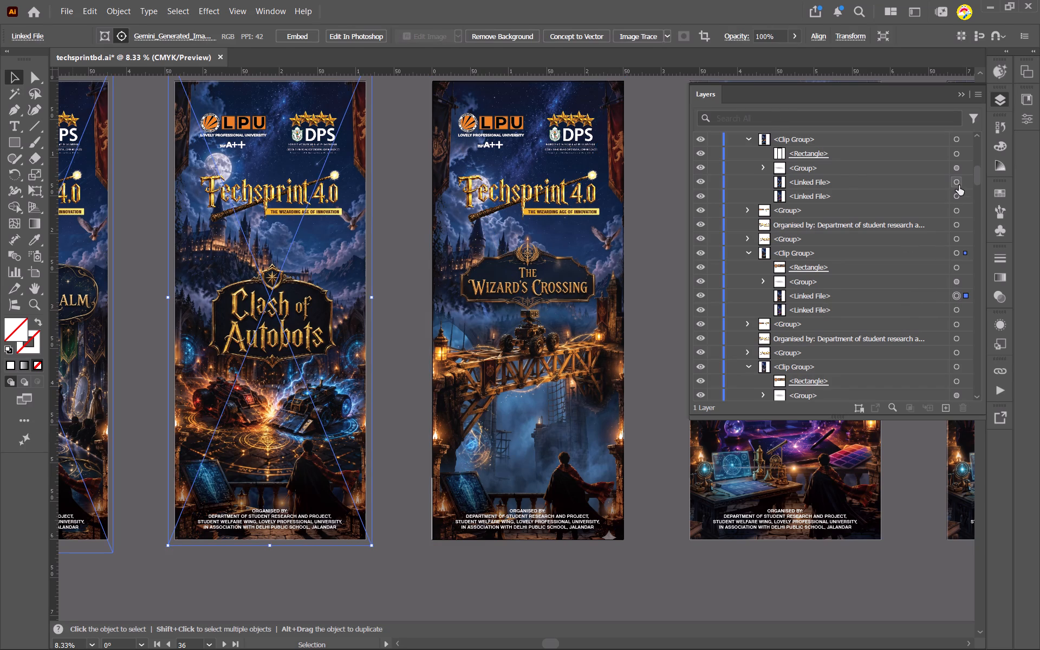
pyautogui.click(959, 185)
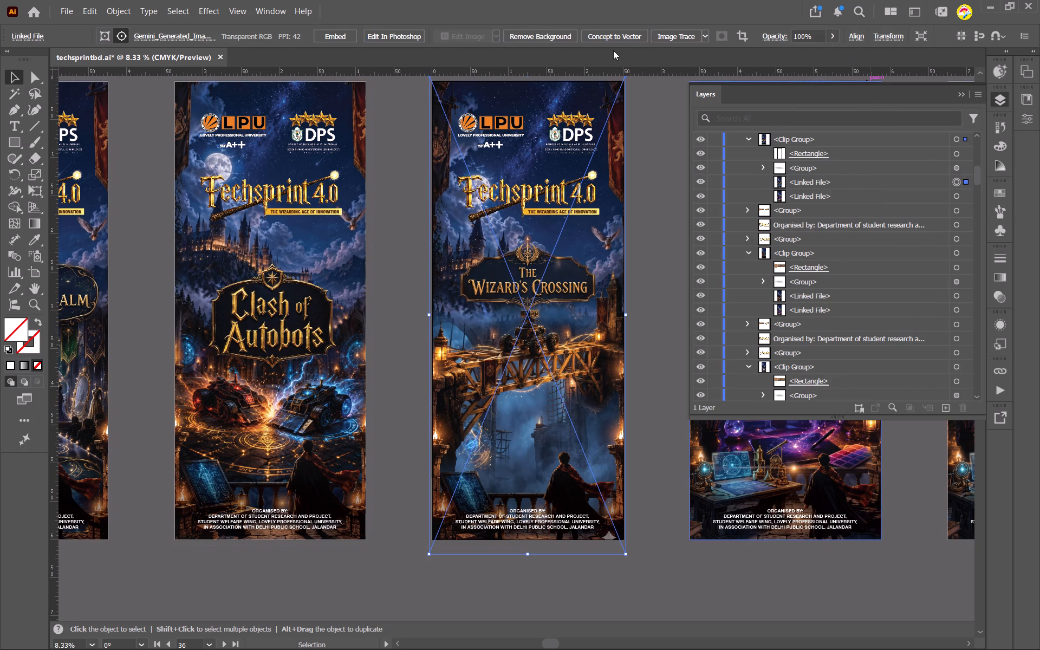
pyautogui.click(406, 41)
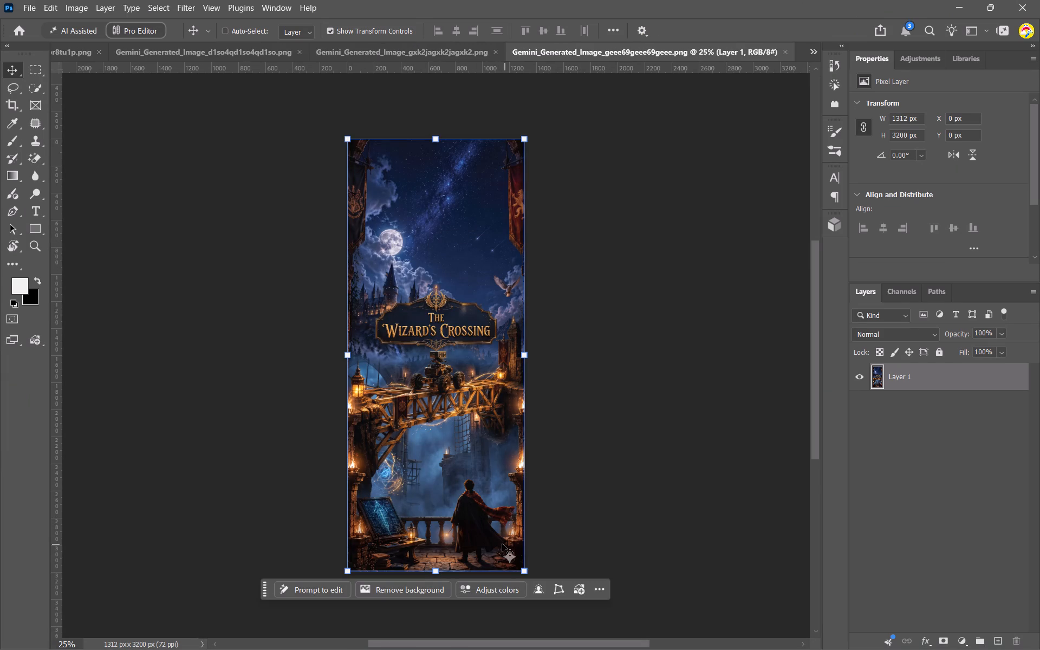
# Marquee the sparkle watermark in the image's bottom-right corner, about 177 × 189 px, and erase it with Remove.
pyautogui.click(42, 75)
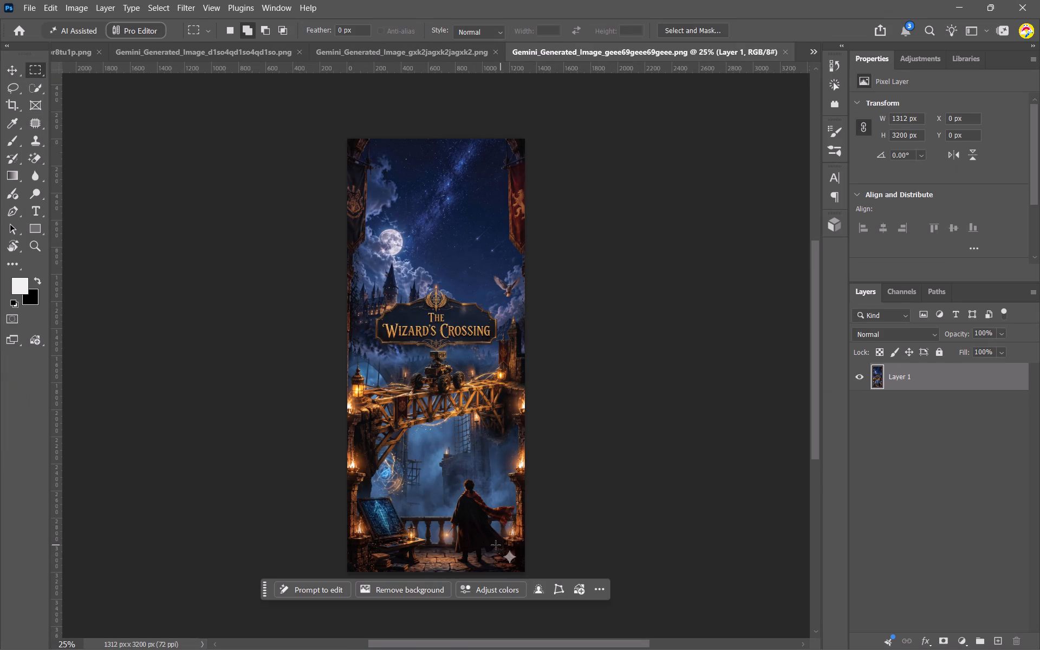
pyautogui.moveTo(496, 545); pyautogui.dragTo(519, 570)
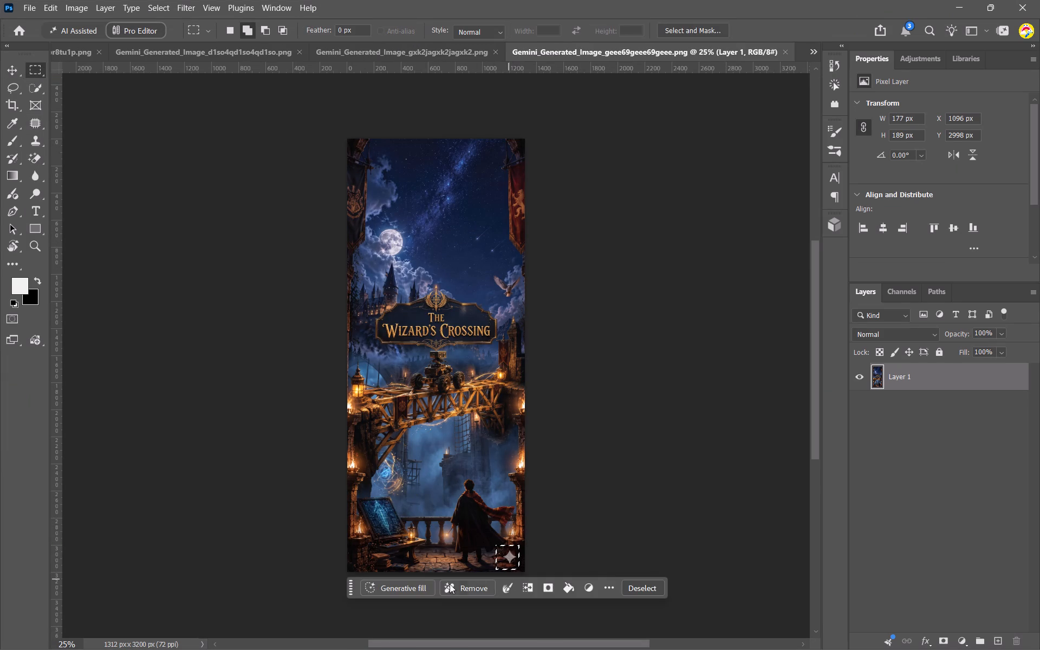
pyautogui.click(448, 587)
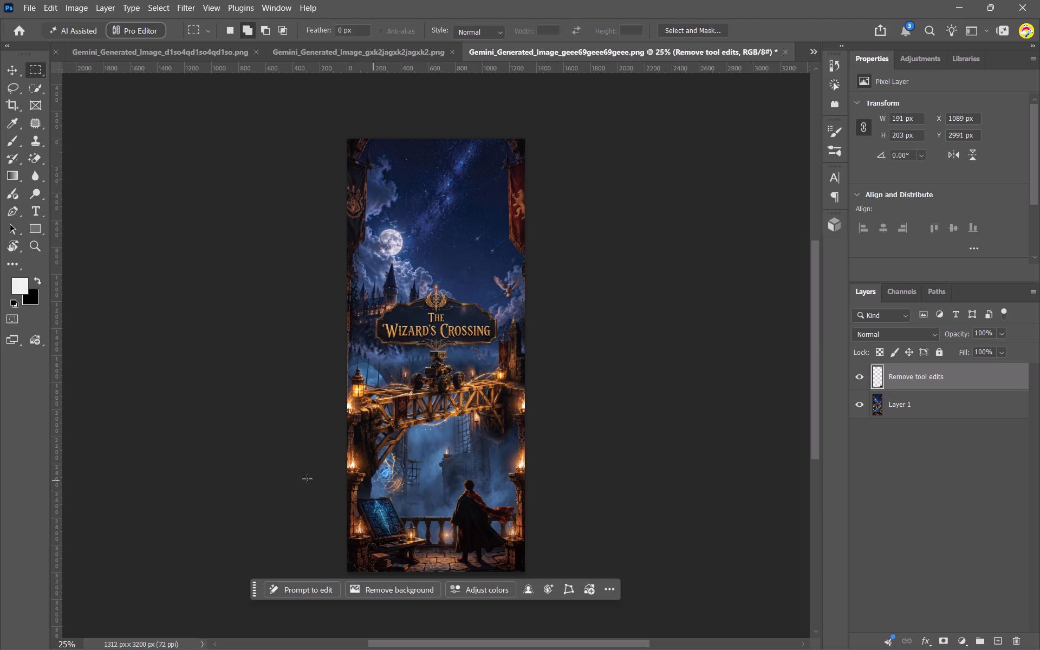
# Merge the Remove tool edits layer with Layer 1 and save the Wizard's Crossing image.
pyautogui.click(22, 76)
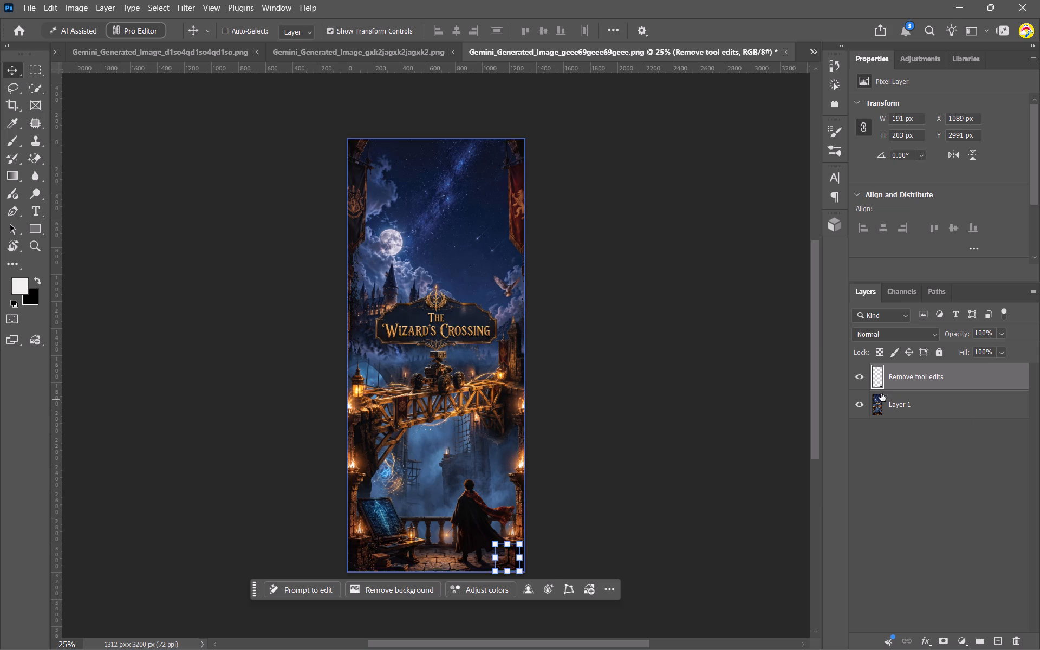
pyautogui.keyDown('shift'); pyautogui.click(904, 403); pyautogui.keyUp('shift')
pyautogui.rightClick(909, 372)
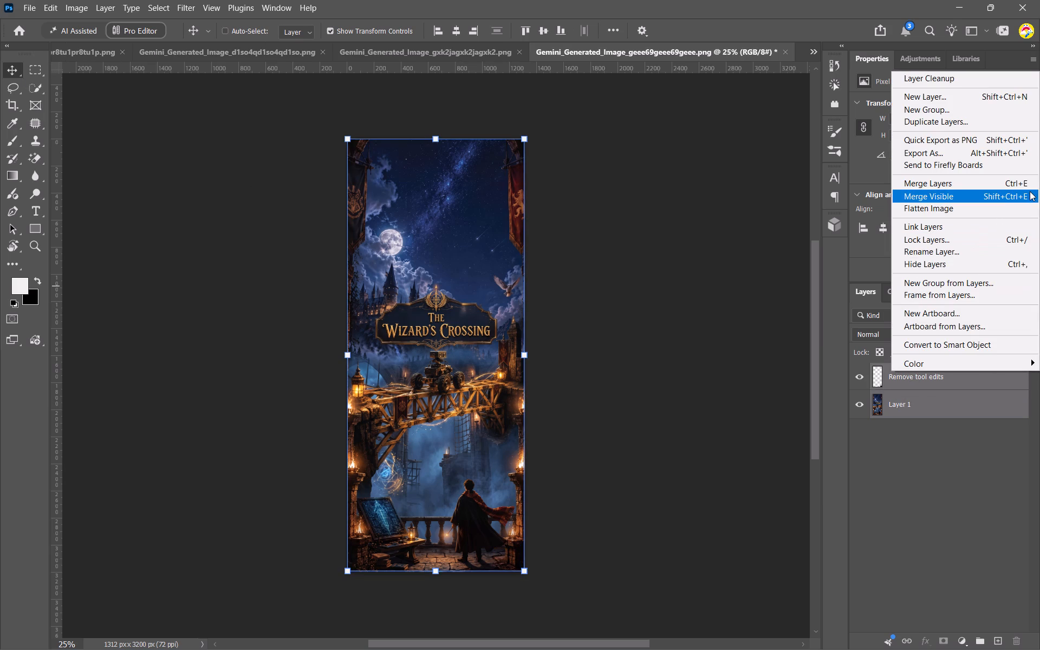
pyautogui.click(1011, 186)
pyautogui.hotkey('ctrl', 's')
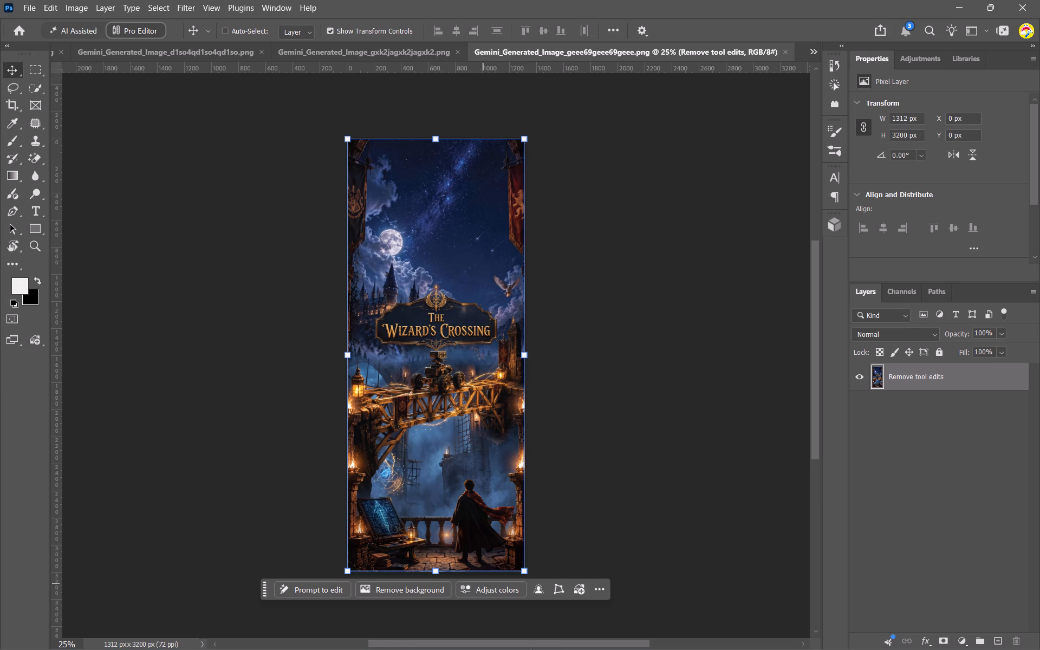
# Return to Illustrator and update the modified link so artboard 36 uses the retouched Wizard's Crossing image.
pyautogui.click(958, 3)
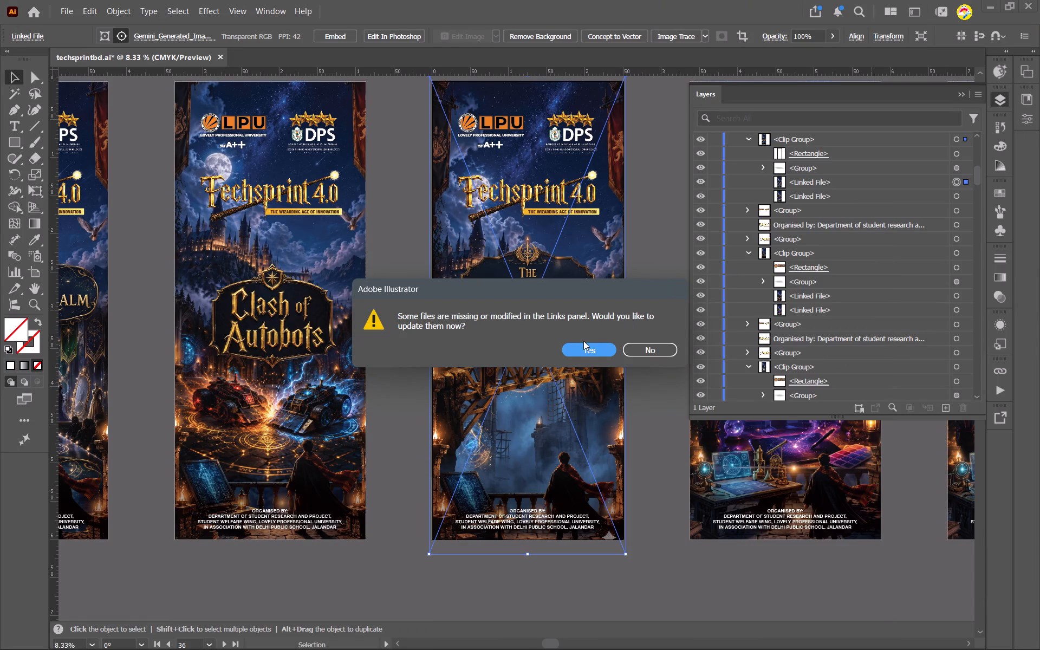
pyautogui.click(590, 349)
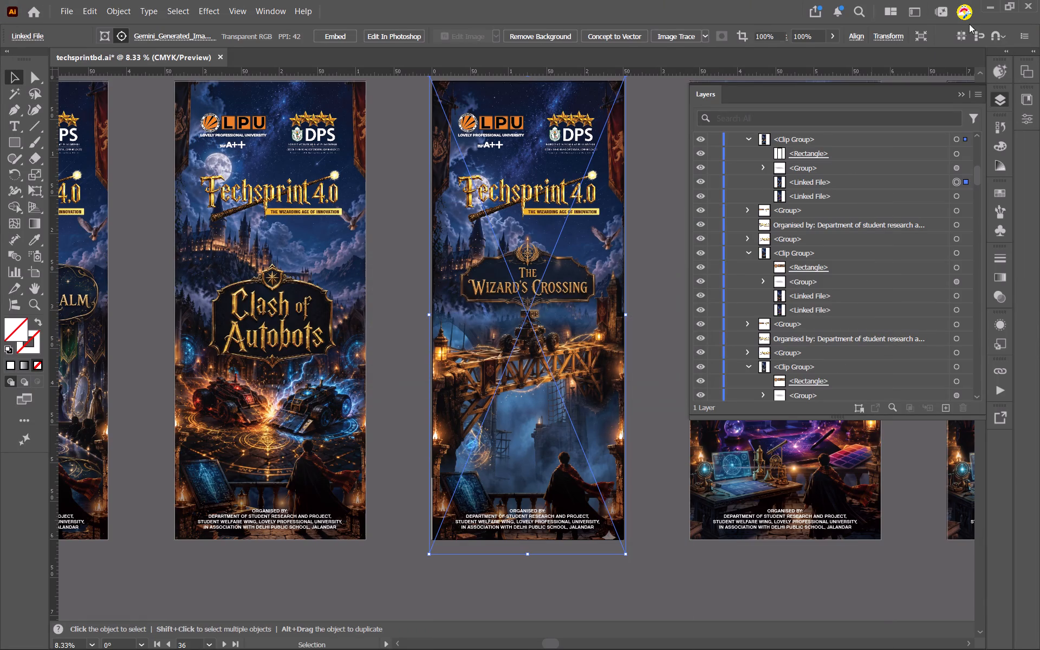
# Switch from Illustrator to the Brave browser, bringing it in front of the download manager.
pyautogui.click(987, 6)
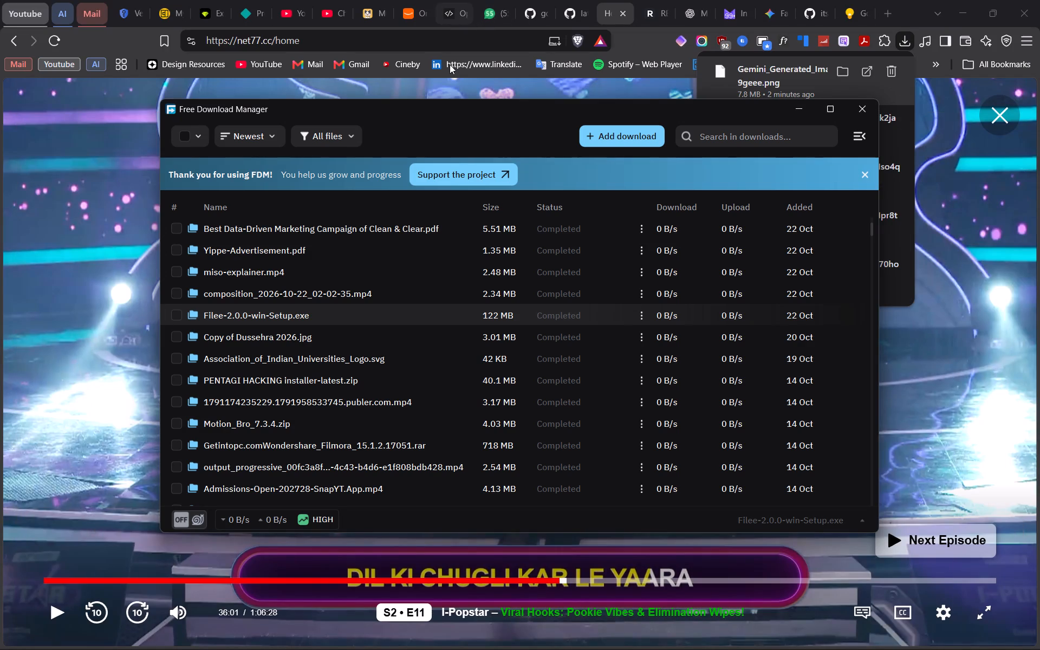
pyautogui.click(449, 68)
pyautogui.moveTo(61, 40); pyautogui.dragTo(63, 49)
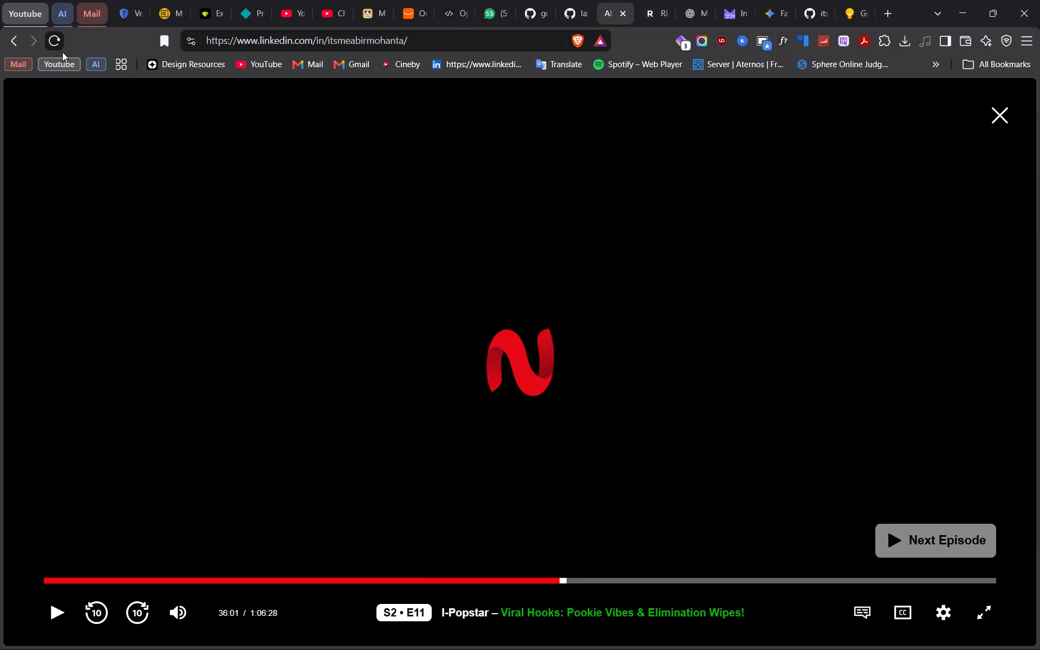
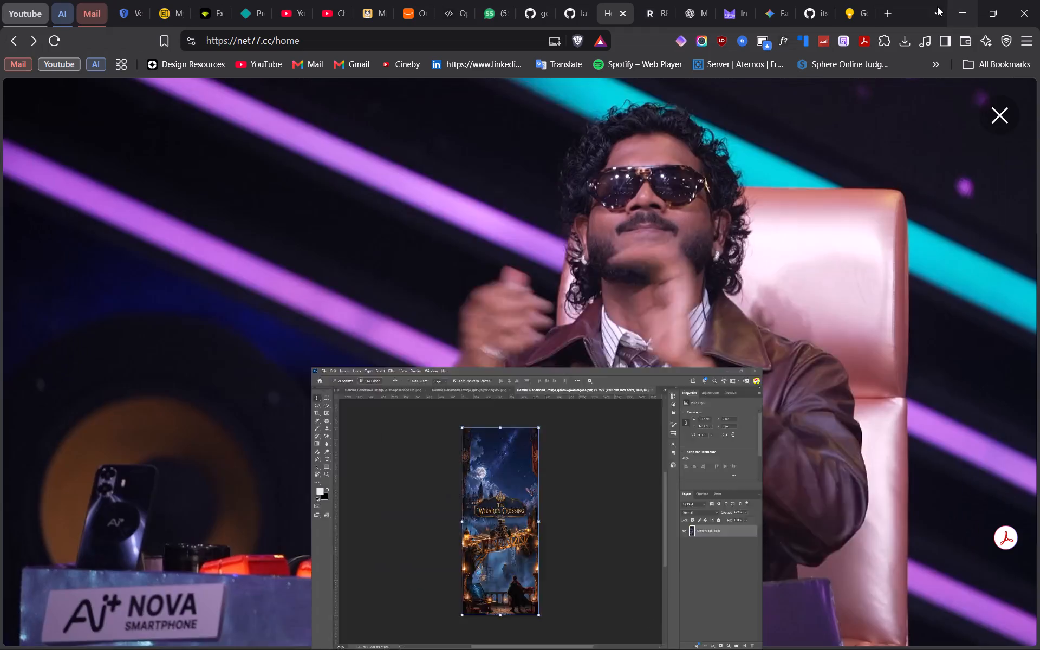
# Return to Illustrator and release the clipping mask on the Nimbus Grand Prix card among the activity posters.
pyautogui.click(538, 629)
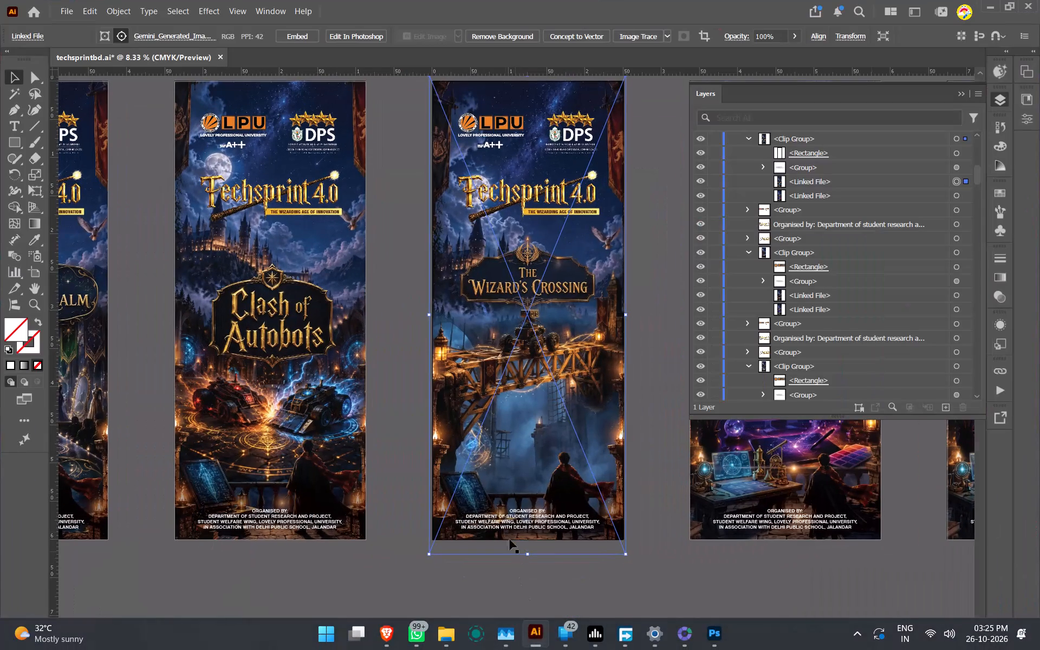
pyautogui.hscroll(2, 396, 548)
pyautogui.hscroll(-1, 392, 555)
pyautogui.hscroll(7, 356, 567)
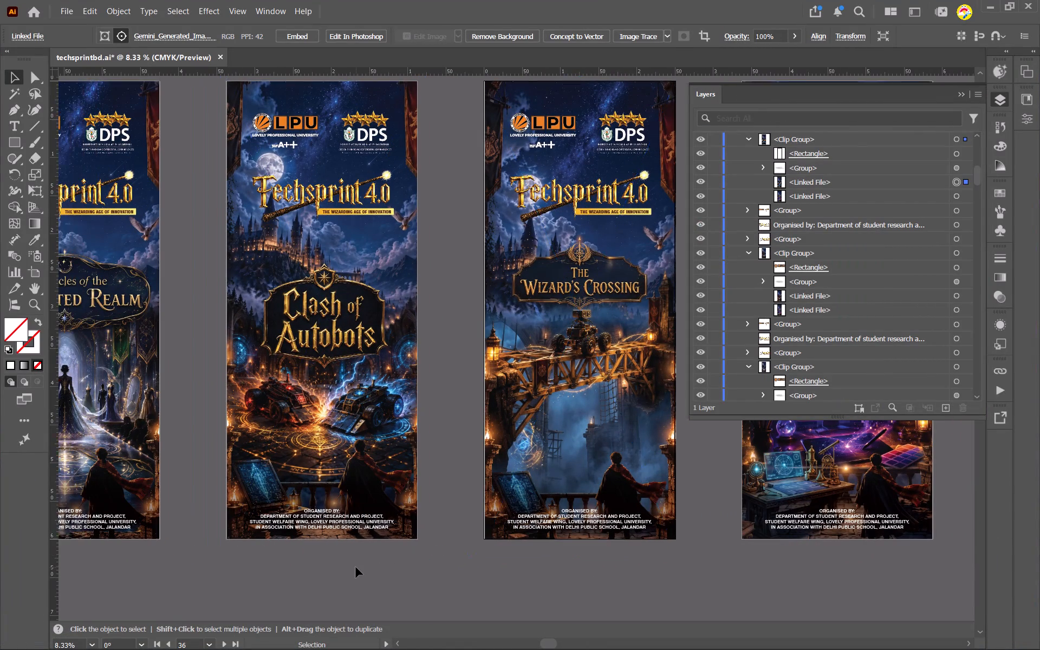
pyautogui.hscroll(10, 356, 567)
pyautogui.hscroll(-1, 363, 555)
pyautogui.hscroll(20, 363, 555)
pyautogui.hscroll(20, 363, 555)
pyautogui.hscroll(20, 363, 555)
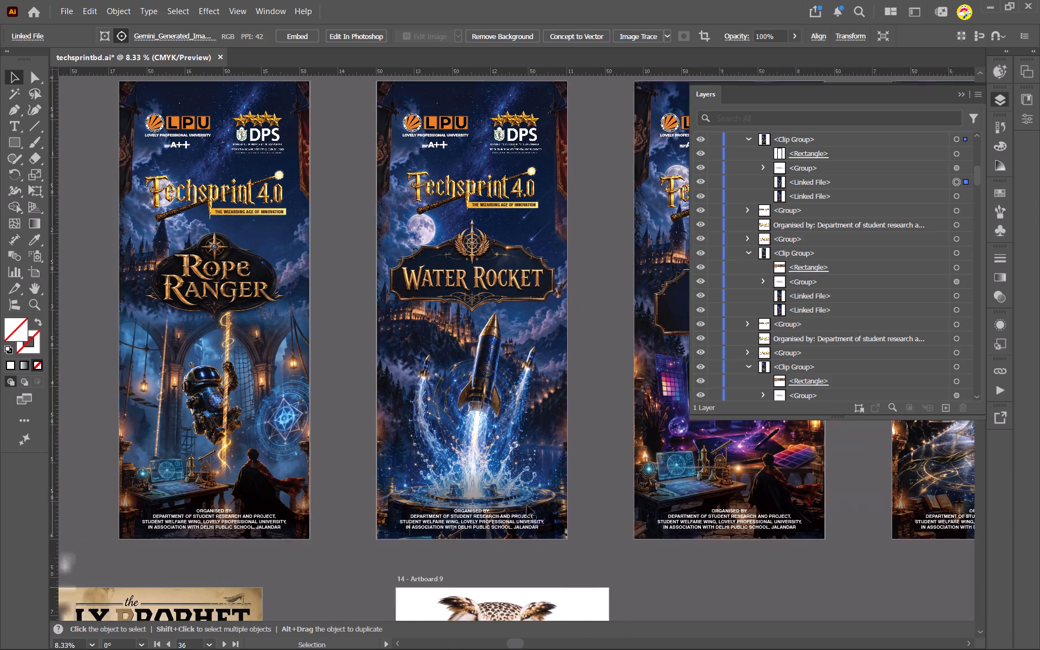
pyautogui.hscroll(20, 527, 505)
pyautogui.hscroll(20, 527, 505)
pyautogui.hscroll(20, 527, 505)
pyautogui.hscroll(-1, 531, 520)
pyautogui.hscroll(15, 531, 520)
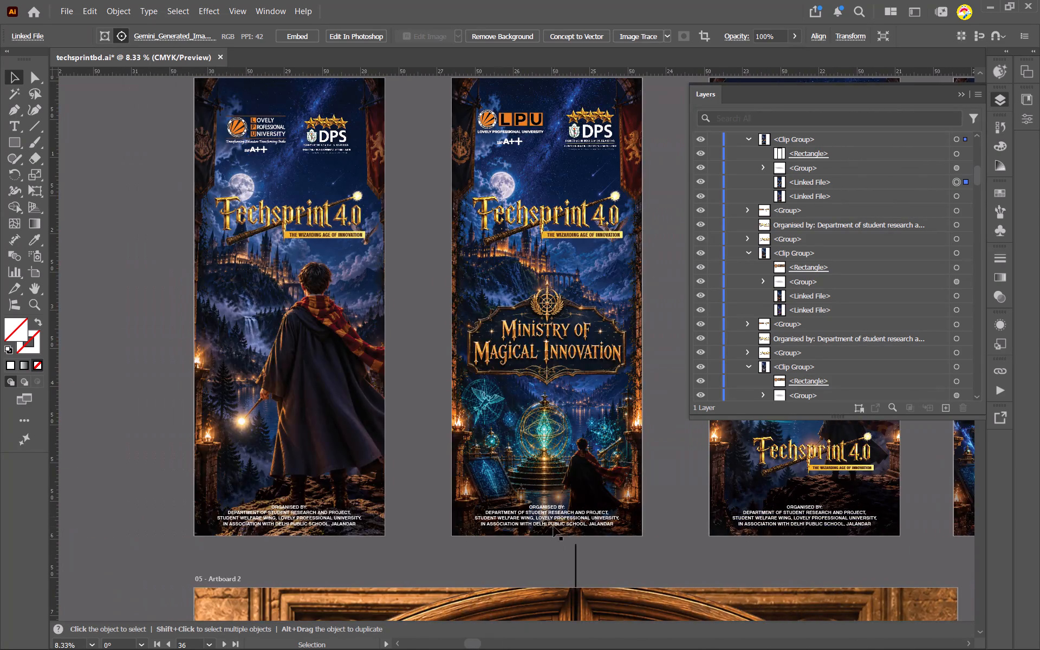
pyautogui.hscroll(20, 554, 526)
pyautogui.hscroll(1, 554, 526)
pyautogui.hscroll(-1, 520, 536)
pyautogui.hscroll(16, 517, 536)
pyautogui.hscroll(-1, 521, 535)
pyautogui.hscroll(20, 521, 535)
pyautogui.hscroll(20, 521, 535)
pyautogui.hscroll(2, 521, 535)
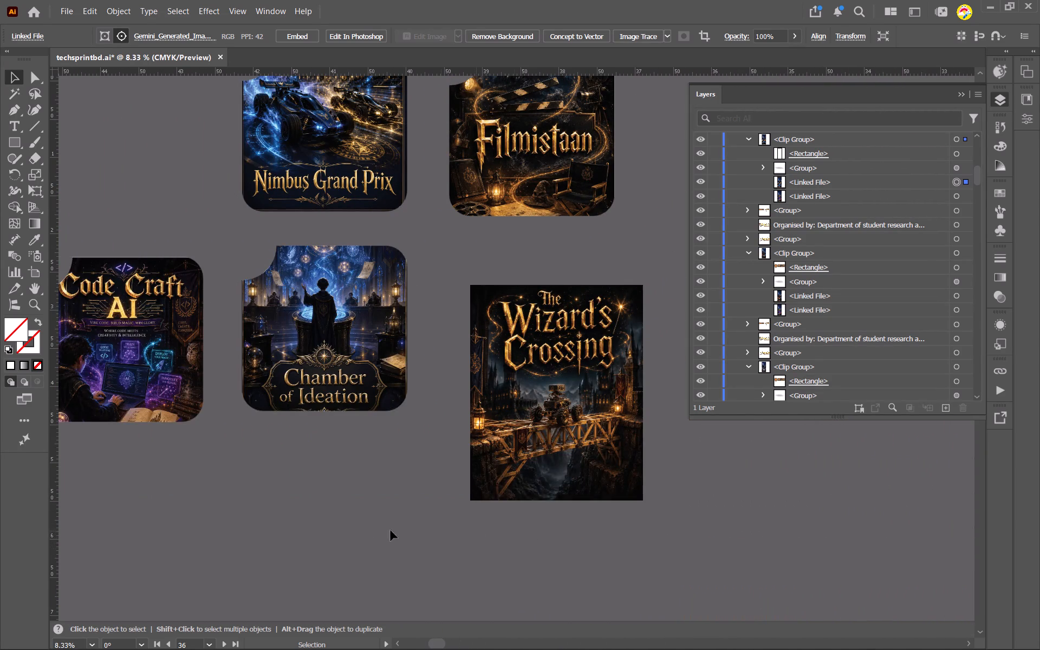
pyautogui.scroll(12, 357, 526)
pyautogui.hscroll(16, 357, 522)
pyautogui.scroll(2, 375, 510)
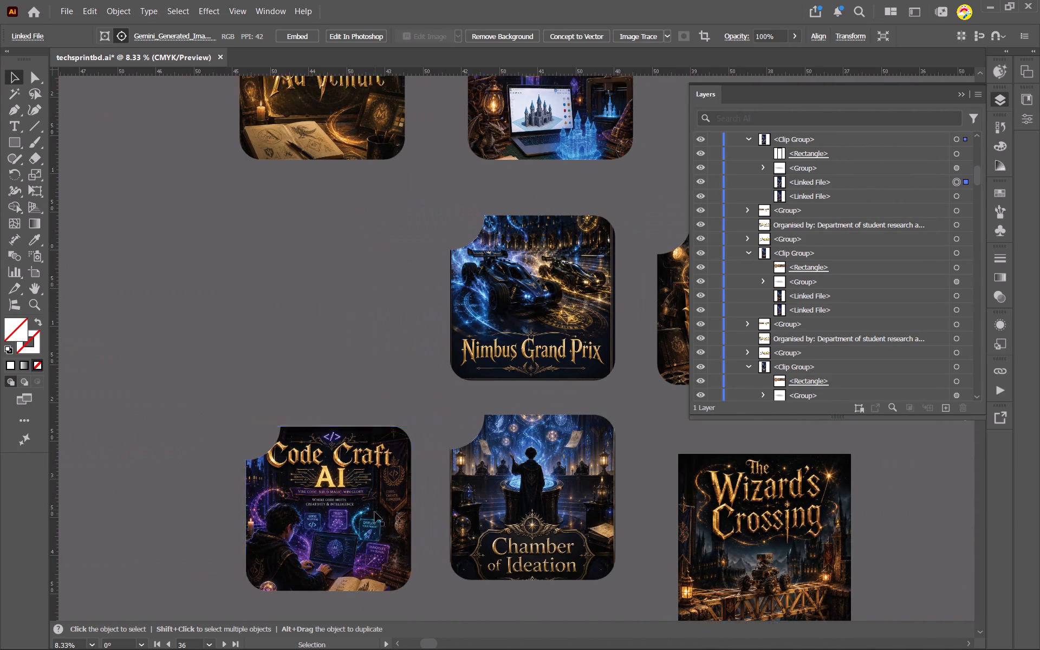
pyautogui.scroll(7, 375, 512)
pyautogui.scroll(-13, 632, 392)
pyautogui.scroll(1, 634, 392)
pyautogui.scroll(-2, 634, 392)
pyautogui.scroll(6, 634, 392)
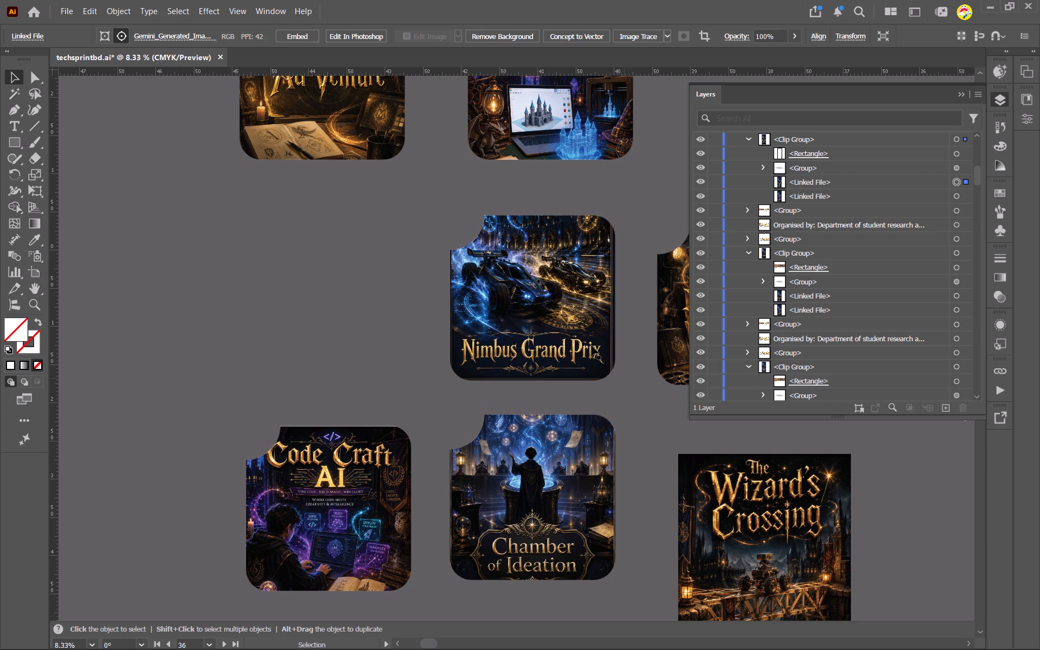
pyautogui.click(531, 283)
pyautogui.rightClick(554, 291)
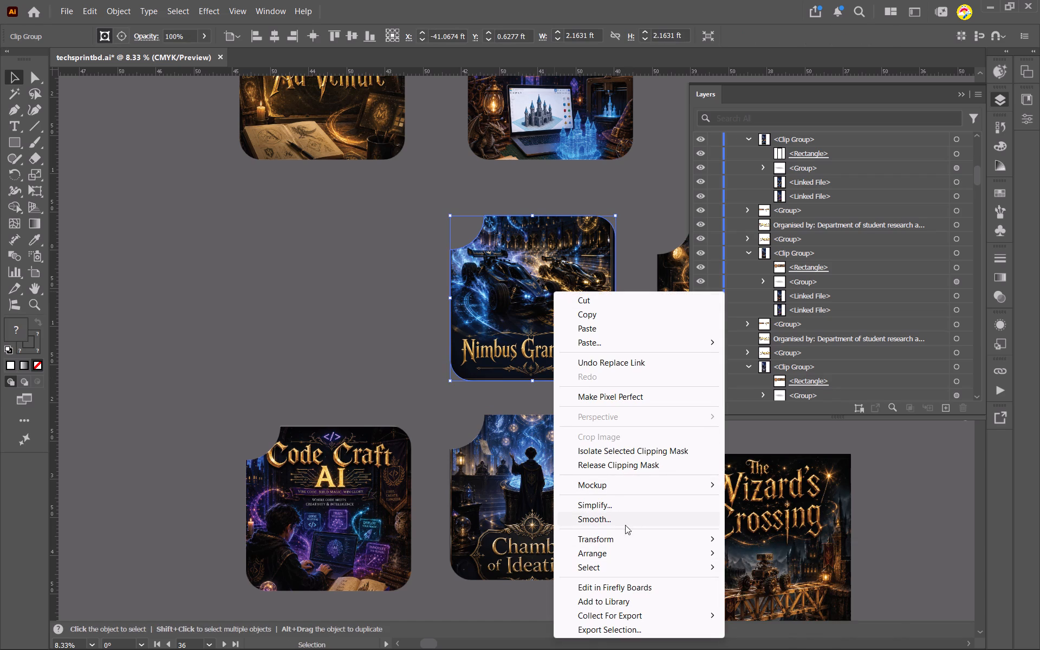
pyautogui.click(621, 469)
# Move the released Nimbus Grand Prix artwork to the empty space above Code Craft AI and delete its leftover clipping path.
pyautogui.moveTo(567, 307); pyautogui.dragTo(308, 322)
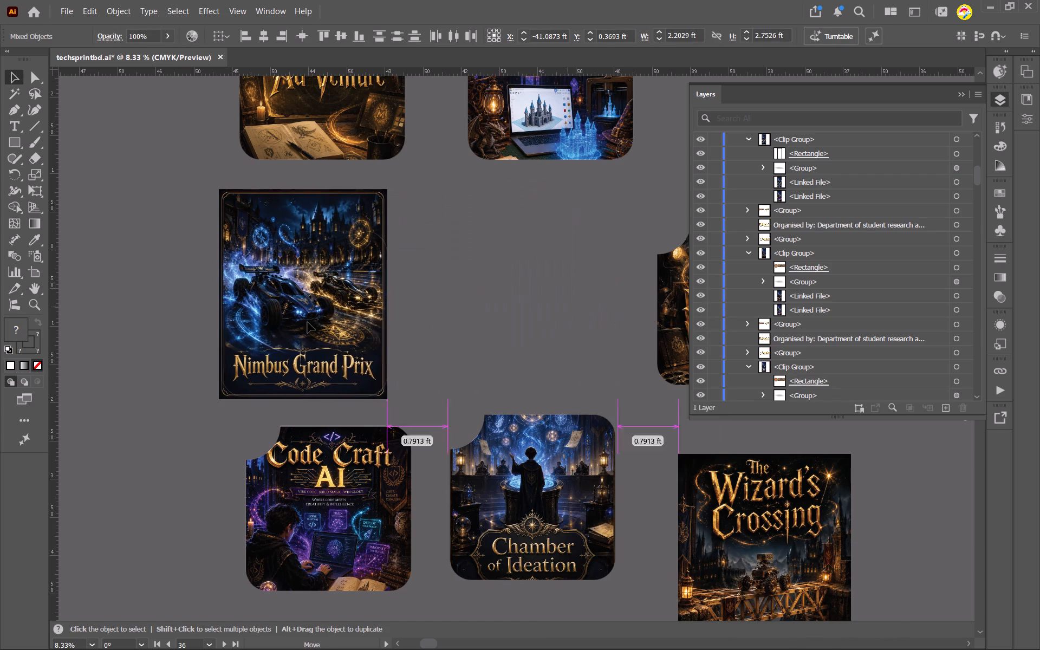
pyautogui.moveTo(308, 322); pyautogui.dragTo(239, 317)
pyautogui.click(417, 269)
pyautogui.click(274, 229)
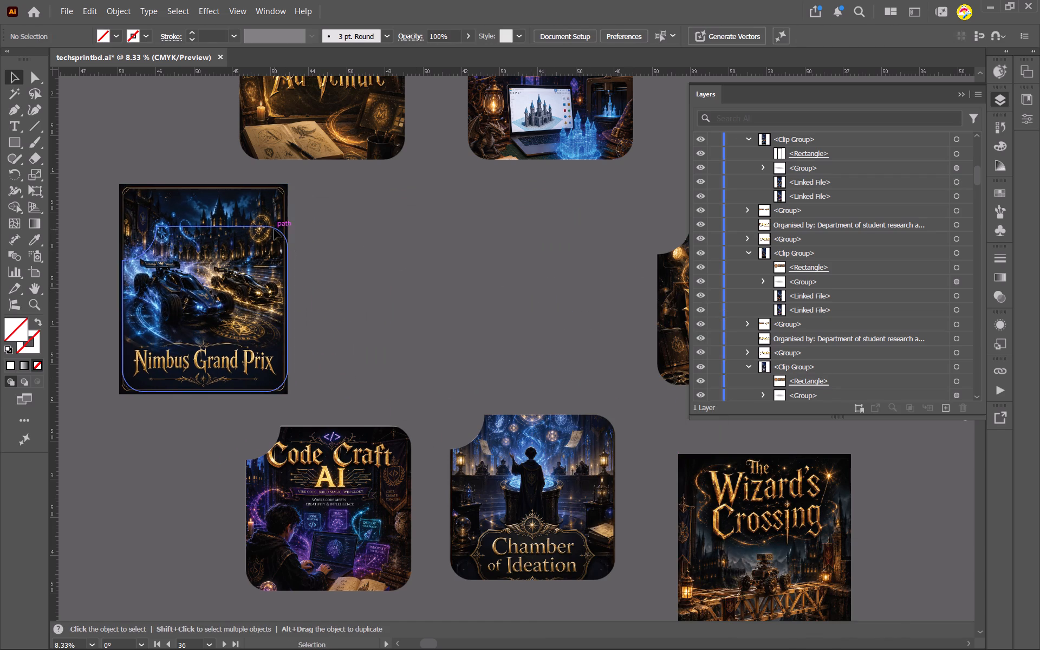
pyautogui.press('Delete')
pyautogui.click(270, 233)
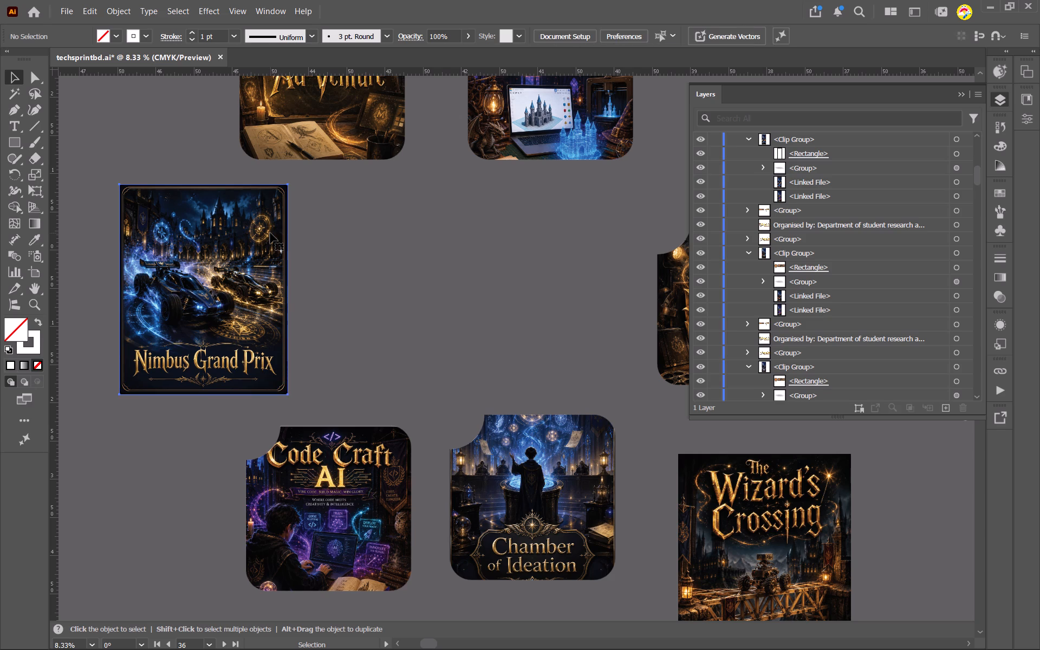
pyautogui.click(997, 418)
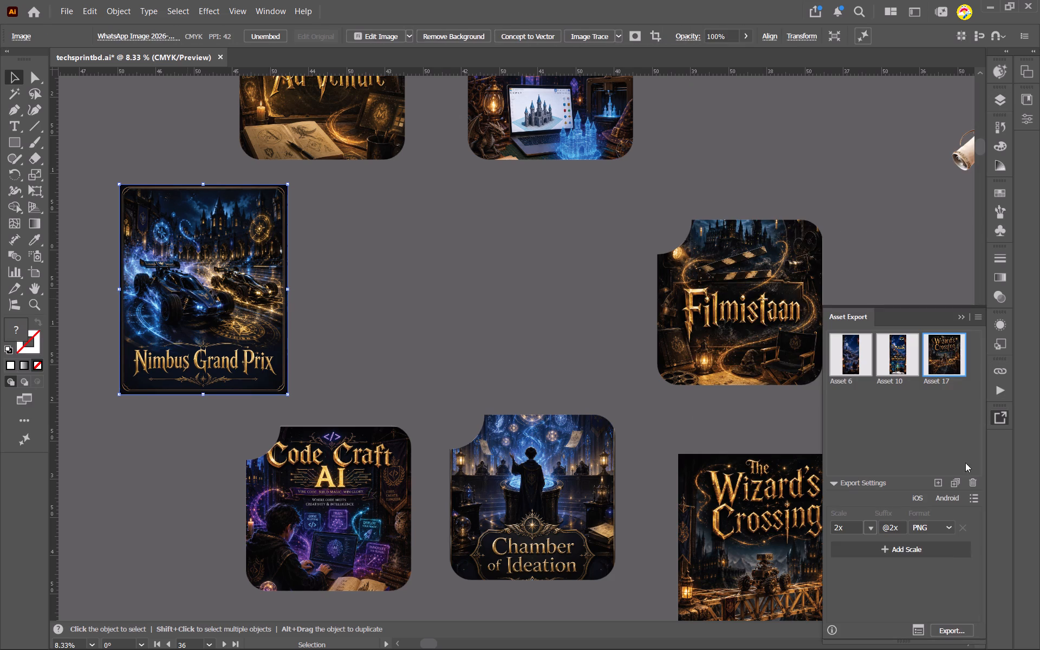
pyautogui.click(942, 480)
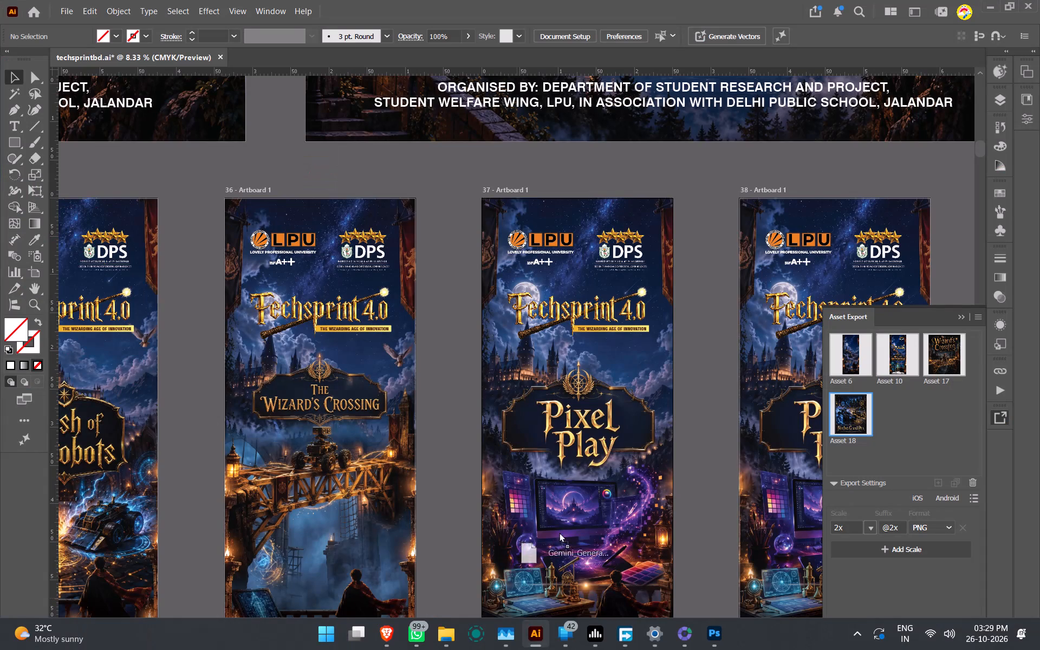
pyautogui.moveTo(559, 532); pyautogui.dragTo(572, 478)
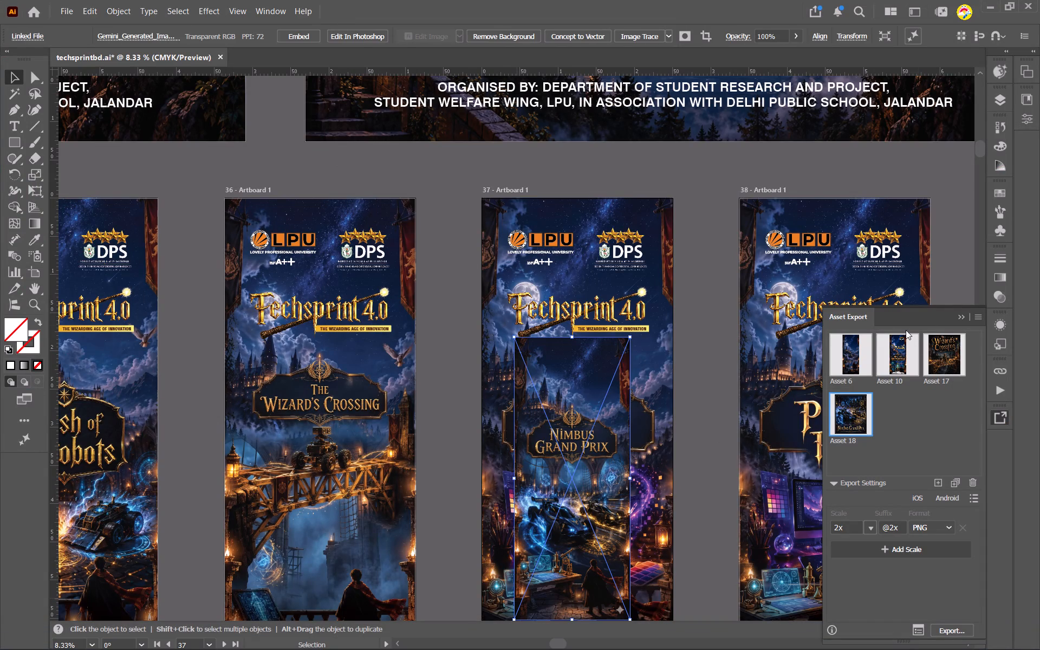
# Move the placed Nimbus Grand Prix linked file into artboard 37's clip group, directly above the Pixel Play linked image.
pyautogui.click(994, 96)
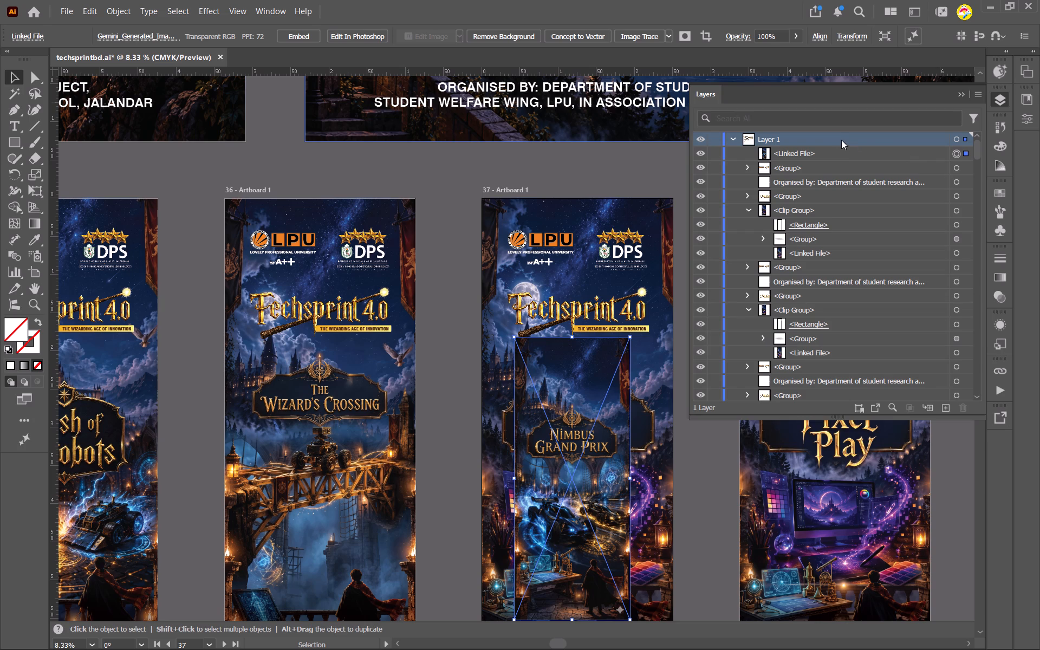
pyautogui.moveTo(802, 153); pyautogui.dragTo(823, 342)
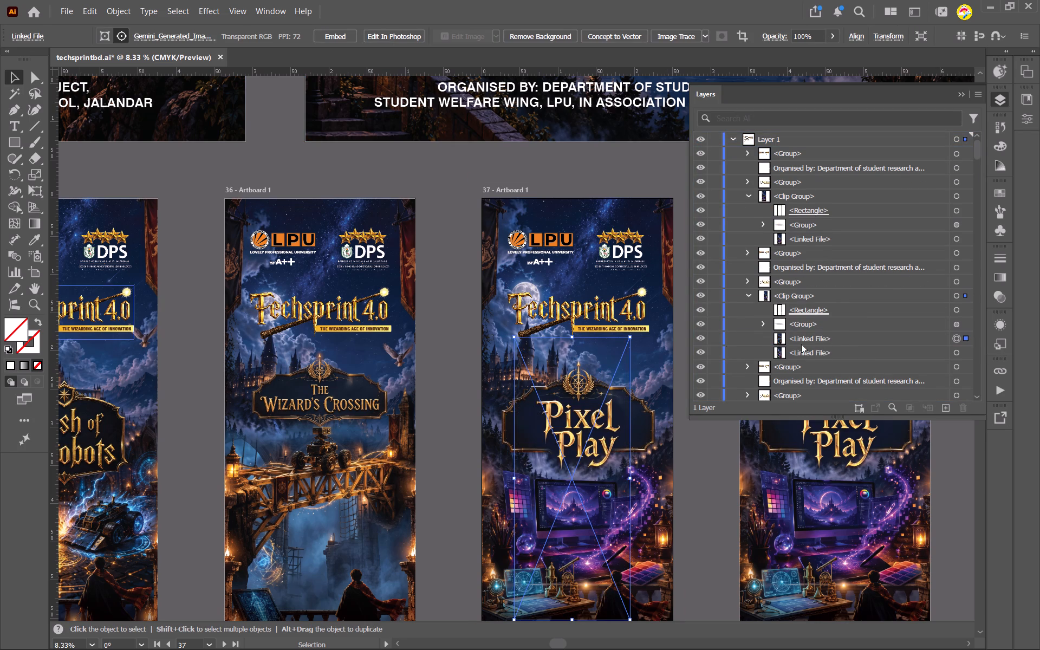
pyautogui.scroll(-7, 837, 339)
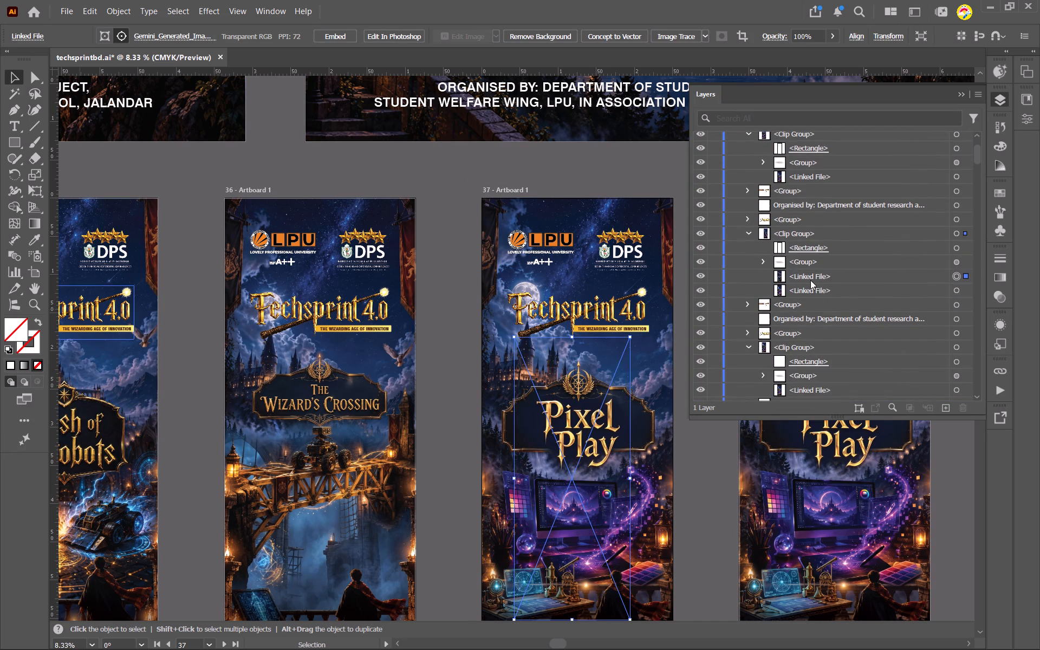
pyautogui.moveTo(811, 279); pyautogui.dragTo(810, 379)
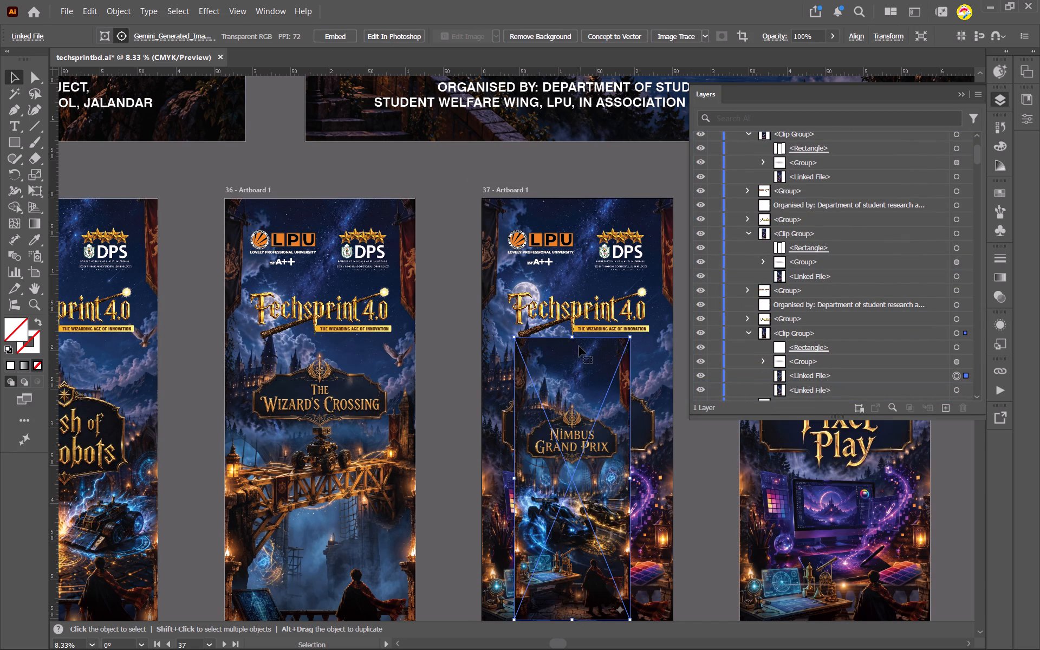
# Enlarge the Nimbus Grand Prix image to artboard 37's width and move it down about 1.4 ft, placing its title below the Techsprint 4.0 logo.
pyautogui.keyDown('shift'); pyautogui.moveTo(571, 337); pyautogui.dragTo(600, 139); pyautogui.keyUp('shift')
pyautogui.moveTo(636, 440); pyautogui.dragTo(643, 509)
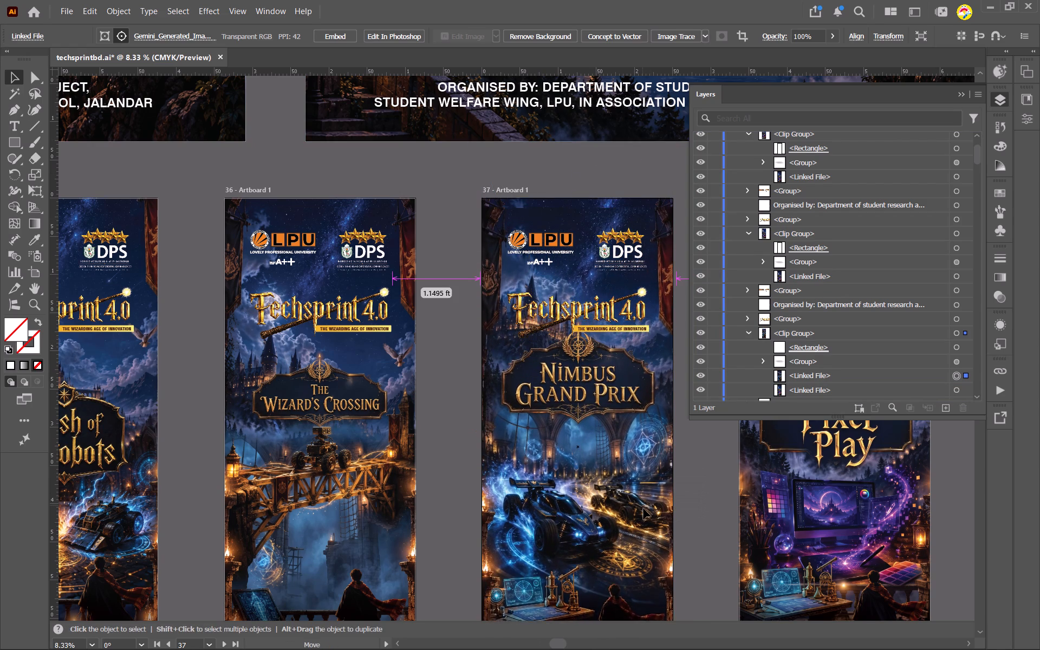
pyautogui.moveTo(643, 509); pyautogui.dragTo(646, 545)
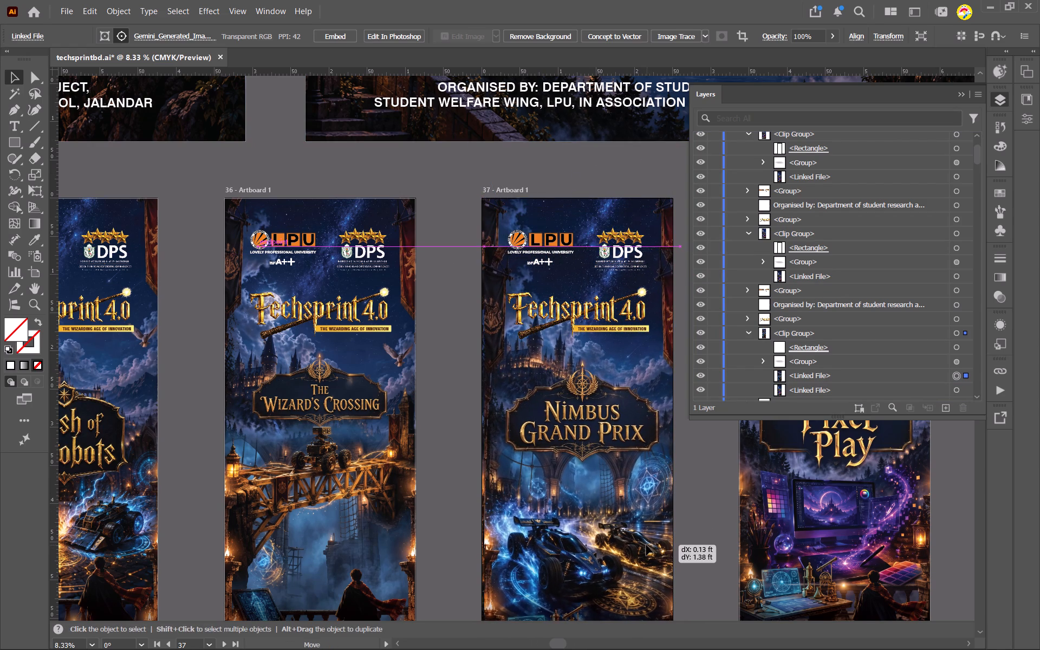
pyautogui.moveTo(646, 545); pyautogui.dragTo(645, 545)
pyautogui.scroll(-8, 652, 399)
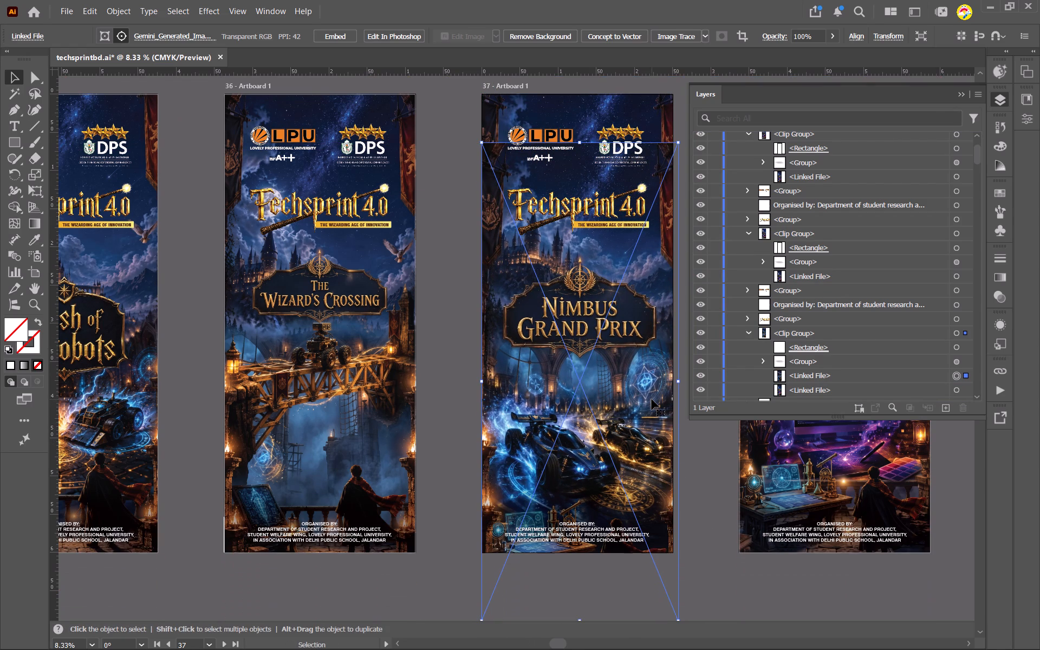
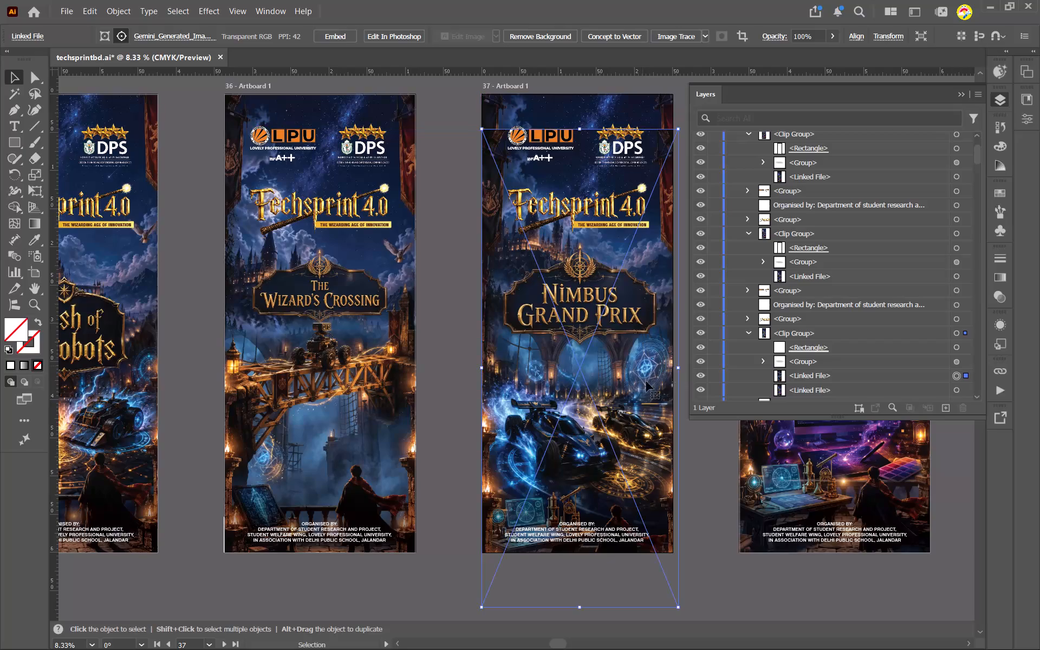
# Narrow the Nimbus Grand Prix image to match artboard 37's width and move it up about 0.1 ft.
pyautogui.keyDown('shift'); pyautogui.moveTo(679, 369); pyautogui.dragTo(672, 369); pyautogui.keyUp('shift')
pyautogui.moveTo(631, 451); pyautogui.dragTo(632, 443)
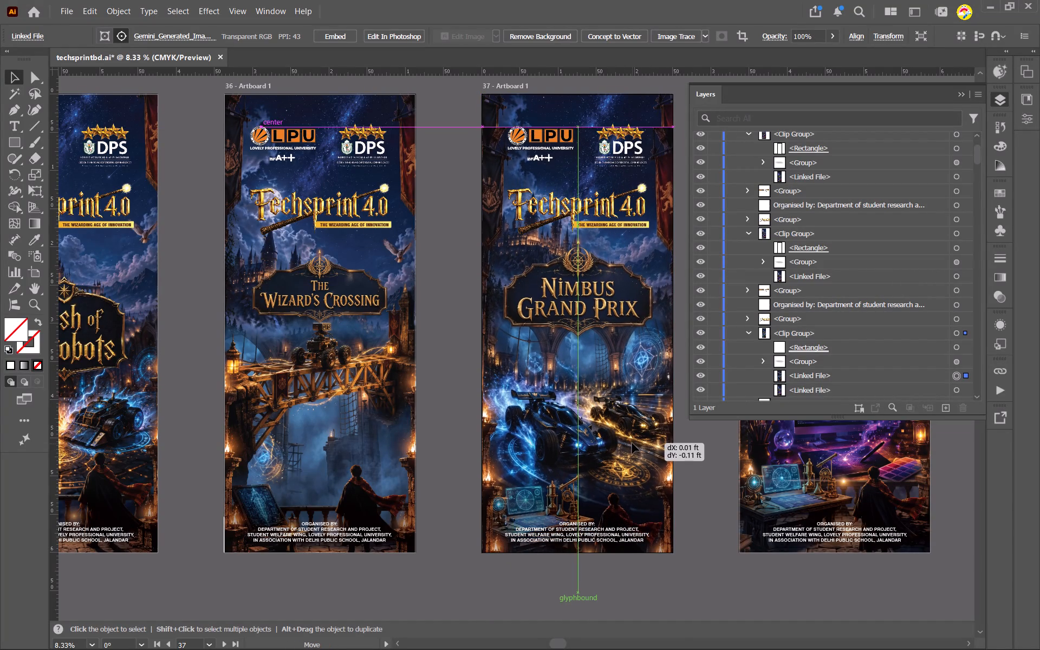
pyautogui.moveTo(632, 443); pyautogui.dragTo(633, 444)
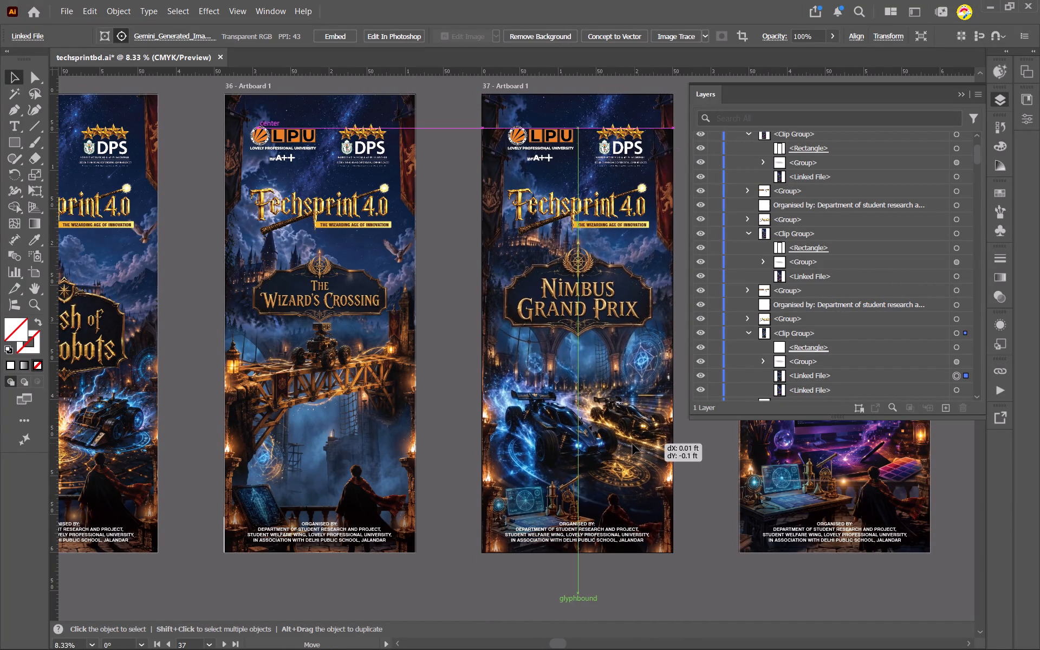
pyautogui.moveTo(633, 444); pyautogui.dragTo(633, 445)
# Open the linked Nimbus Grand Prix image in Photoshop and add a layer mask to Layer 1.
pyautogui.click(393, 41)
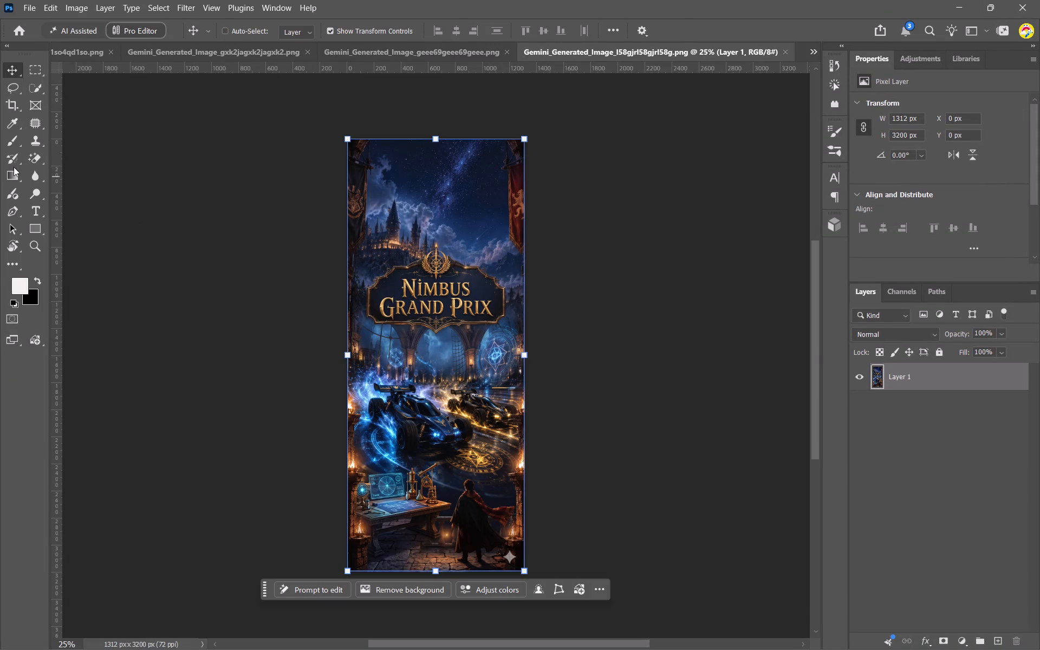
pyautogui.click(10, 142)
pyautogui.click(938, 636)
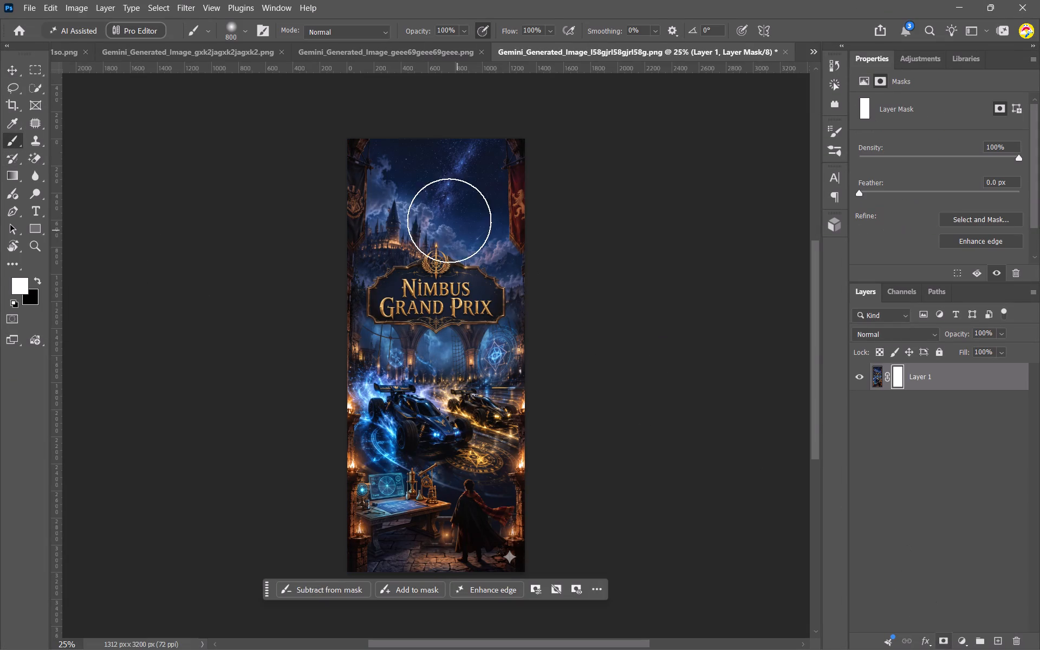
# Paint black on the layer mask with a soft 1700 px brush, fading out the sky along the image's top and upper corners.
pyautogui.moveTo(348, 131); pyautogui.dragTo(474, 128)
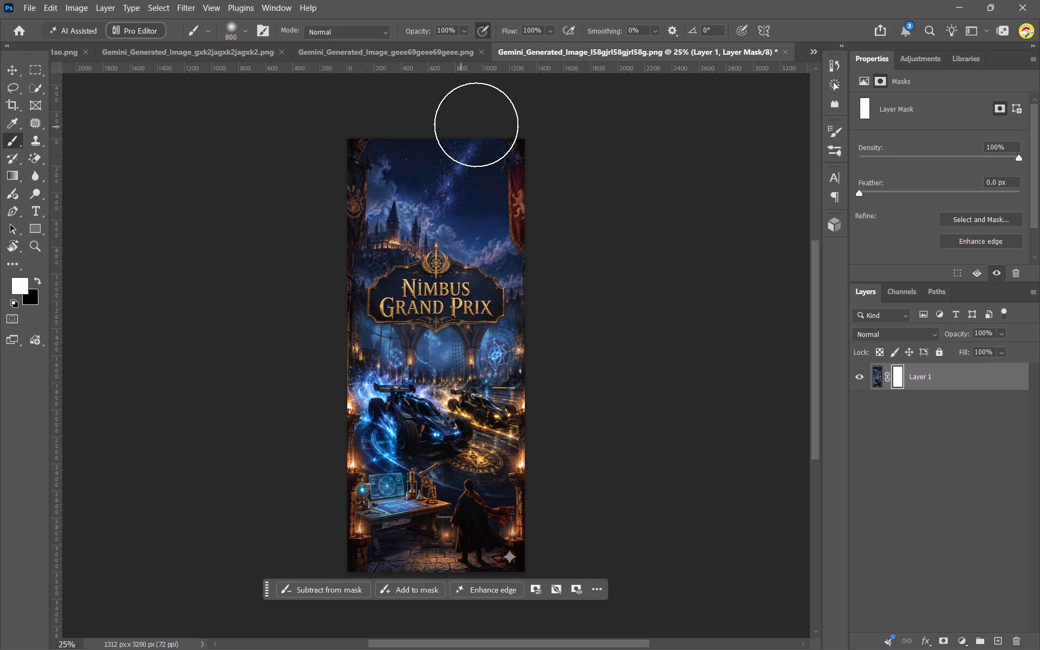
pyautogui.press(']')
pyautogui.press(']')
pyautogui.press(']')
pyautogui.press(']')
pyautogui.press(']')
pyautogui.press(']')
pyautogui.press(']')
pyautogui.press(']')
pyautogui.press(']')
pyautogui.press('x')
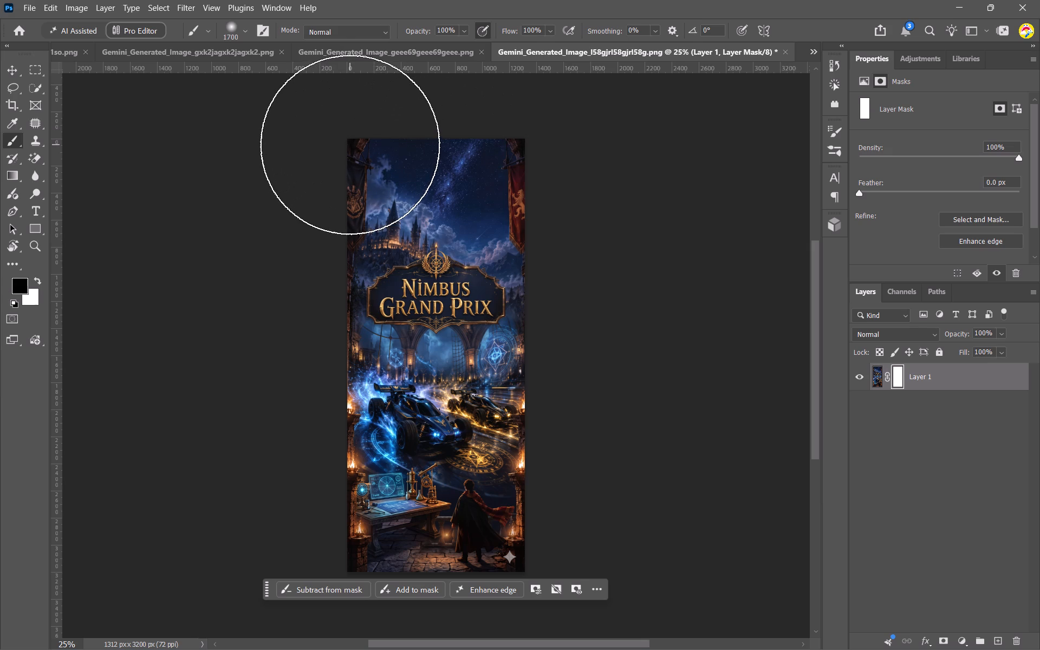
pyautogui.click(369, 130)
pyautogui.click(568, 115)
pyautogui.click(553, 172)
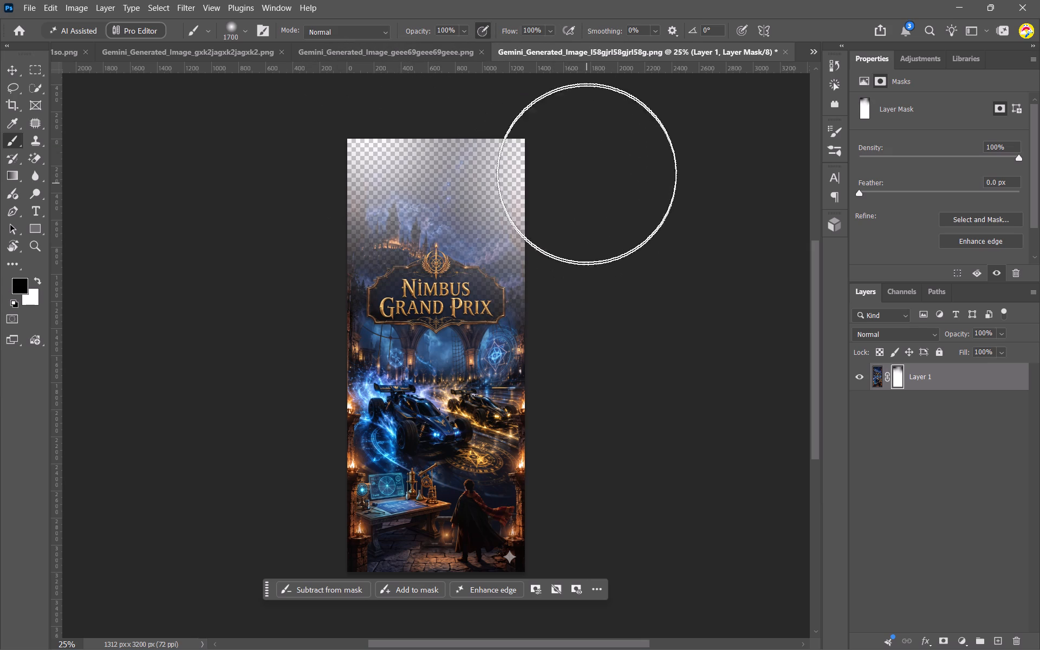
pyautogui.click(569, 121)
pyautogui.moveTo(498, 84); pyautogui.dragTo(503, 86)
pyautogui.click(558, 133)
pyautogui.moveTo(587, 159); pyautogui.dragTo(586, 152)
pyautogui.moveTo(421, 86); pyautogui.dragTo(388, 90)
pyautogui.moveTo(334, 89); pyautogui.dragTo(329, 92)
pyautogui.moveTo(282, 119); pyautogui.dragTo(269, 135)
pyautogui.moveTo(269, 135); pyautogui.dragTo(265, 144)
pyautogui.click(258, 153)
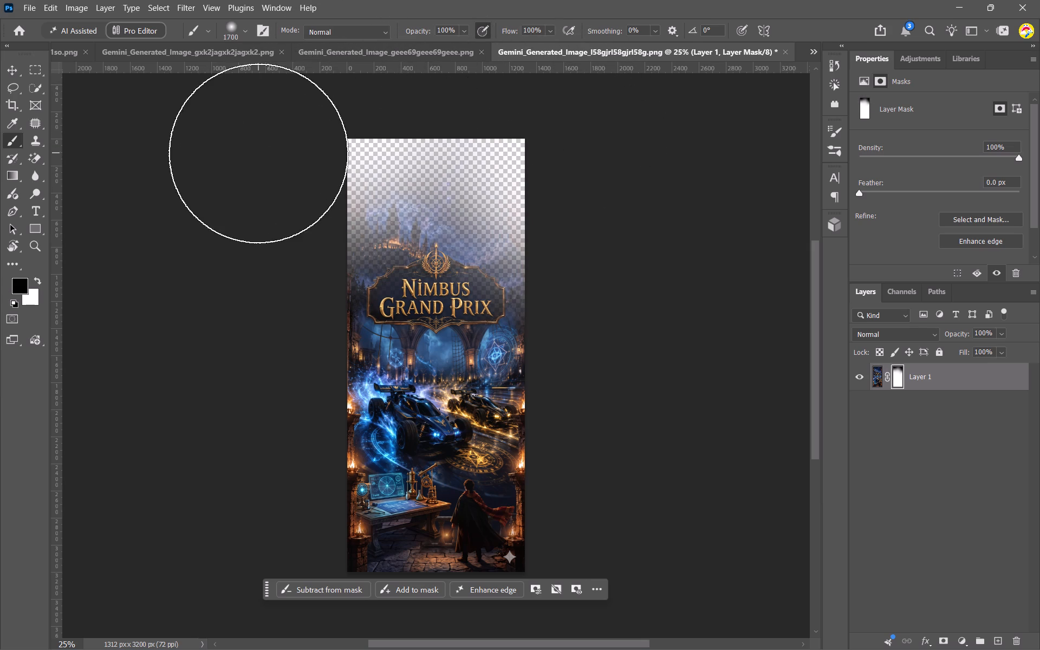
pyautogui.click(259, 127)
# Paint white on the mask over the Nimbus Grand Prix title to restore the sign fully, and save the image.
pyautogui.press('x')
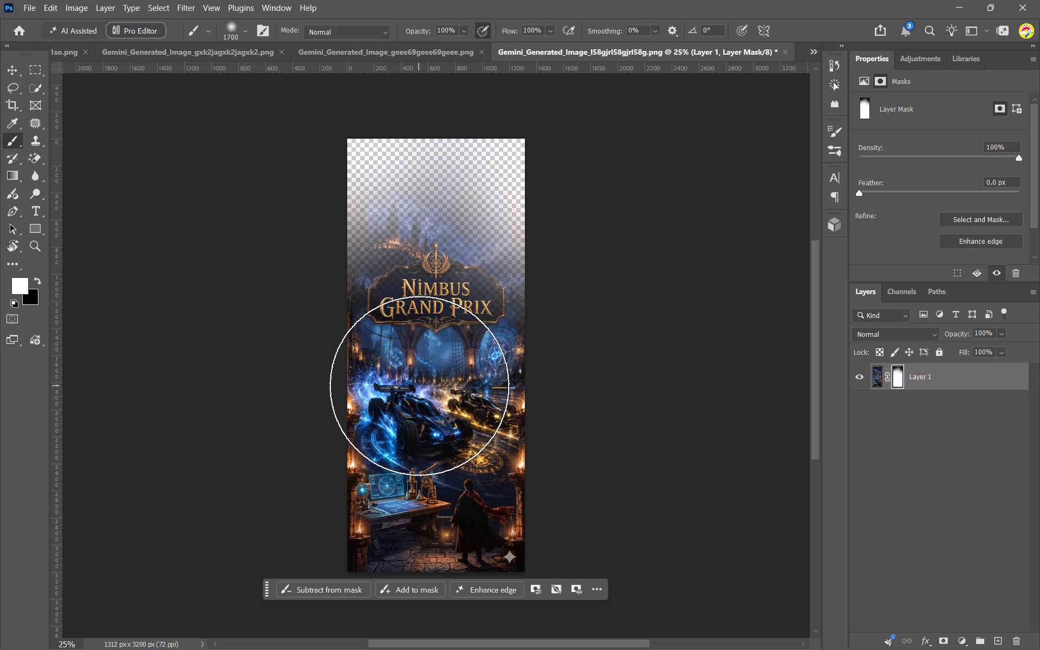
pyautogui.click(436, 323)
pyautogui.tripleClick(435, 325)
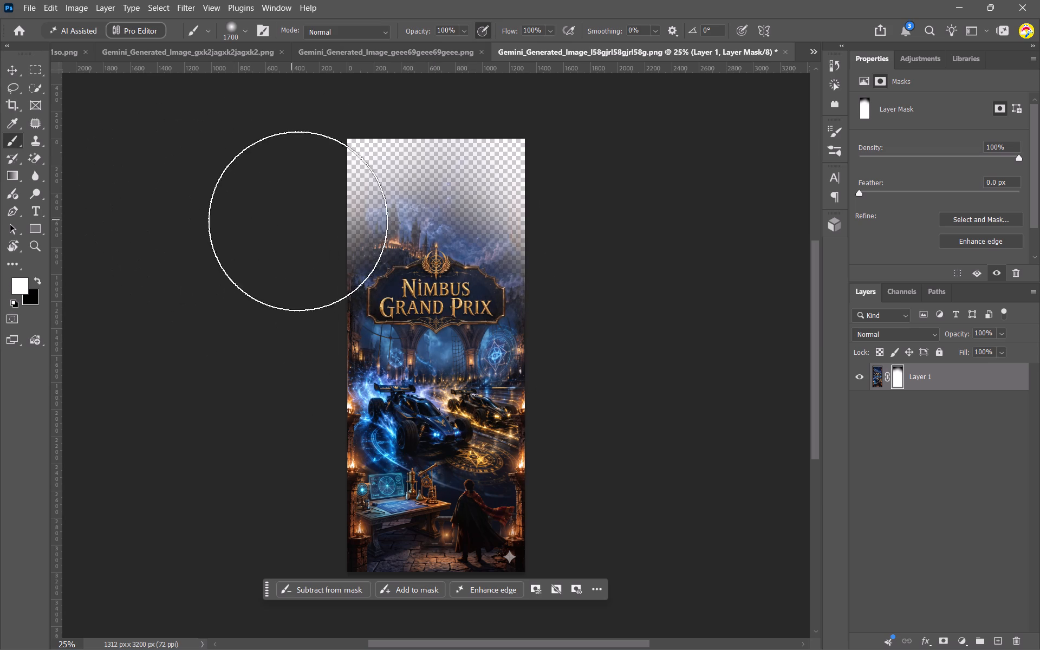
pyautogui.hotkey('ctrl', 's')
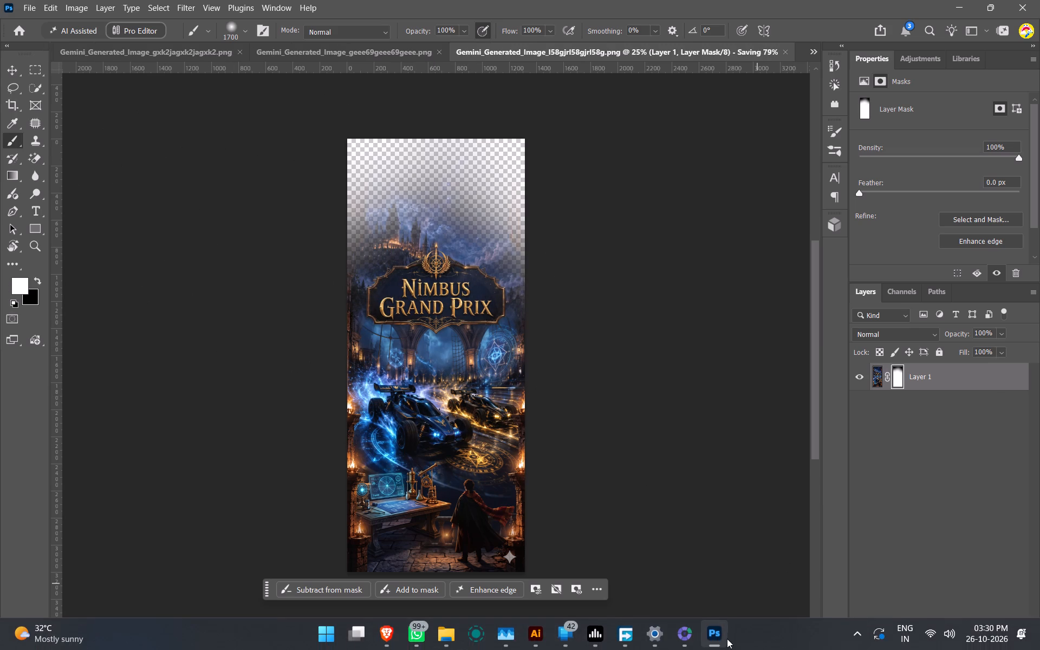
# Switch to Illustrator and update the modified Nimbus Grand Prix link.
pyautogui.click(534, 634)
pyautogui.hscroll(1, 603, 395)
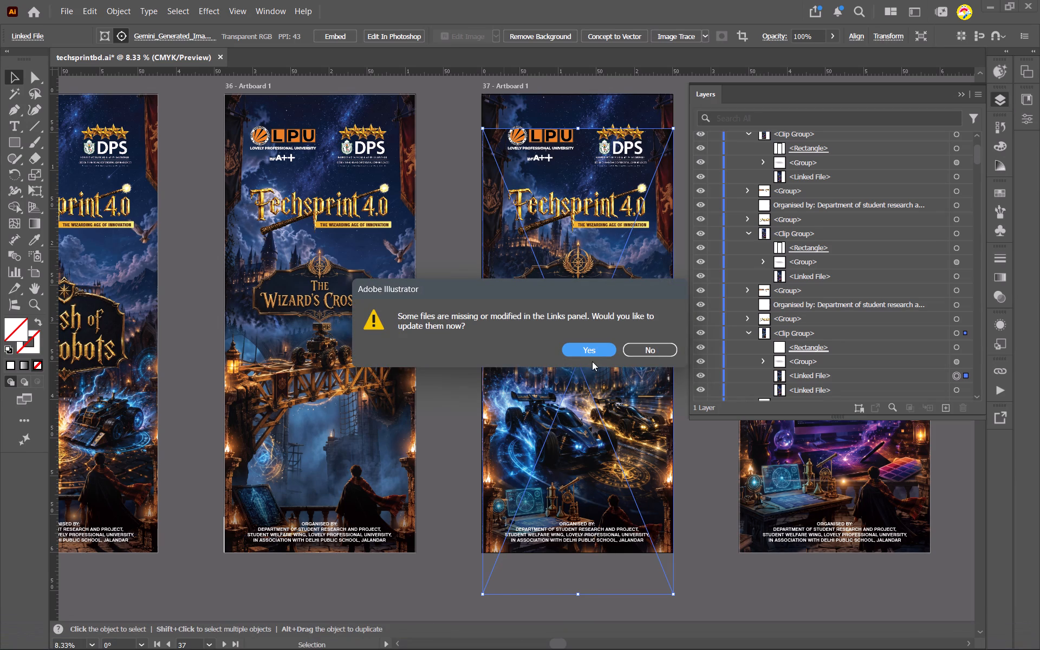
pyautogui.click(592, 354)
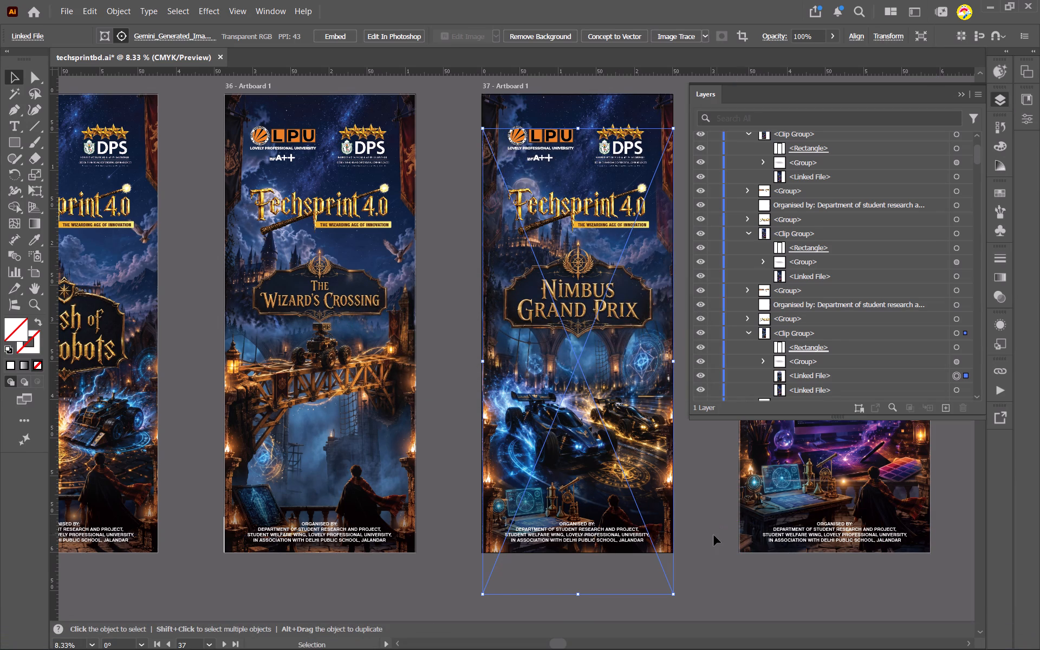
# Back in Photoshop, paint black on the mask with a 700 px brush, fading diagonally down both sides of the castle above the title.
pyautogui.click(704, 626)
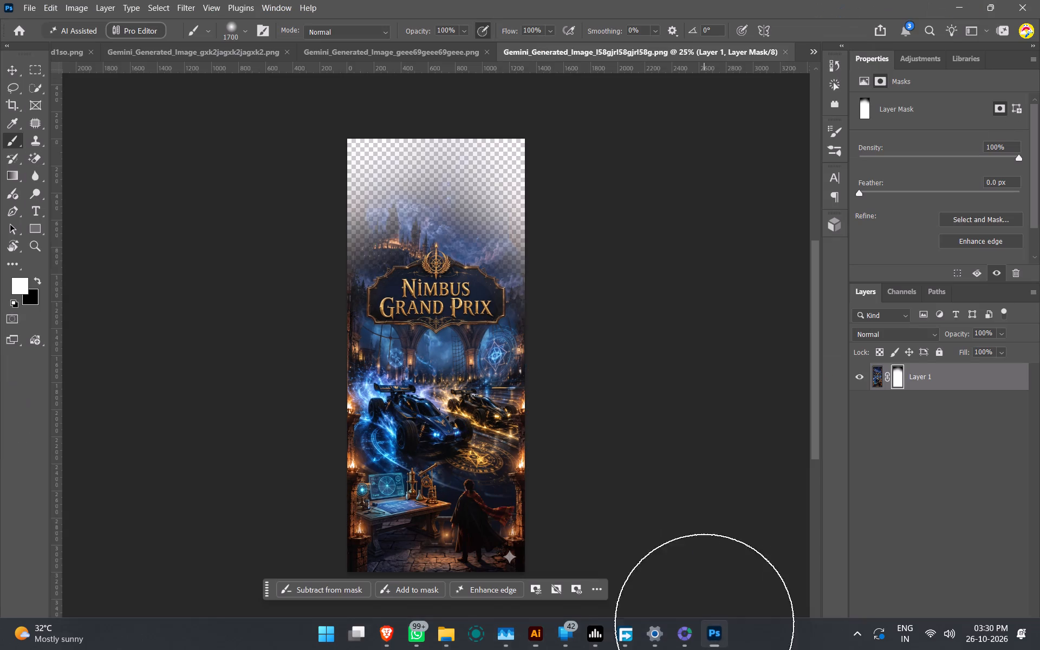
pyautogui.press('[')
pyautogui.press('[')
pyautogui.press('[')
pyautogui.press('[')
pyautogui.press('[')
pyautogui.press('[')
pyautogui.press('[')
pyautogui.press('[')
pyautogui.press('[')
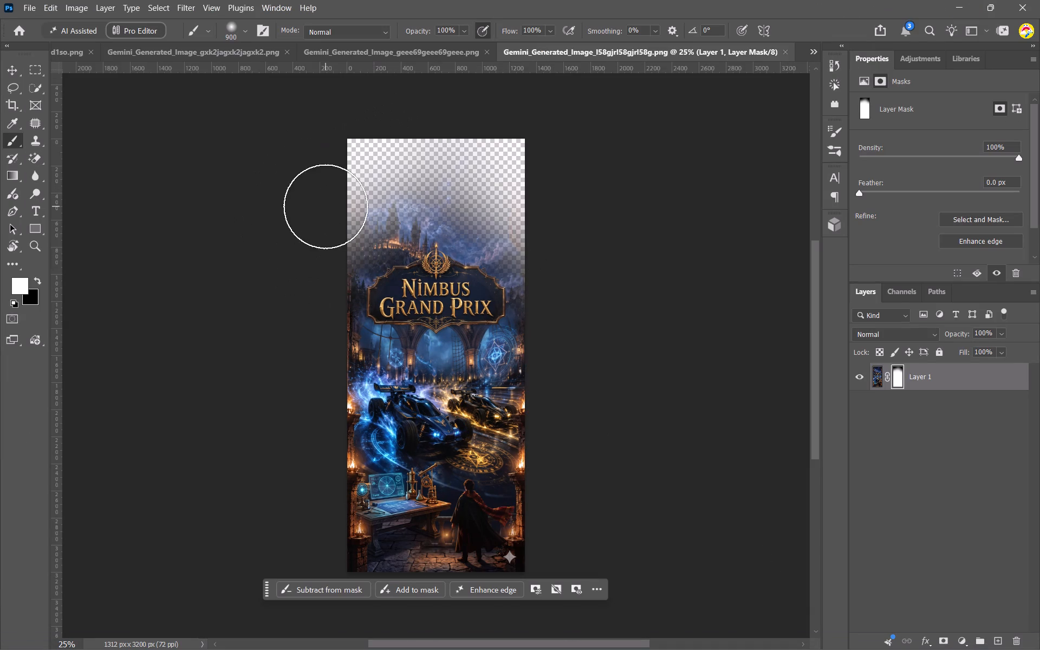
pyautogui.press('[')
pyautogui.press('[')
pyautogui.moveTo(347, 187); pyautogui.dragTo(304, 252)
pyautogui.hotkey('ctrl', 'z')
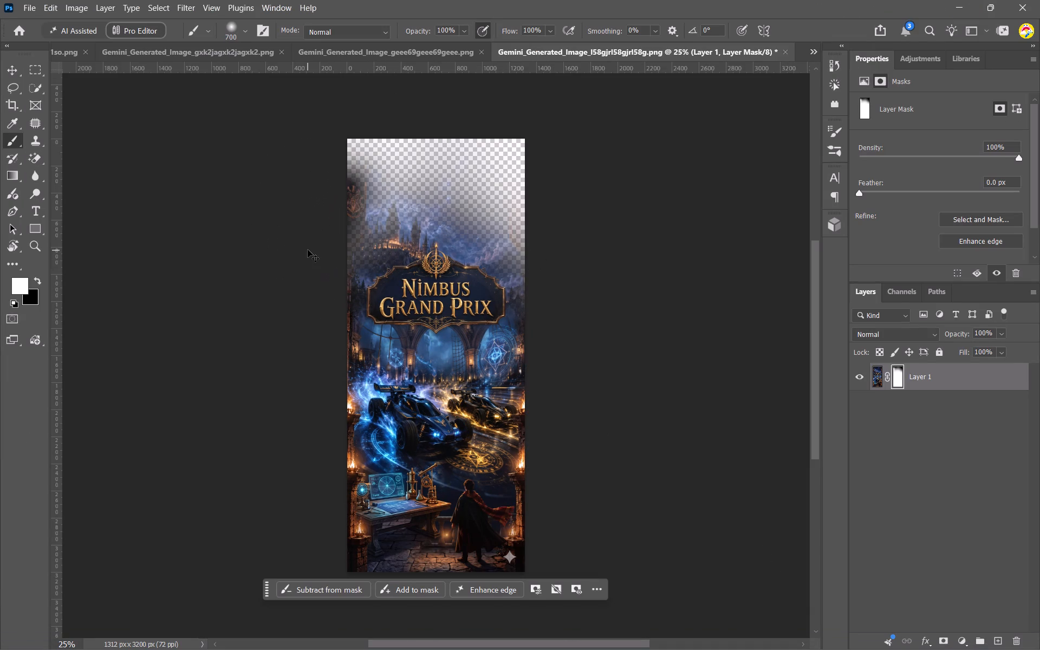
pyautogui.press('x')
pyautogui.moveTo(382, 162); pyautogui.dragTo(301, 260)
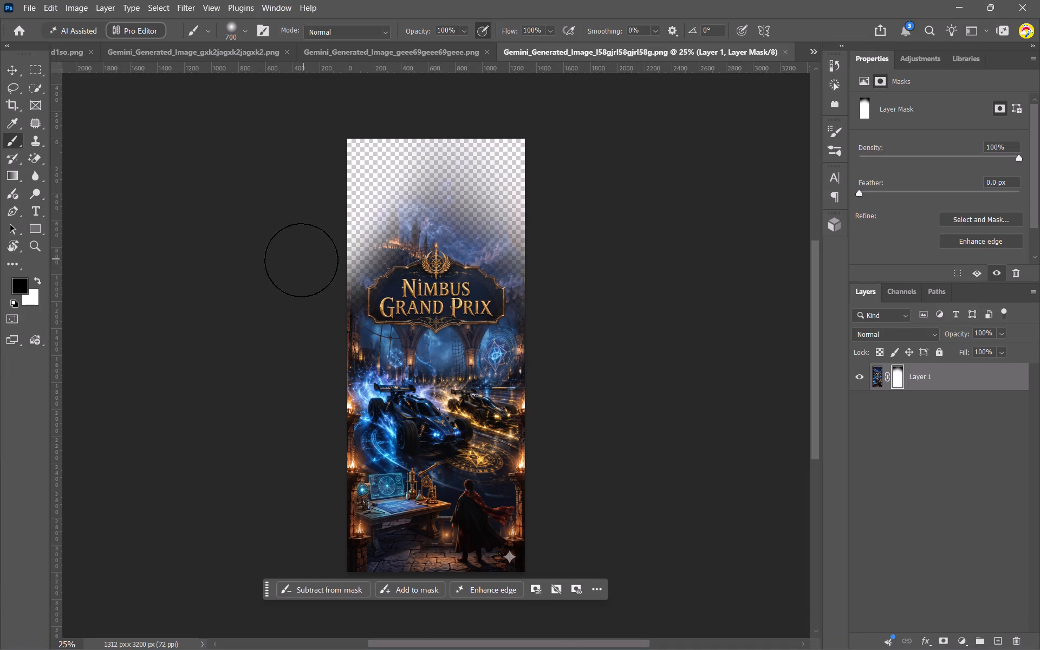
pyautogui.moveTo(301, 260); pyautogui.dragTo(377, 157)
pyautogui.moveTo(441, 166); pyautogui.dragTo(621, 289)
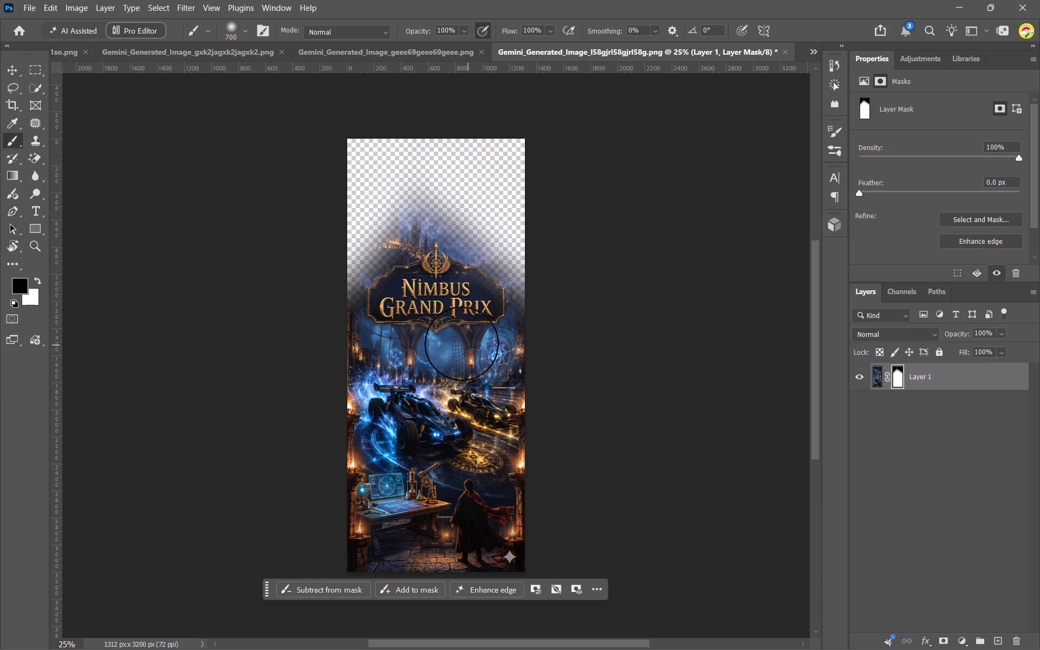
# Paint white on the mask along the lower part of the Nimbus Grand Prix title sign and save the image.
pyautogui.press('x')
pyautogui.moveTo(400, 318); pyautogui.dragTo(471, 332)
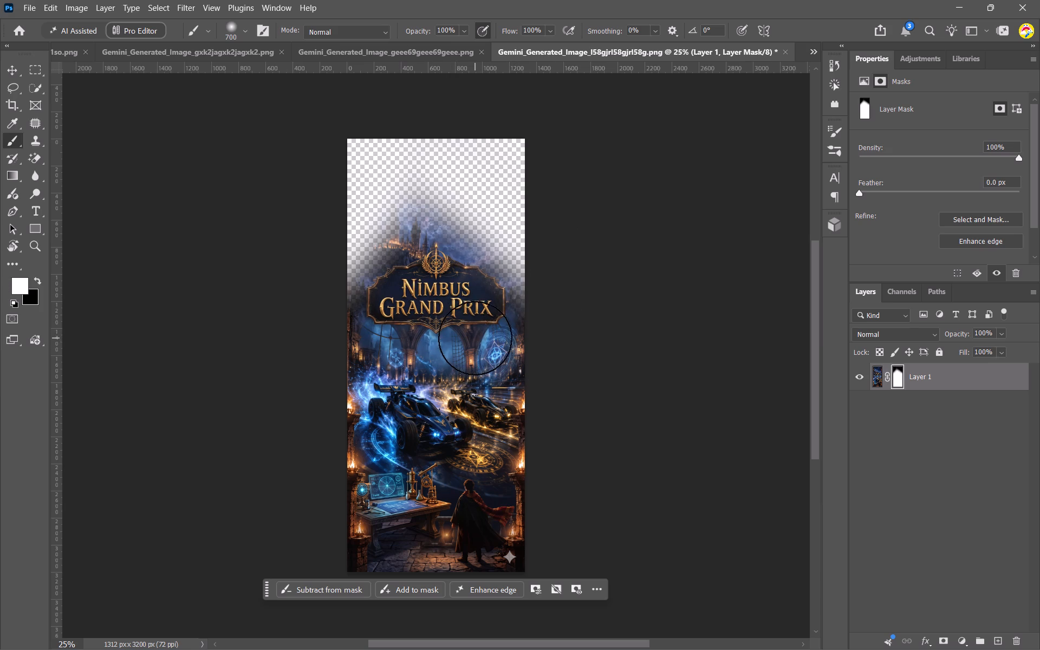
pyautogui.hotkey('ctrl', 's')
pyautogui.click(539, 271)
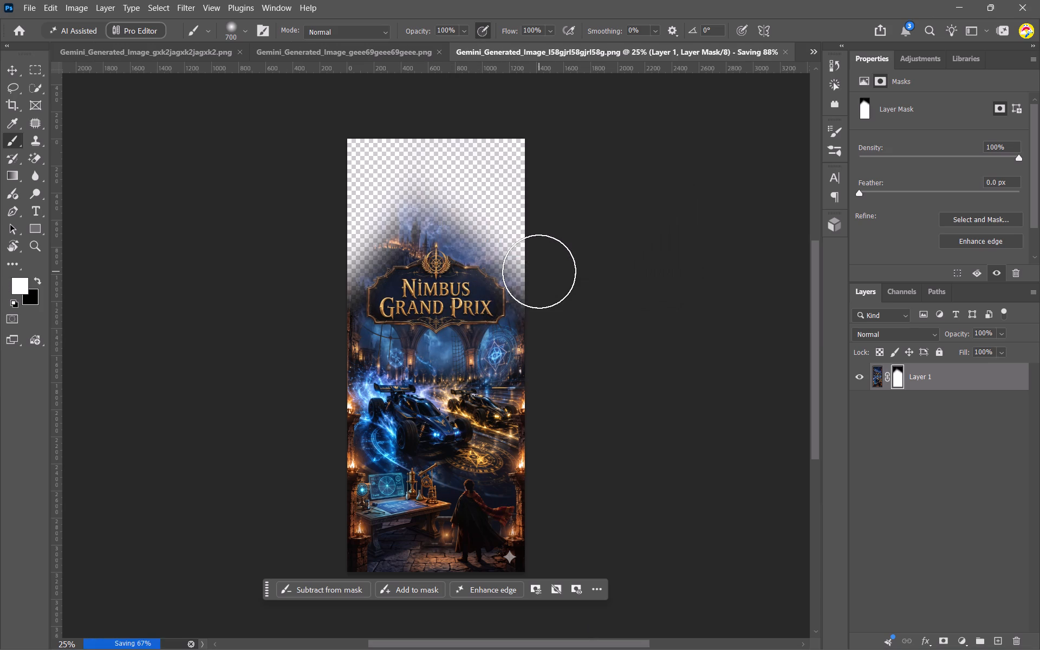
# Return to Illustrator and update the modified Nimbus Grand Prix link again.
pyautogui.click(533, 634)
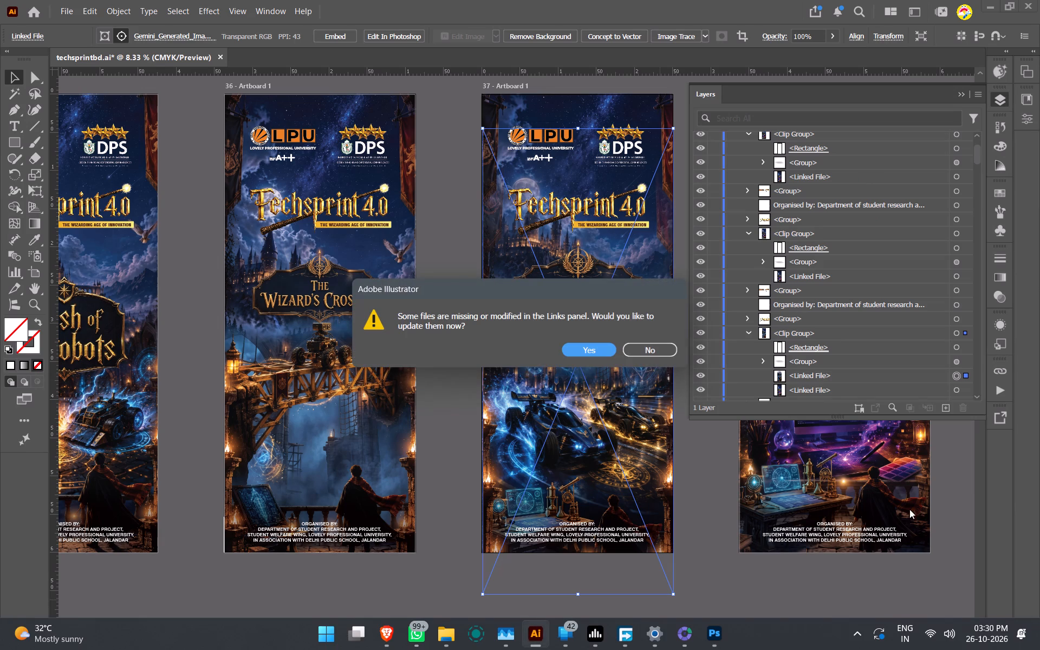
pyautogui.click(568, 349)
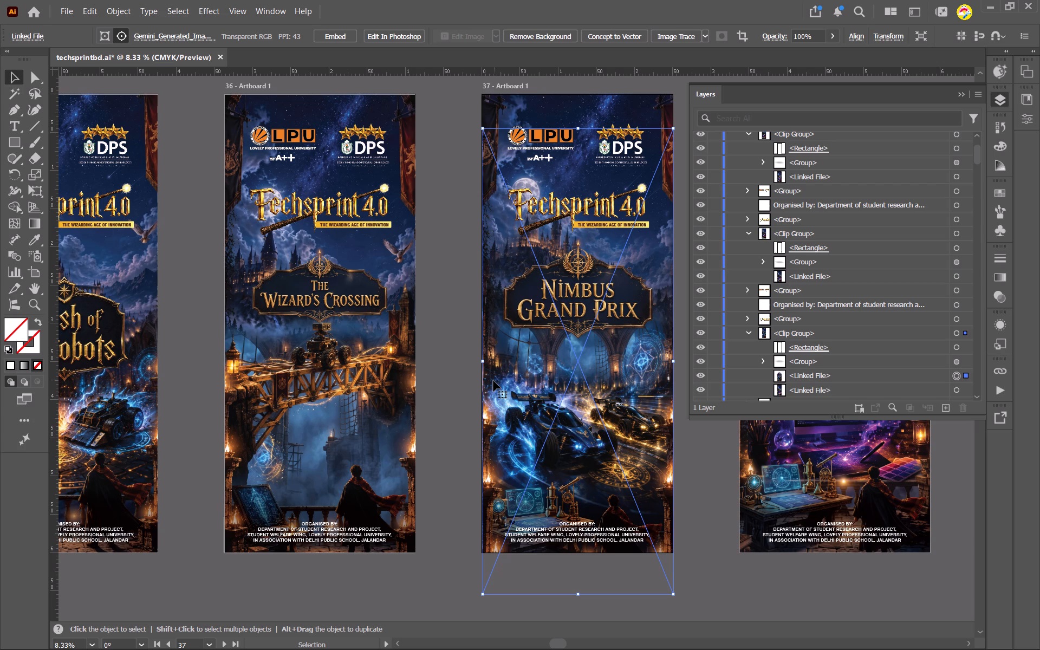
# Enlarge the Nimbus Grand Prix image slightly beyond artboard 37's width, then recentre it, moving it about 0.09 ft right and 0.15 ft down.
pyautogui.keyDown('shift'); pyautogui.moveTo(483, 361); pyautogui.dragTo(481, 361); pyautogui.keyUp('shift')
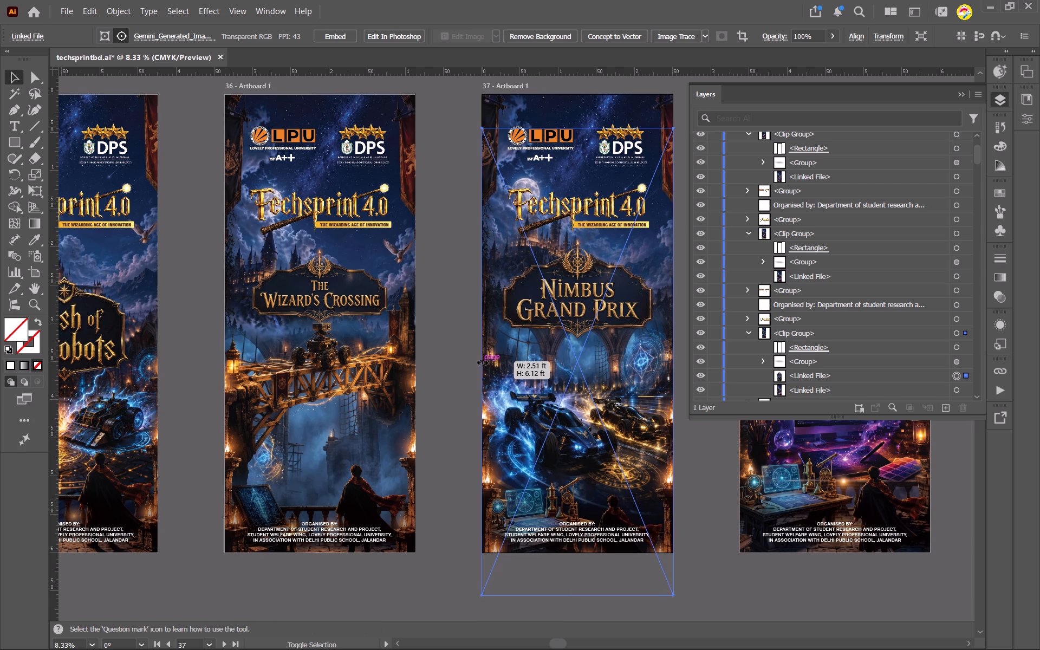
pyautogui.keyDown('shift'); pyautogui.moveTo(481, 361); pyautogui.dragTo(469, 367); pyautogui.keyUp('shift')
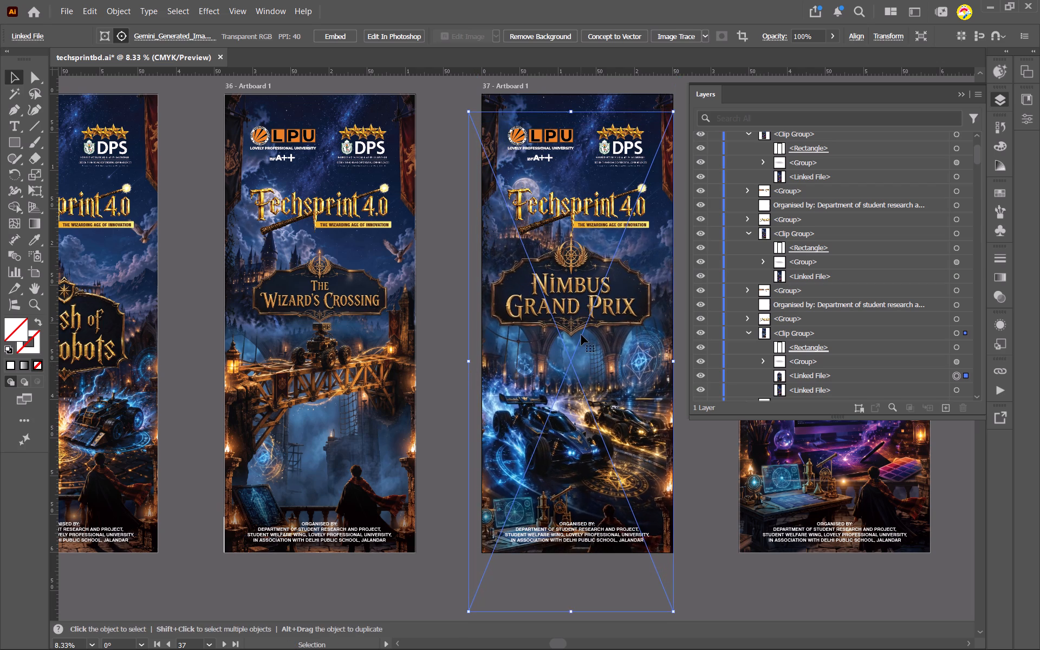
pyautogui.moveTo(581, 335); pyautogui.dragTo(587, 347)
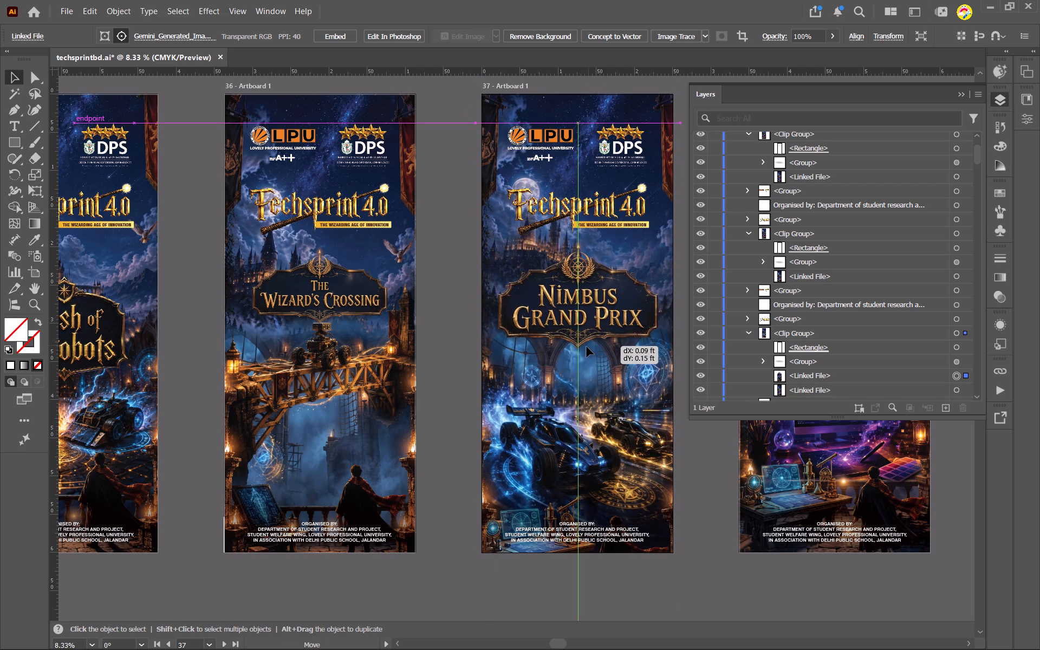
pyautogui.moveTo(587, 347); pyautogui.dragTo(586, 346)
pyautogui.tripleClick(707, 563)
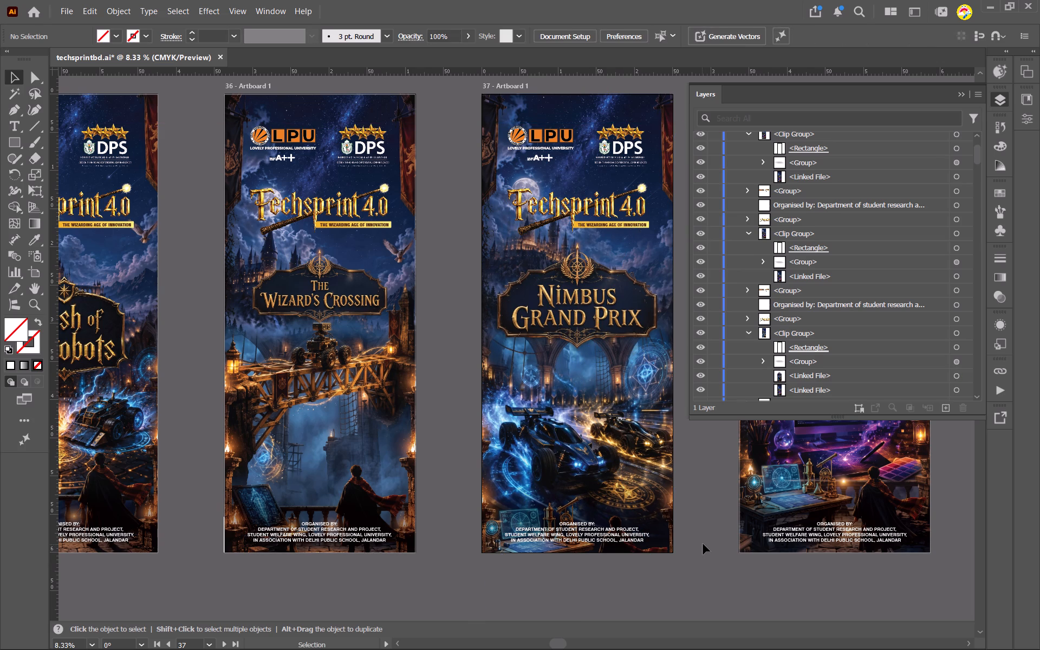
# Scale artboard 37's Techsprint 4.0 logo group down to about 1.68 by 0.63 ft and recentre it slightly higher above the title.
pyautogui.hscroll(3, 703, 544)
pyautogui.hscroll(-7, 703, 544)
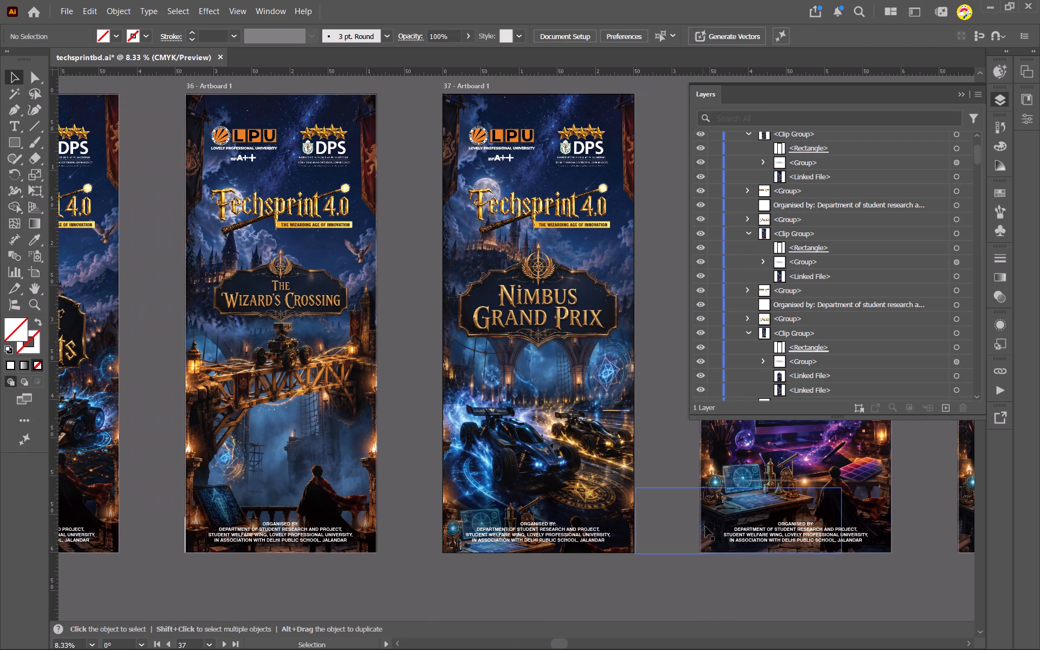
pyautogui.click(589, 214)
pyautogui.keyDown('shift'); pyautogui.moveTo(608, 235); pyautogui.dragTo(605, 230); pyautogui.keyUp('shift')
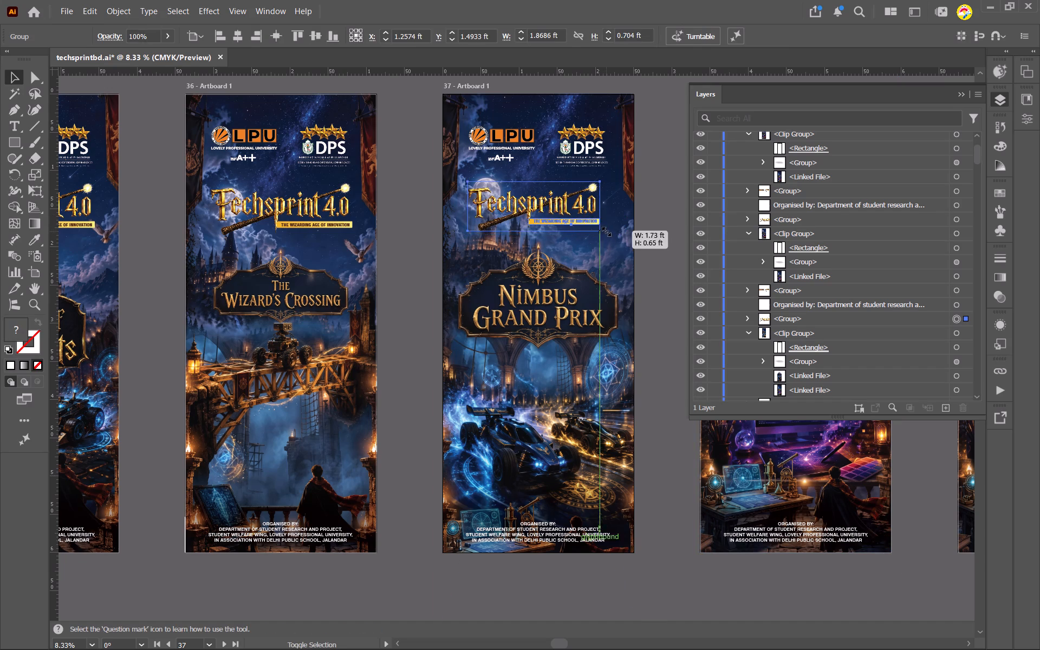
pyautogui.keyDown('shift'); pyautogui.moveTo(605, 230); pyautogui.dragTo(604, 230); pyautogui.keyUp('shift')
pyautogui.moveTo(578, 206); pyautogui.dragTo(583, 203)
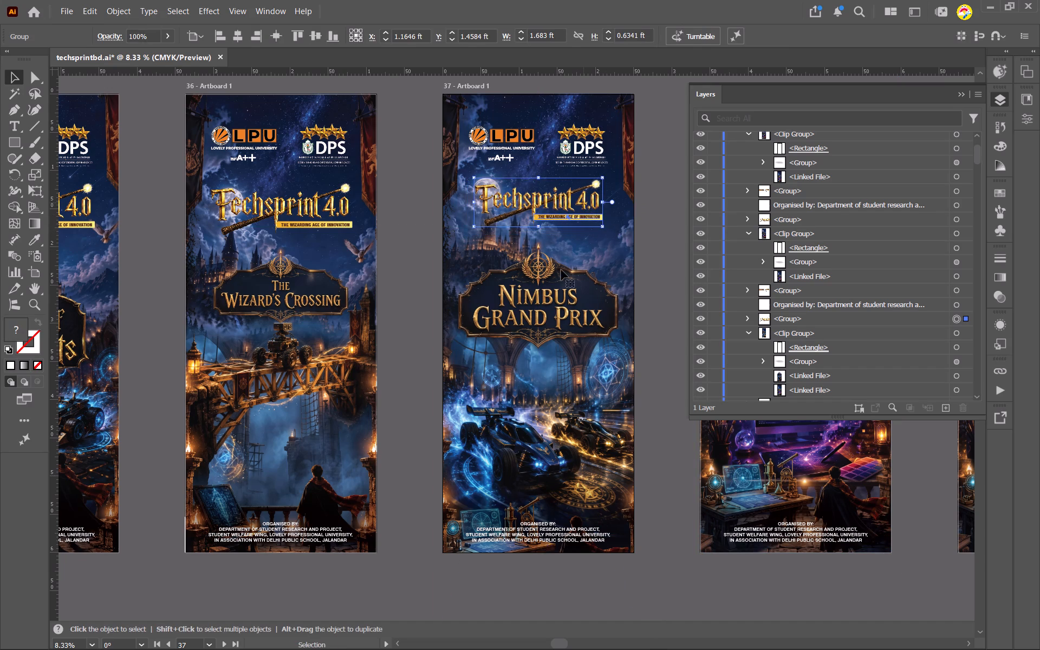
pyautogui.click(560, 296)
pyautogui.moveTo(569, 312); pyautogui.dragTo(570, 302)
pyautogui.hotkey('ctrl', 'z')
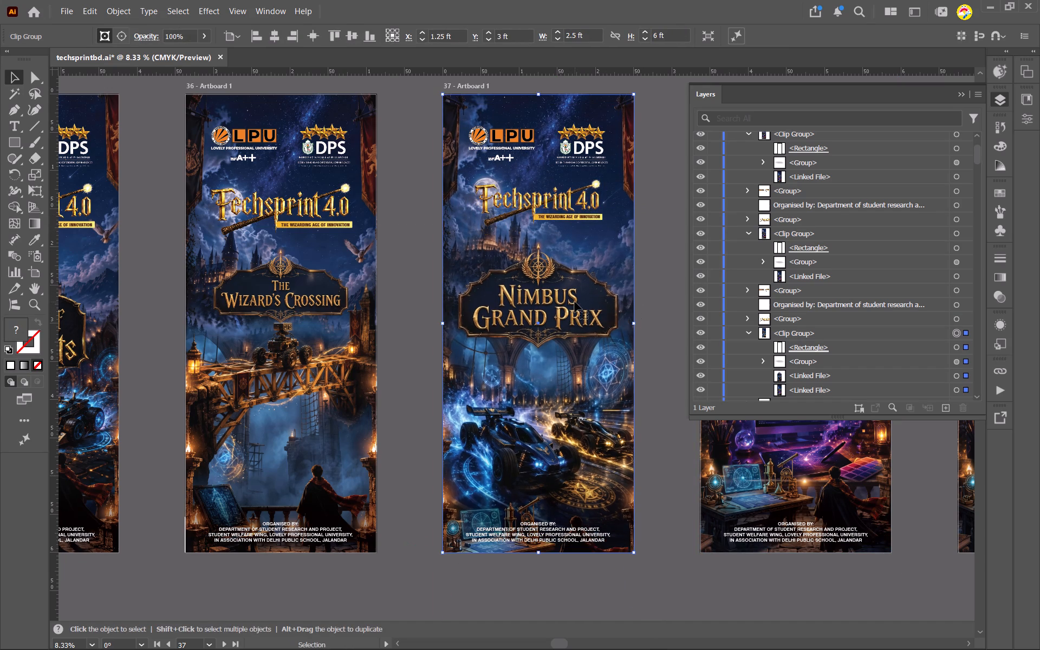
# Select only the Nimbus Grand Prix linked file in artboard 37's clip group and move it up about 0.1 ft.
pyautogui.click(954, 378)
pyautogui.moveTo(626, 327); pyautogui.dragTo(626, 316)
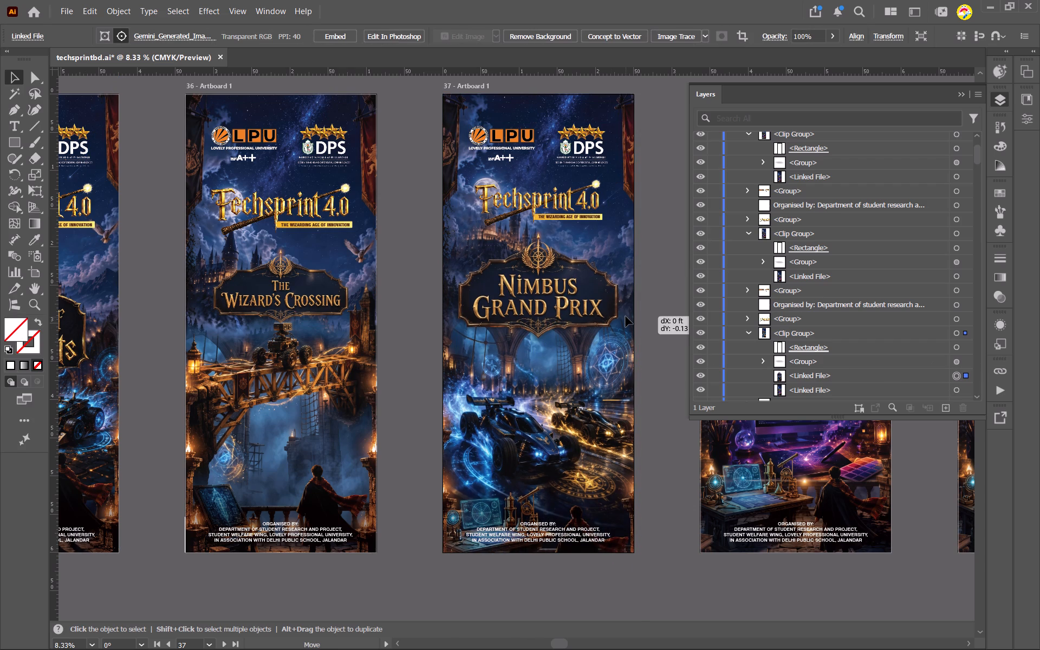
pyautogui.moveTo(626, 316); pyautogui.dragTo(626, 317)
pyautogui.doubleClick(666, 521)
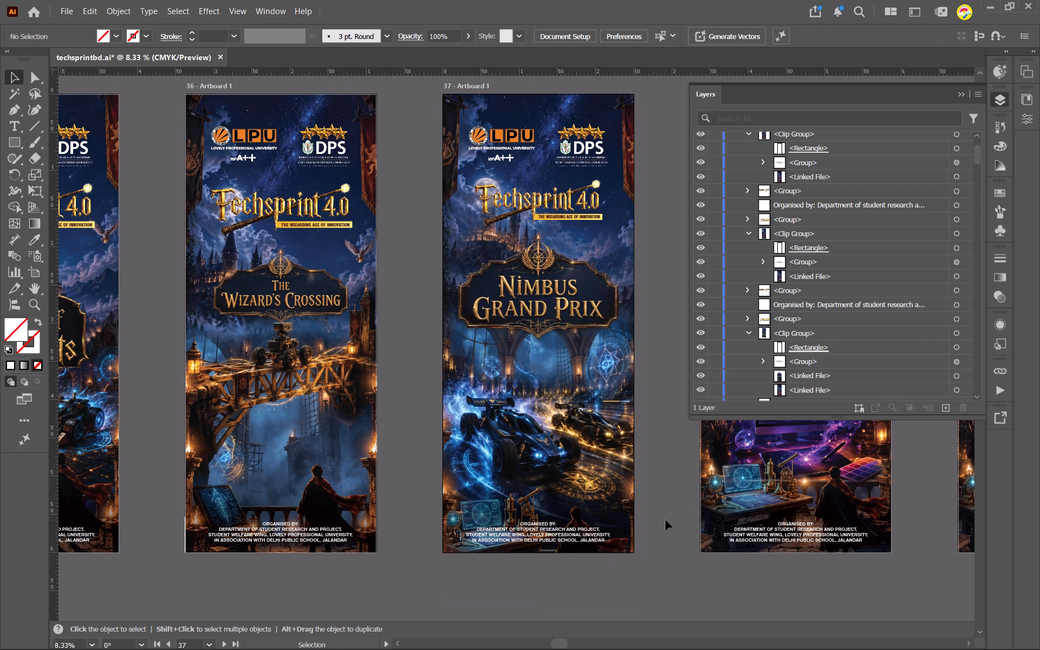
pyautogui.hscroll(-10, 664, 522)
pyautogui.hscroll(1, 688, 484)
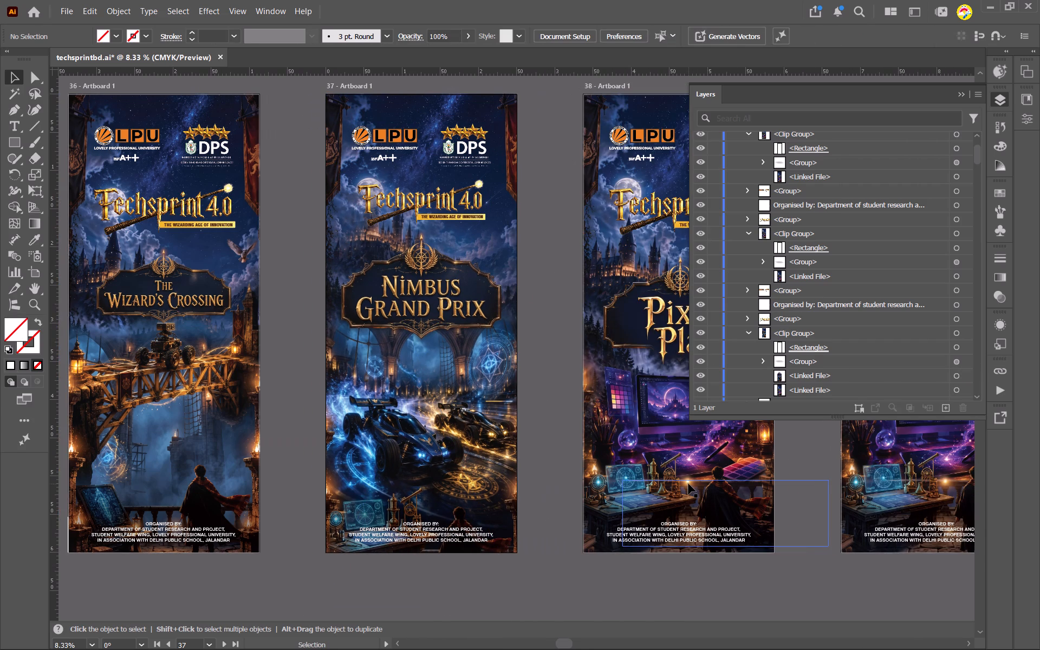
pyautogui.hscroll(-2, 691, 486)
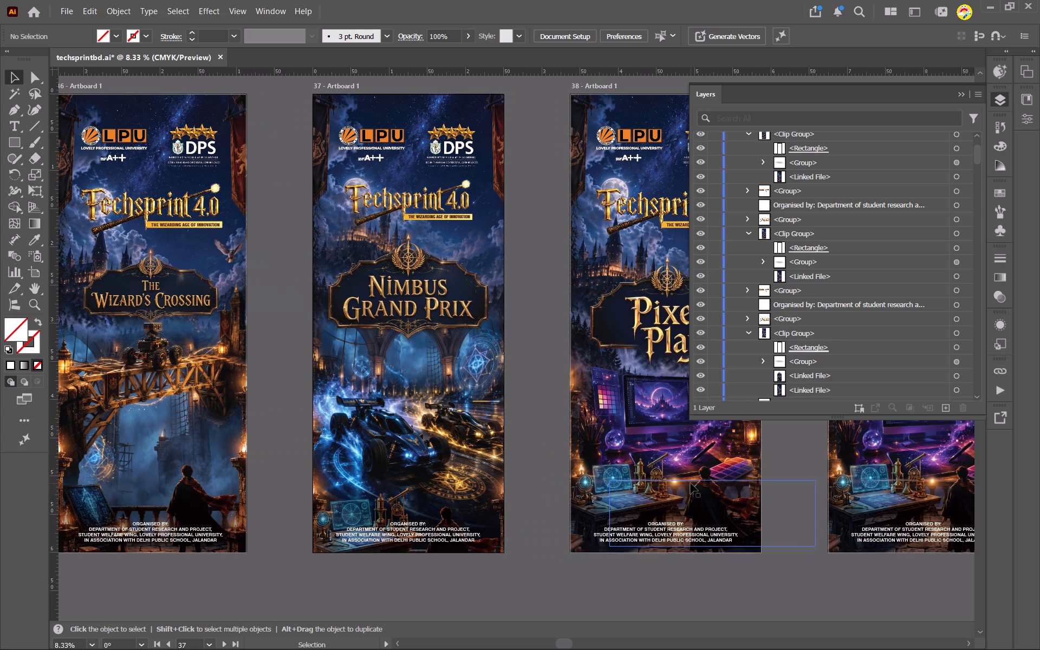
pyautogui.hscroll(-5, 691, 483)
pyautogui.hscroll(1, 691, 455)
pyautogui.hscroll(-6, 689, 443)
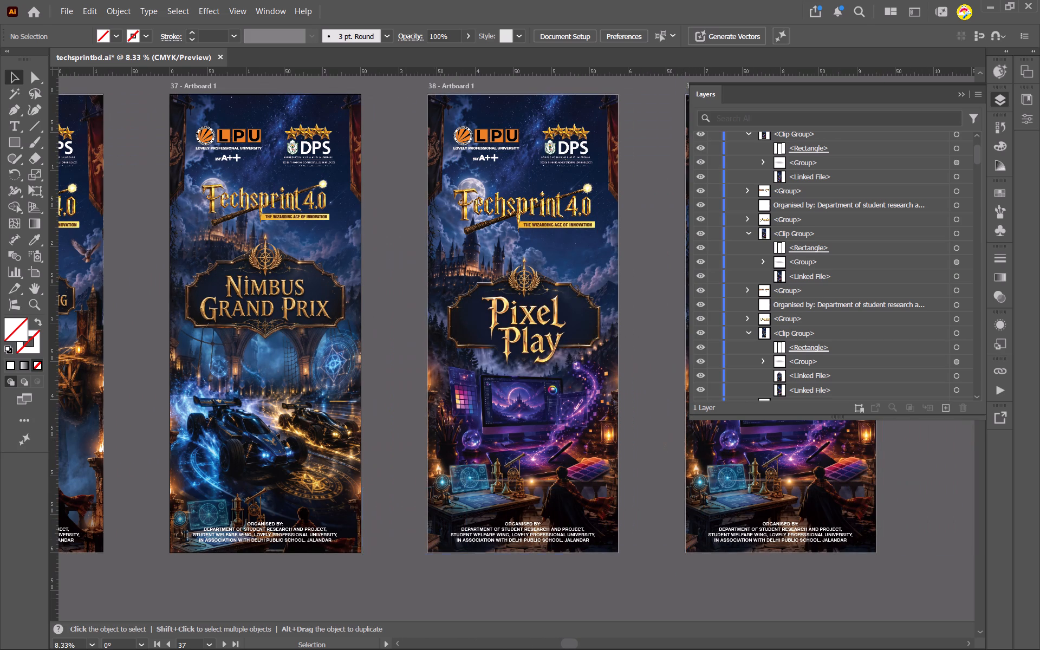
# Switch to Photoshop and close all the open Gemini-generated image documents, including Pixel Play and Nimbus Grand Prix.
pyautogui.click(382, 627)
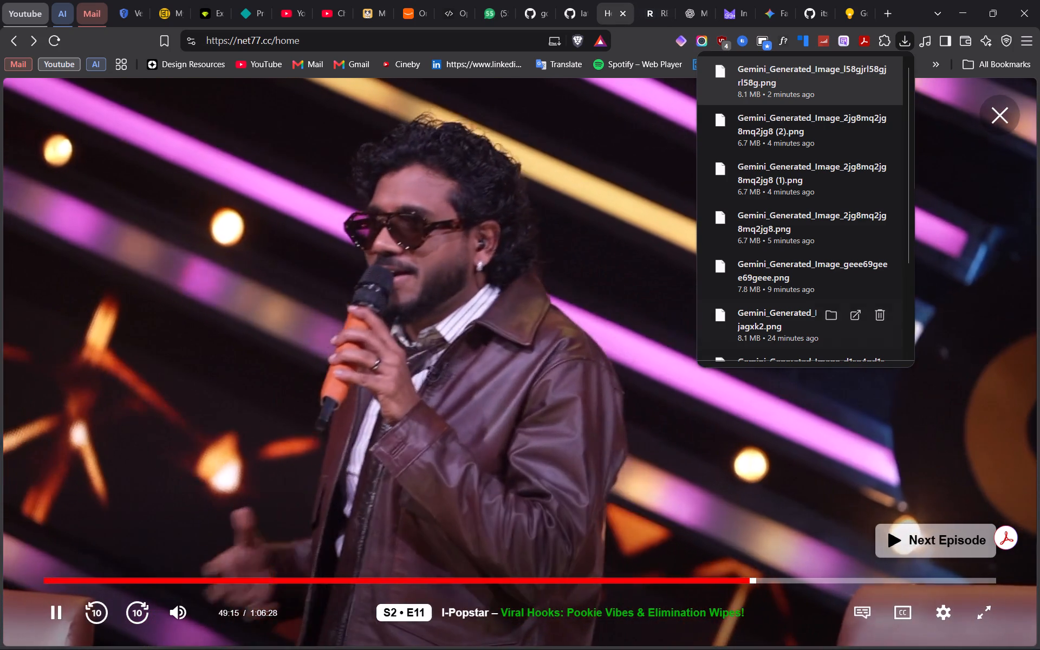
pyautogui.click(708, 632)
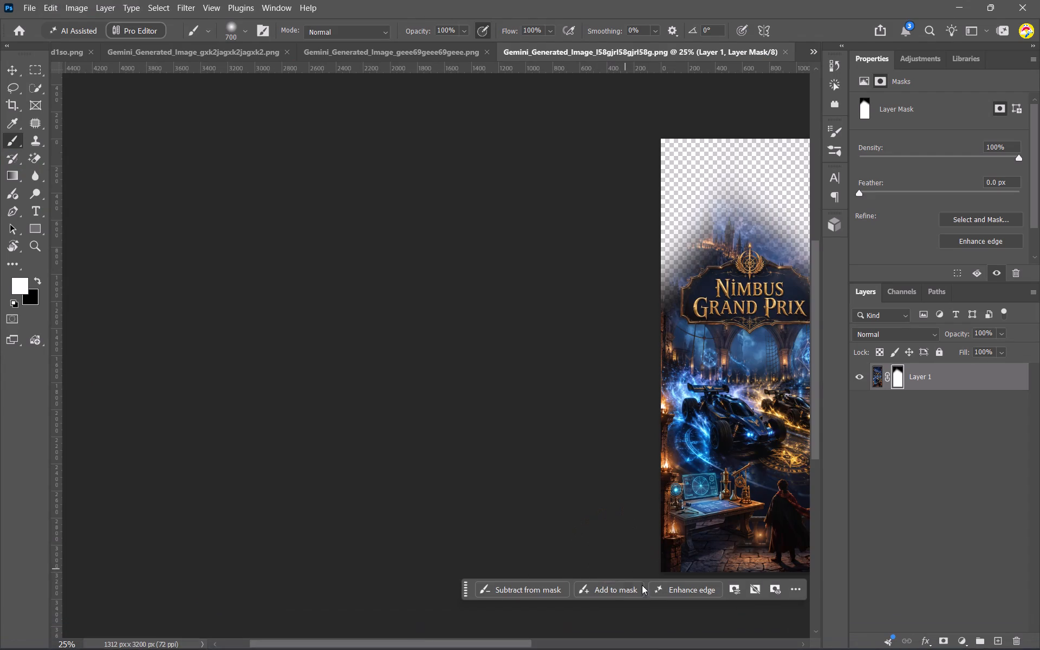
pyautogui.hscroll(-8, 642, 585)
pyautogui.click(288, 54)
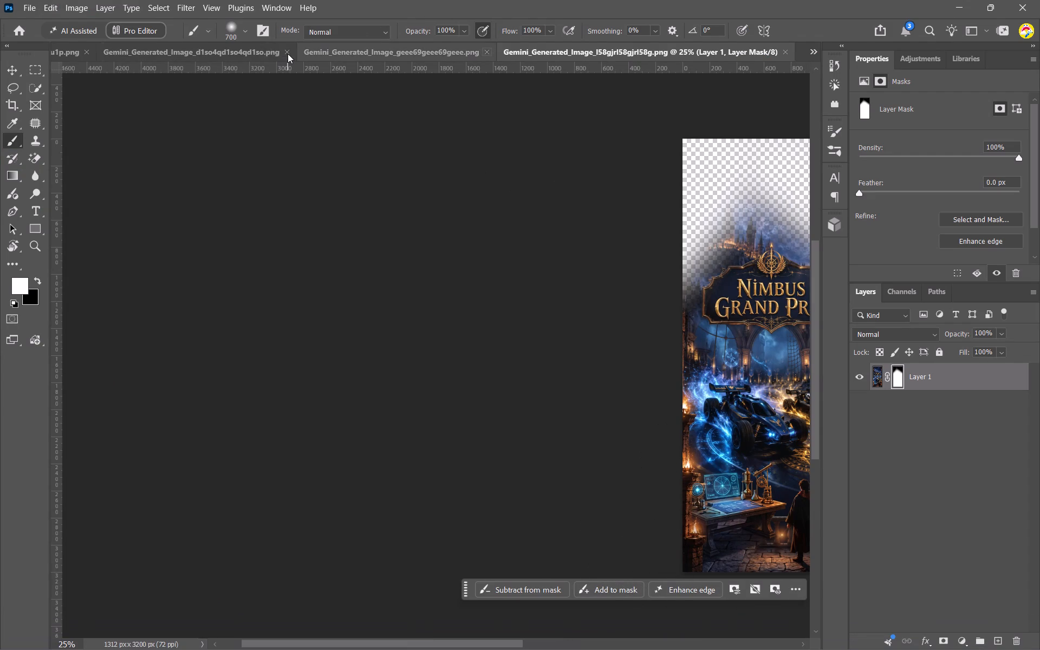
pyautogui.tripleClick(288, 54)
pyautogui.click(269, 54)
pyautogui.click(250, 56)
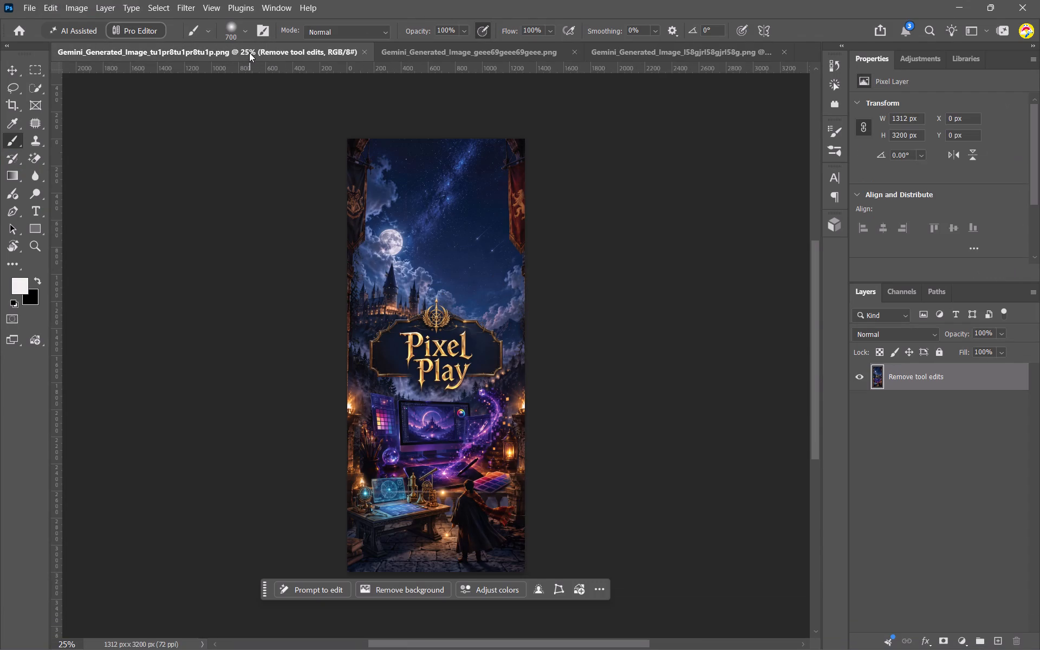
pyautogui.click(366, 51)
pyautogui.click(366, 51)
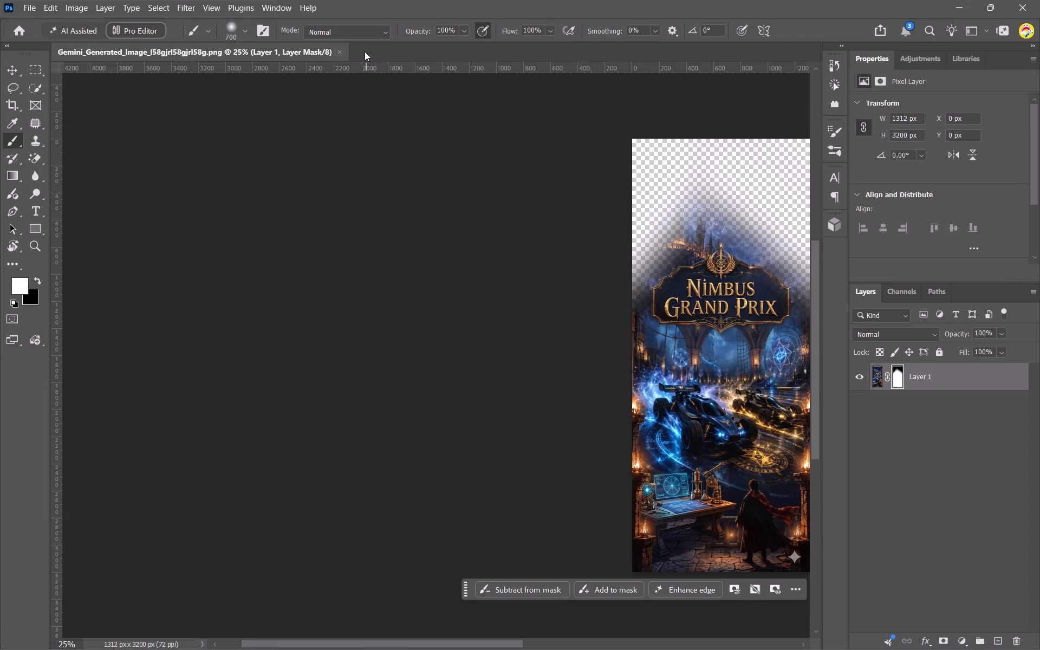
pyautogui.click(336, 51)
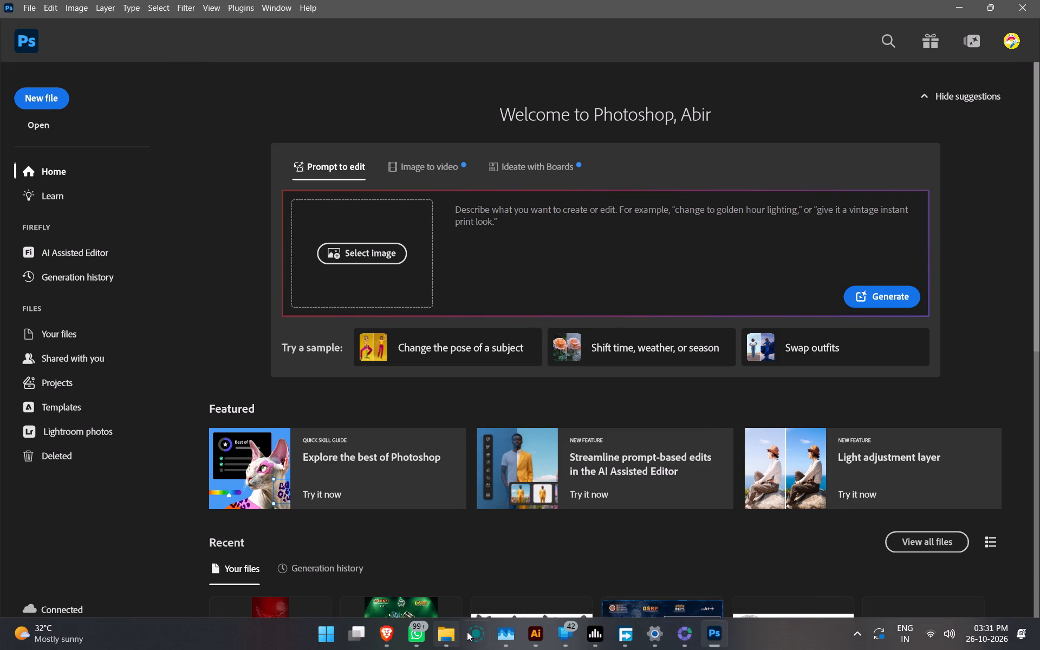
# Return to Illustrator, release the clipping mask on the Tinker-CAD Challenge reference image off the artboards, and delete the leftover mask path.
pyautogui.click(534, 628)
pyautogui.hscroll(20, 493, 500)
pyautogui.hscroll(20, 493, 500)
pyautogui.hscroll(-1, 487, 489)
pyautogui.hscroll(14, 487, 489)
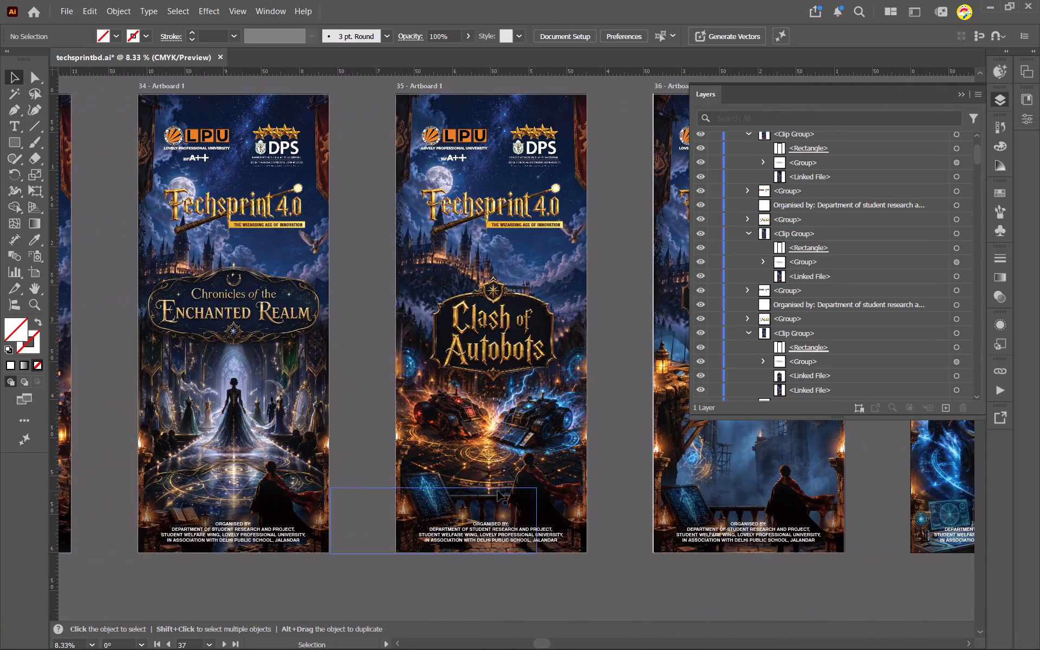
pyautogui.hscroll(20, 498, 491)
pyautogui.hscroll(14, 498, 491)
pyautogui.keyDown('ctrl'); pyautogui.keyDown('alt'); pyautogui.hscroll(-9, 498, 491); pyautogui.keyUp('alt'); pyautogui.keyUp('ctrl')
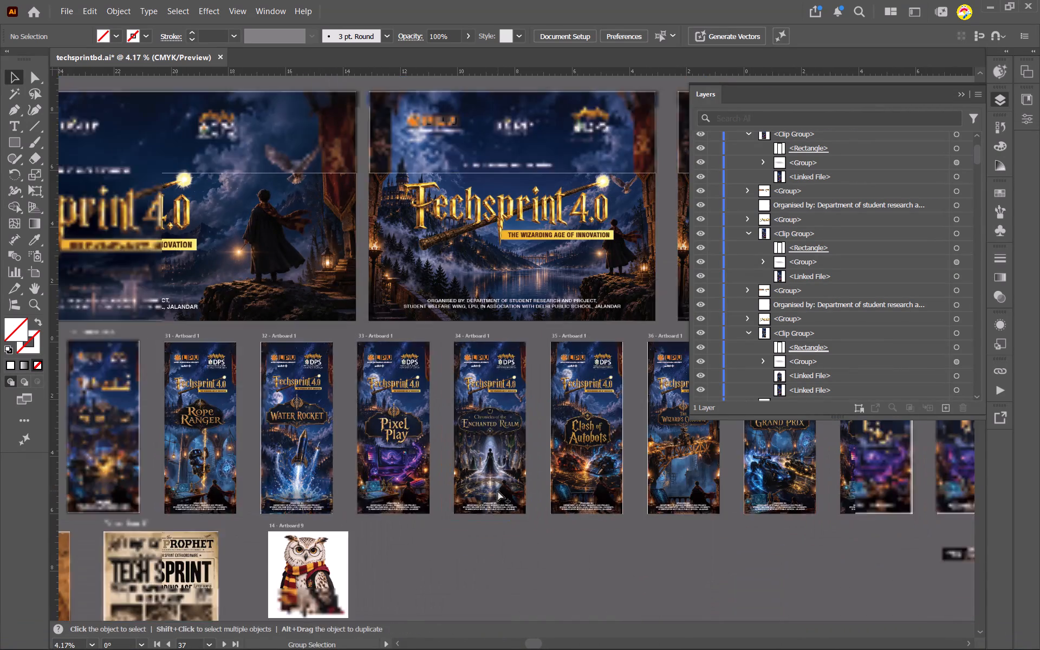
pyautogui.hscroll(-10, 419, 479)
pyautogui.hscroll(20, 426, 470)
pyautogui.hscroll(20, 426, 470)
pyautogui.hscroll(18, 426, 470)
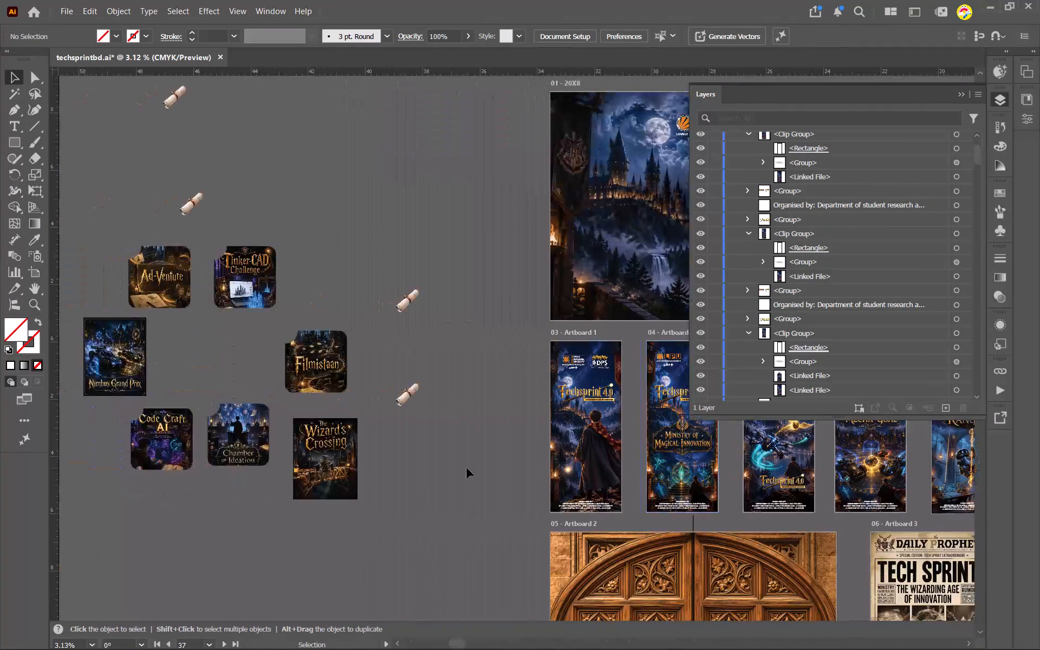
pyautogui.hscroll(20, 467, 468)
pyautogui.hscroll(9, 467, 468)
pyautogui.scroll(5, 420, 402)
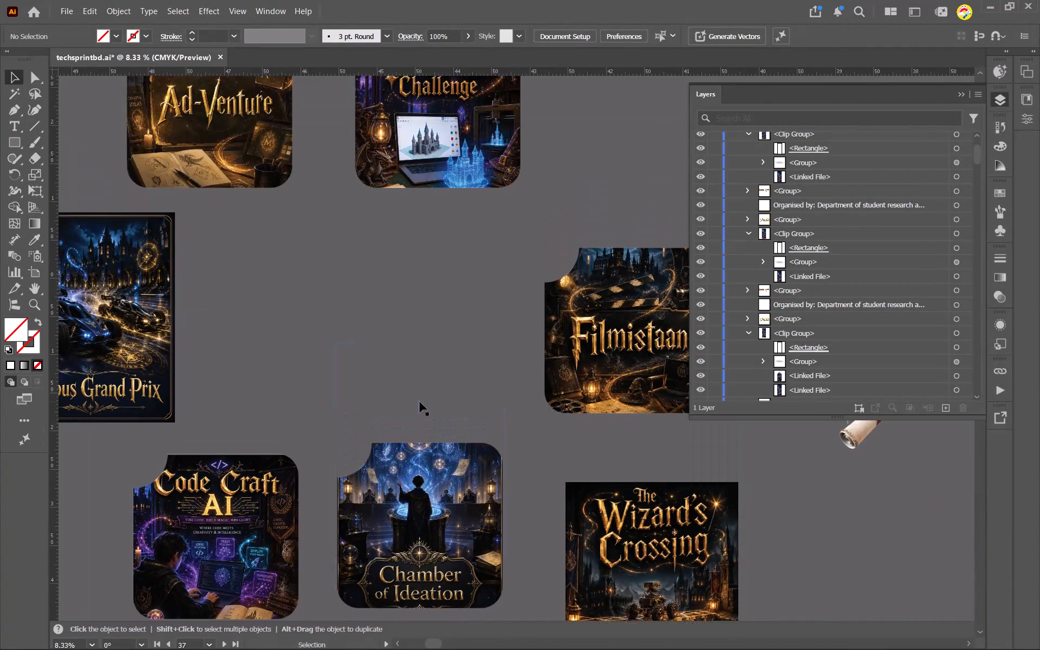
pyautogui.scroll(5, 420, 402)
pyautogui.press('v')
pyautogui.hscroll(16, 391, 264)
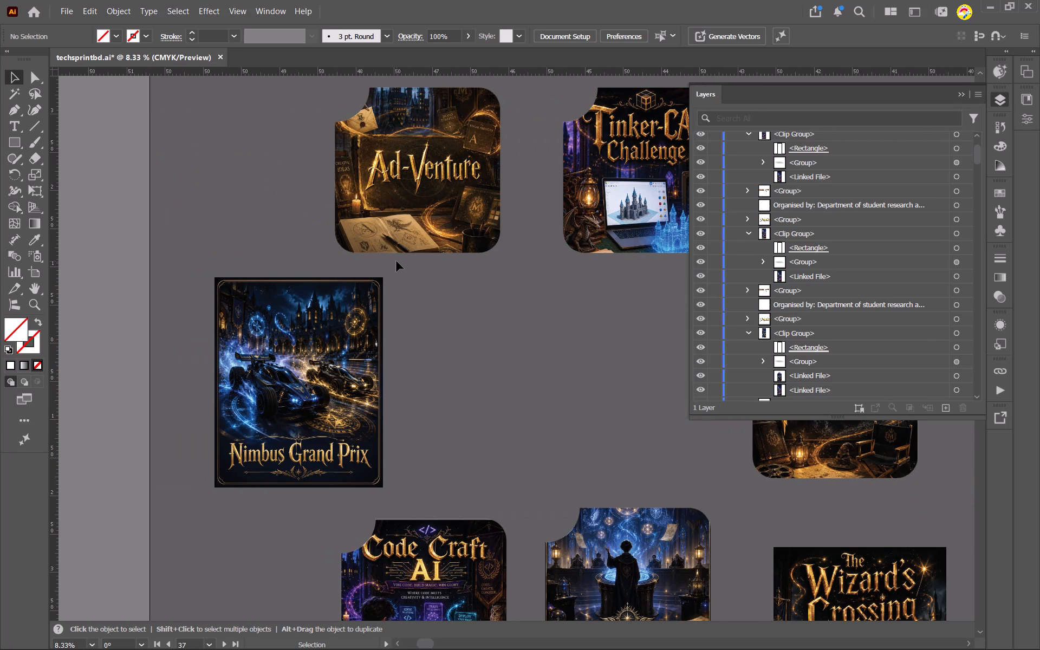
pyautogui.hscroll(-18, 396, 261)
pyautogui.scroll(-4, 440, 315)
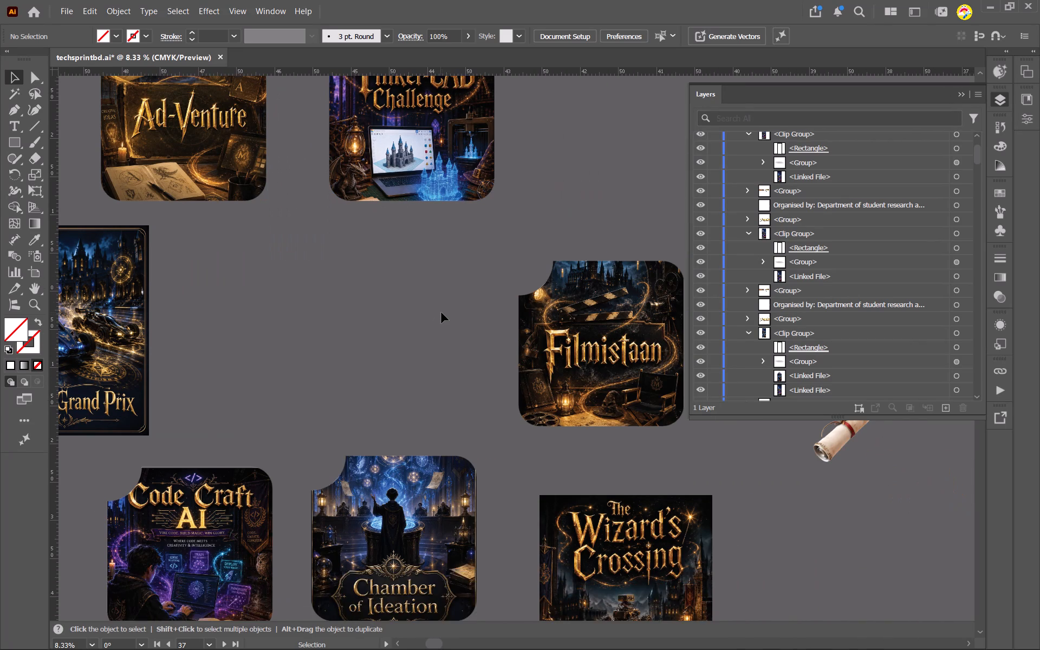
pyautogui.scroll(5, 443, 311)
pyautogui.click(469, 222)
pyautogui.rightClick(445, 213)
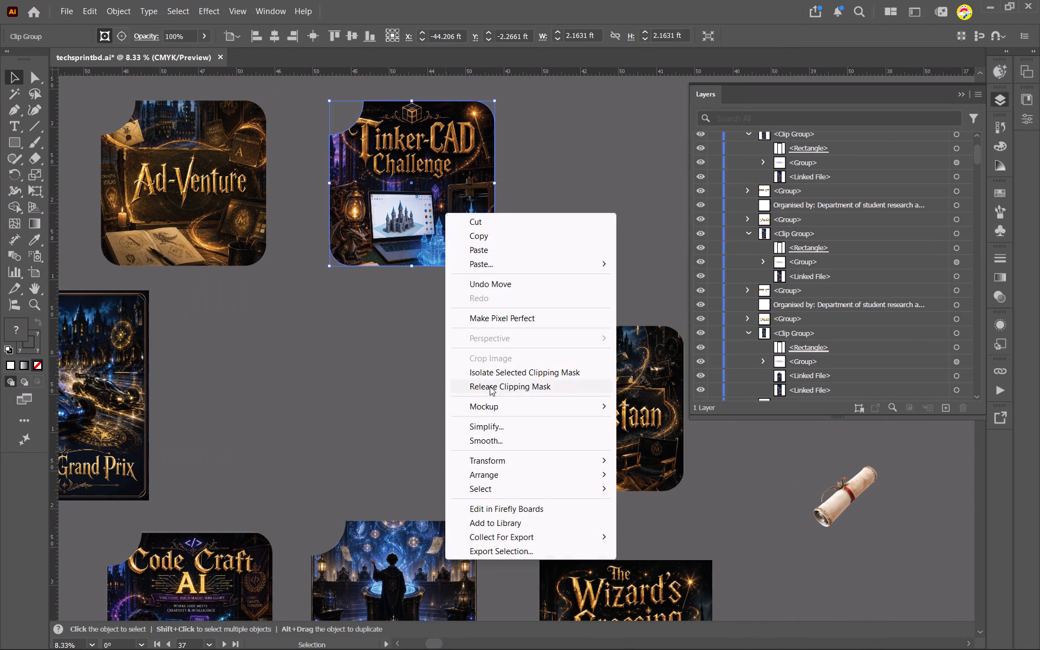
pyautogui.click(496, 386)
pyautogui.doubleClick(554, 278)
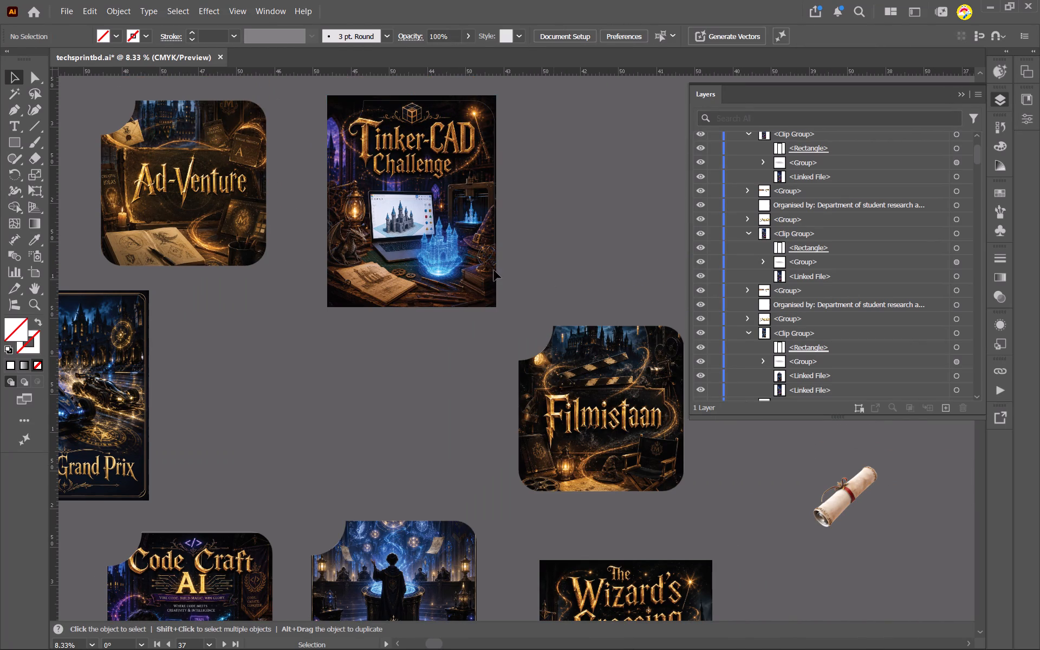
pyautogui.click(486, 262)
pyautogui.press('Delete')
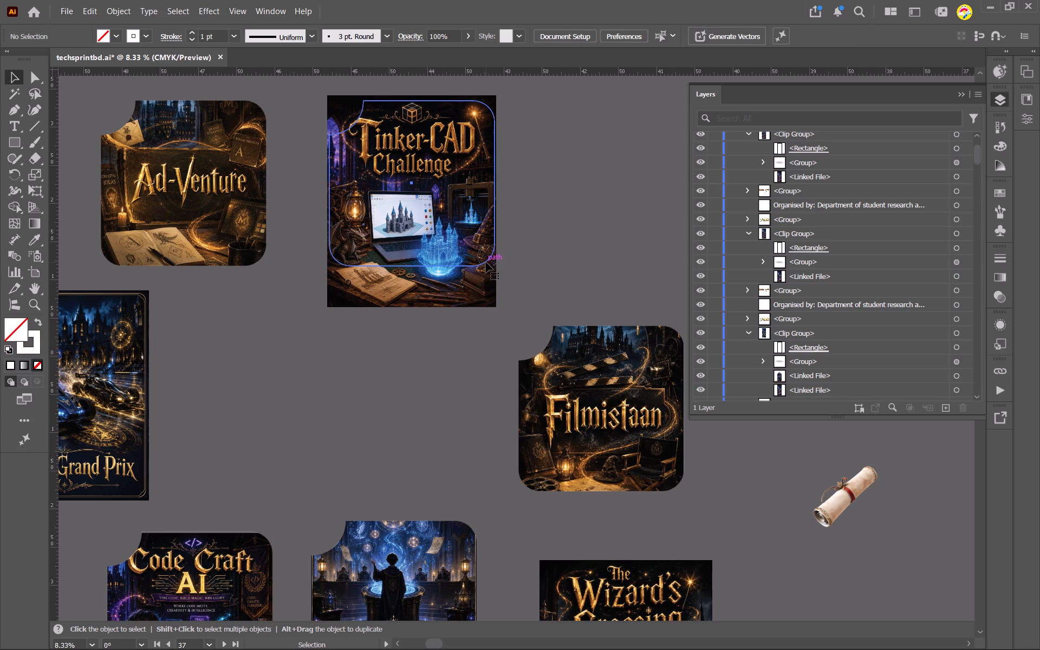
# Add the unmasked Tinker-CAD Challenge image to the assets for export.
pyautogui.click(470, 236)
pyautogui.click(998, 412)
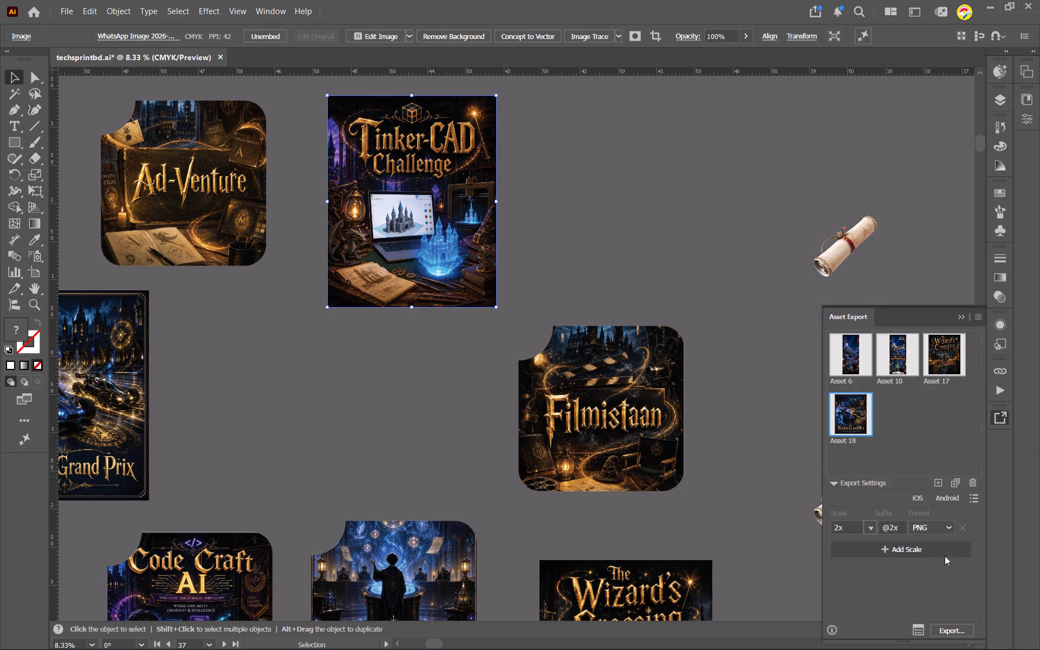
pyautogui.click(940, 487)
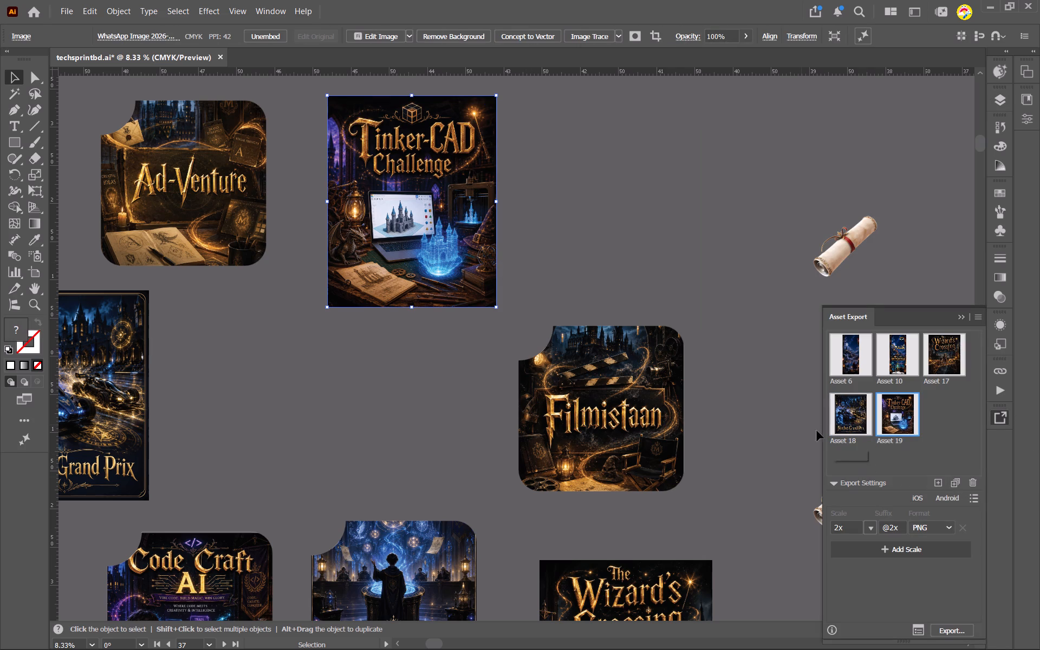
# Delete the Nimbus Grand Prix and The Wizard's Crossing reference images from the area beside the artboards.
pyautogui.click(601, 269)
pyautogui.hscroll(16, 601, 269)
pyautogui.click(301, 388)
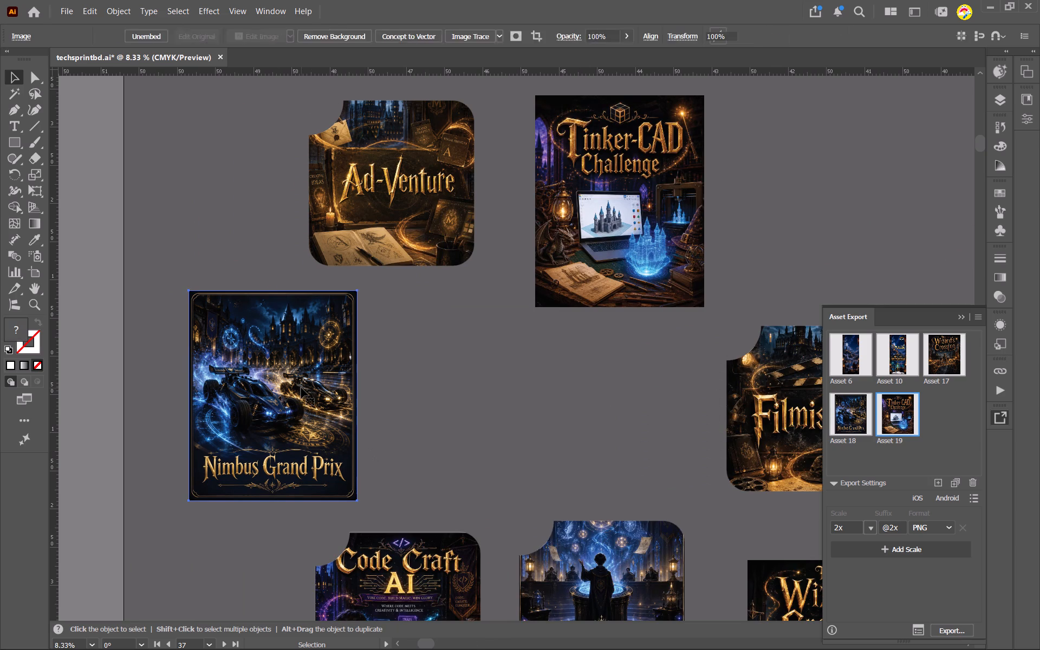
pyautogui.press('Delete')
pyautogui.scroll(-20, 301, 388)
pyautogui.scroll(-9, 301, 388)
pyautogui.hscroll(-19, 301, 392)
pyautogui.click(529, 322)
pyautogui.press('Delete')
pyautogui.scroll(20, 514, 374)
pyautogui.scroll(3, 514, 374)
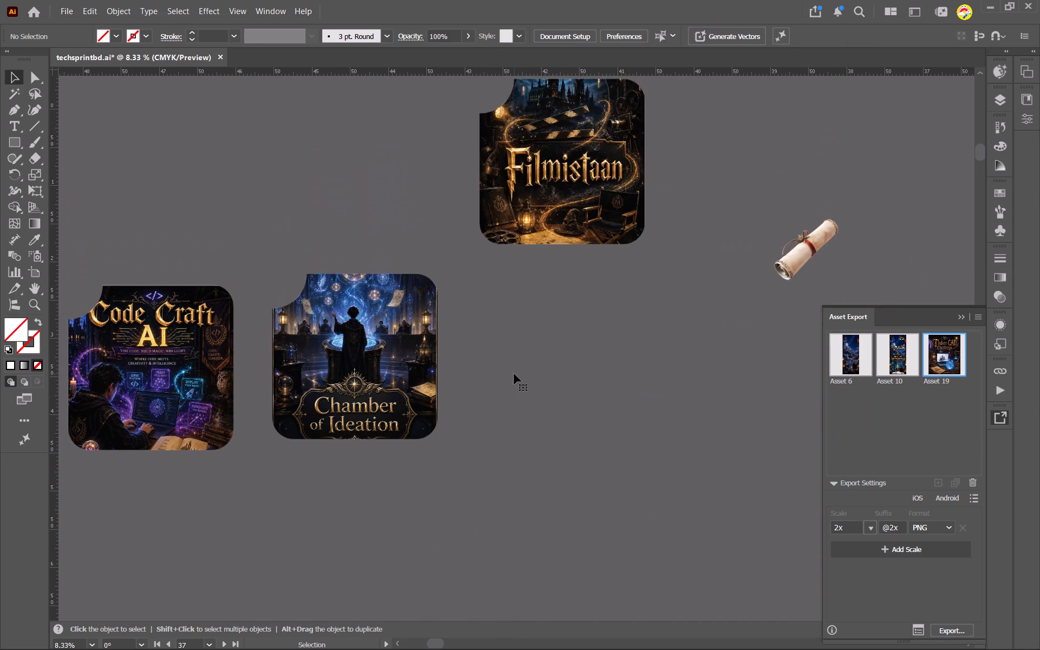
# Export the Tinker-CAD Challenge asset as a PNG at 2x scale.
pyautogui.scroll(15, 514, 374)
pyautogui.hscroll(11, 514, 374)
pyautogui.scroll(7, 514, 374)
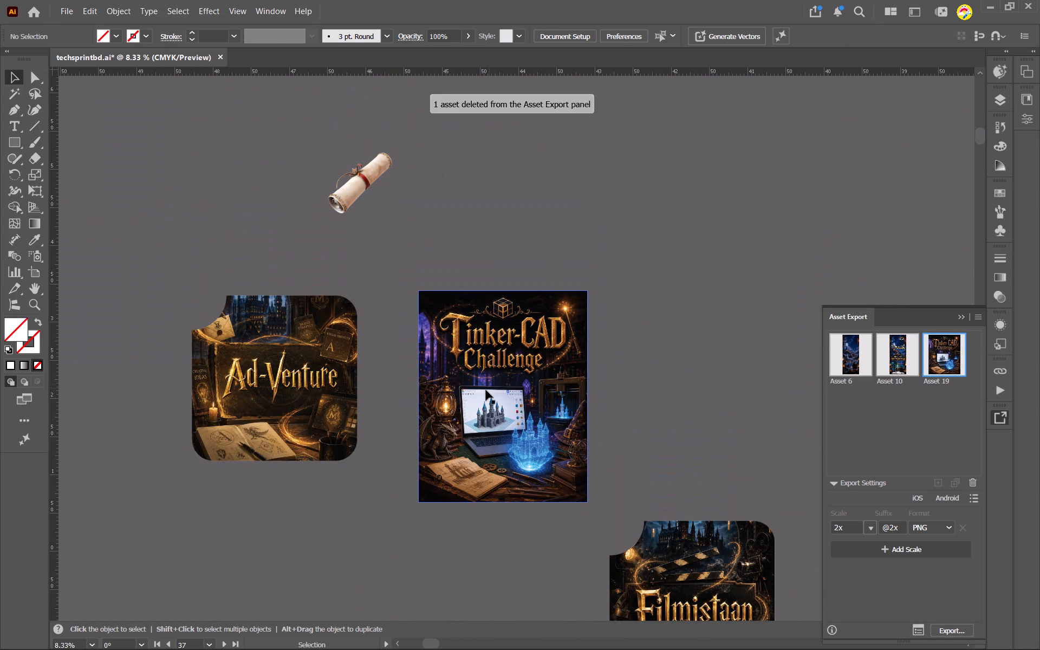
pyautogui.click(486, 390)
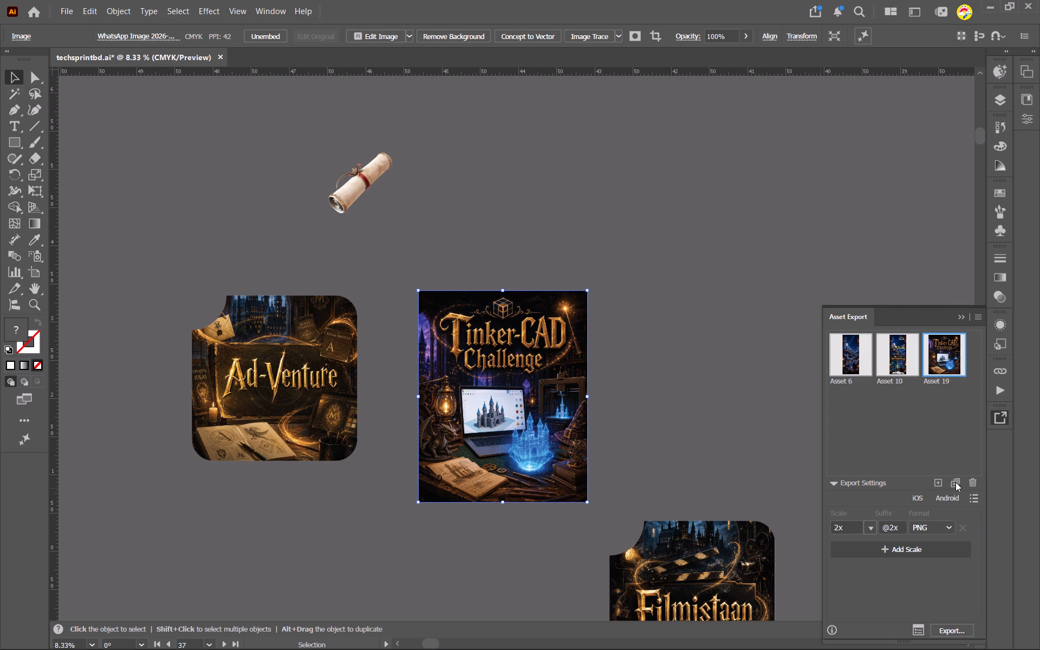
pyautogui.click(939, 627)
pyautogui.click(951, 453)
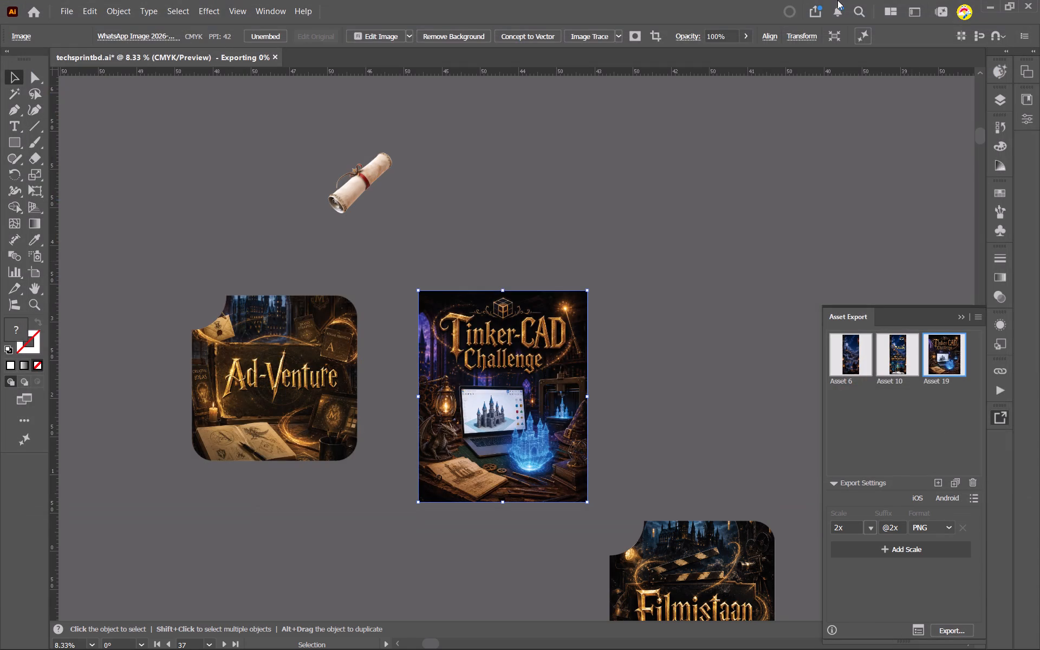
# Examine the row of standee artboards, focusing on artboards 37 to 39.
pyautogui.keyDown('ctrl'); pyautogui.keyDown('alt'); pyautogui.scroll(-2, 798, 244); pyautogui.keyUp('alt'); pyautogui.keyUp('ctrl')
pyautogui.keyDown('ctrl'); pyautogui.keyDown('alt'); pyautogui.hscroll(-1, 798, 244); pyautogui.keyUp('alt'); pyautogui.keyUp('ctrl')
pyautogui.keyDown('ctrl'); pyautogui.keyDown('alt'); pyautogui.scroll(-1, 798, 244); pyautogui.keyUp('alt'); pyautogui.keyUp('ctrl')
pyautogui.hscroll(-20, 798, 238)
pyautogui.hscroll(-9, 798, 238)
pyautogui.hscroll(1, 748, 122)
pyautogui.hscroll(-20, 747, 122)
pyautogui.hscroll(-19, 747, 122)
pyautogui.hscroll(-2, 425, 396)
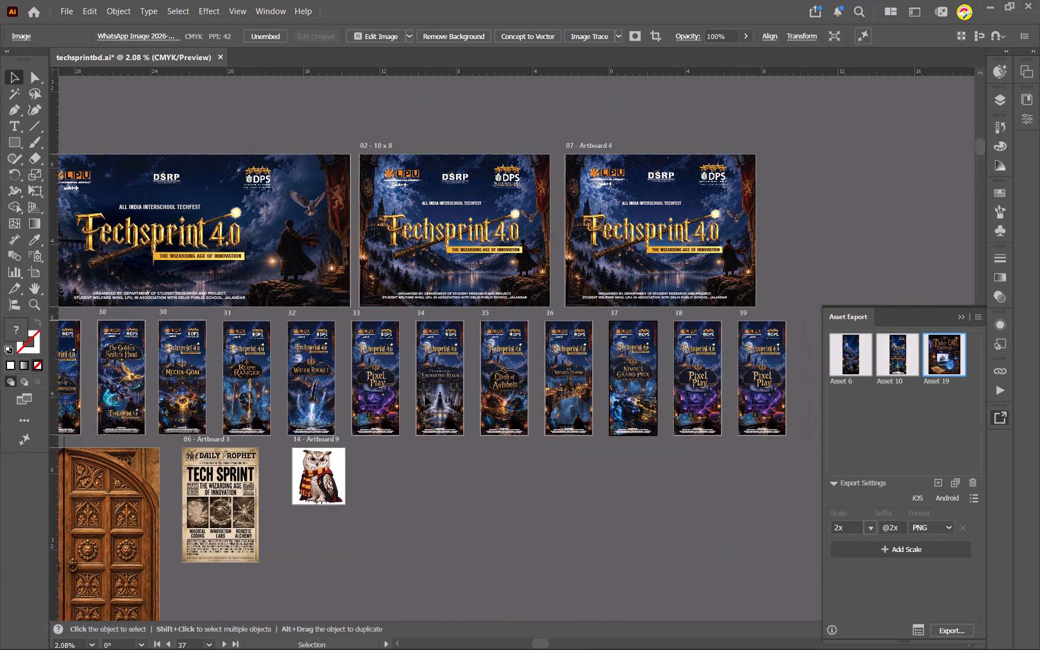
pyautogui.hscroll(-14, 425, 396)
pyautogui.keyDown('ctrl'); pyautogui.keyDown('alt'); pyautogui.scroll(2, 547, 389); pyautogui.keyUp('alt'); pyautogui.keyUp('ctrl')
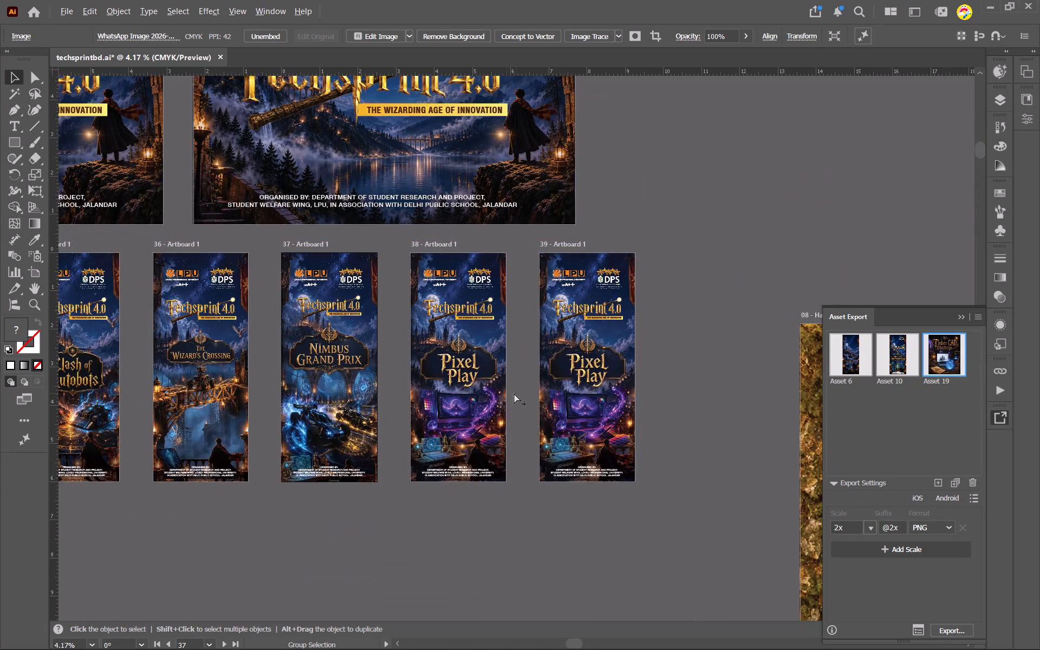
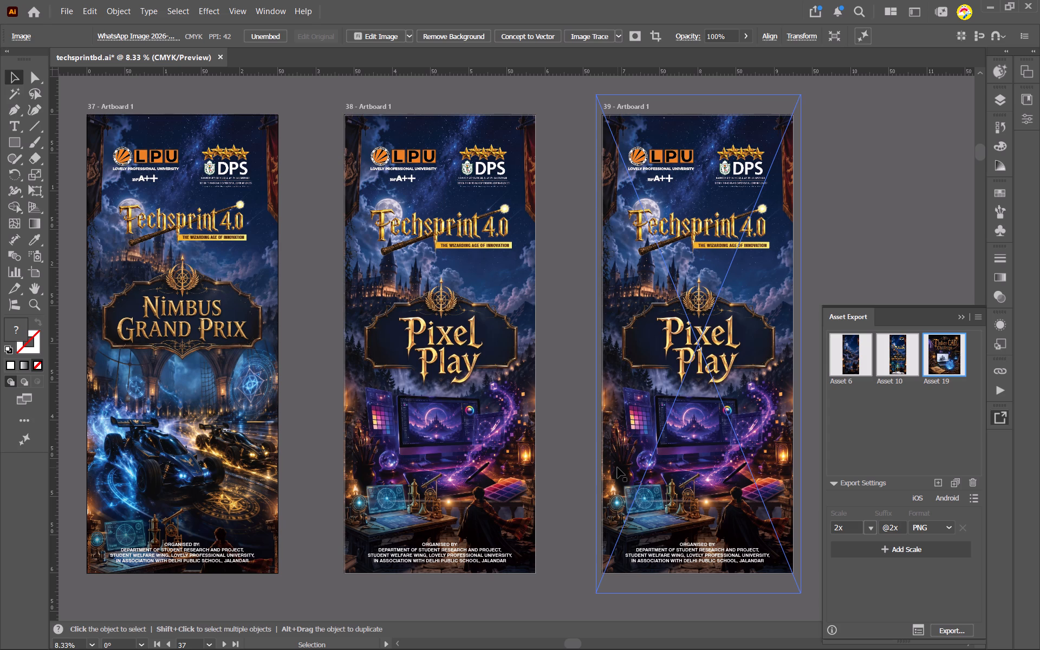
pyautogui.hscroll(-1, 617, 467)
pyautogui.hscroll(-1, 762, 468)
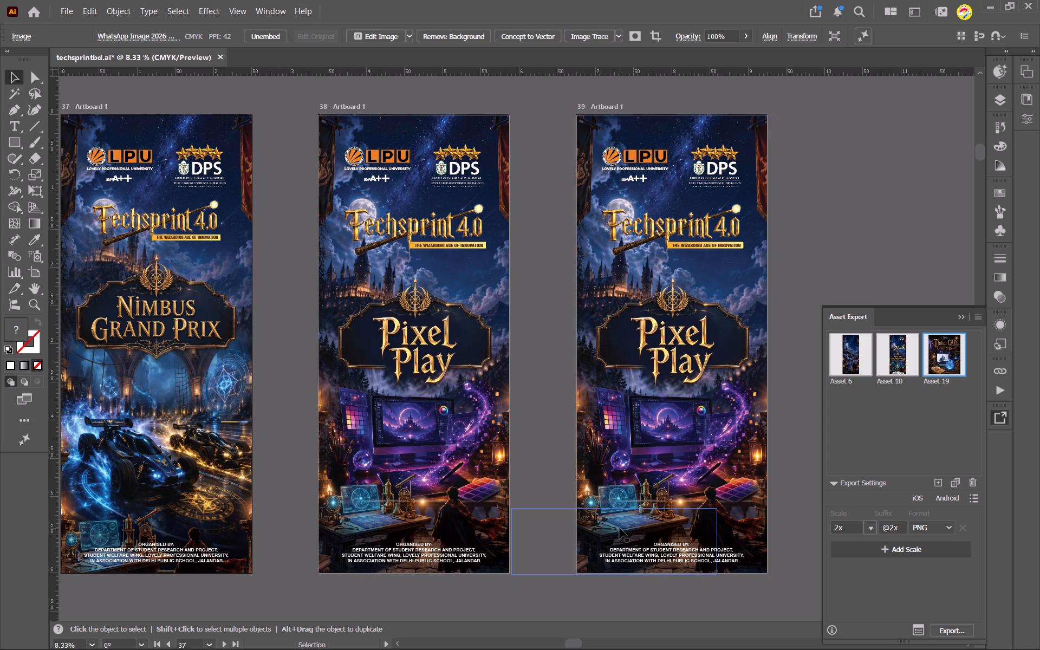
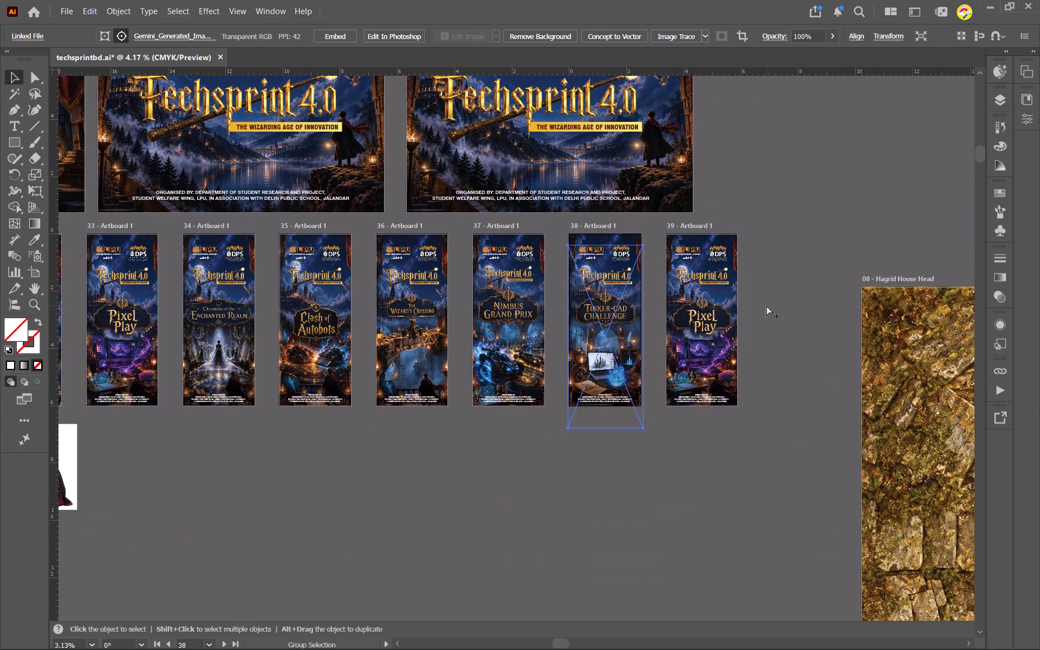
pyautogui.keyDown('ctrl'); pyautogui.keyDown('alt'); pyautogui.hscroll(-1, 766, 305); pyautogui.keyUp('alt'); pyautogui.keyUp('ctrl')
pyautogui.keyDown('ctrl'); pyautogui.keyDown('alt'); pyautogui.hscroll(1, 766, 305); pyautogui.keyUp('alt'); pyautogui.keyUp('ctrl')
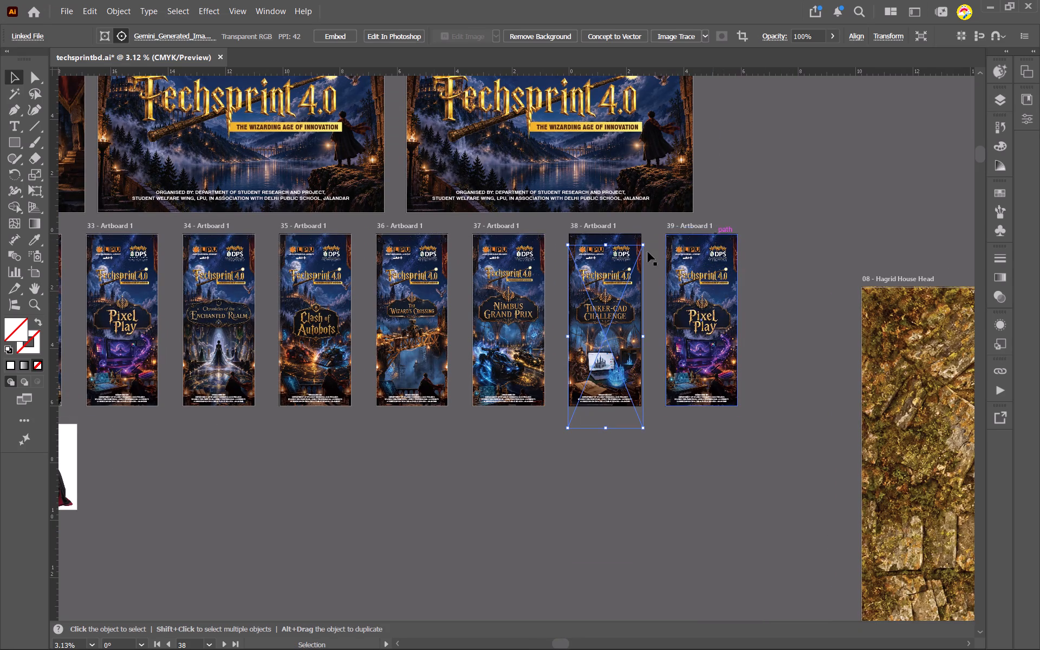
pyautogui.click(42, 270)
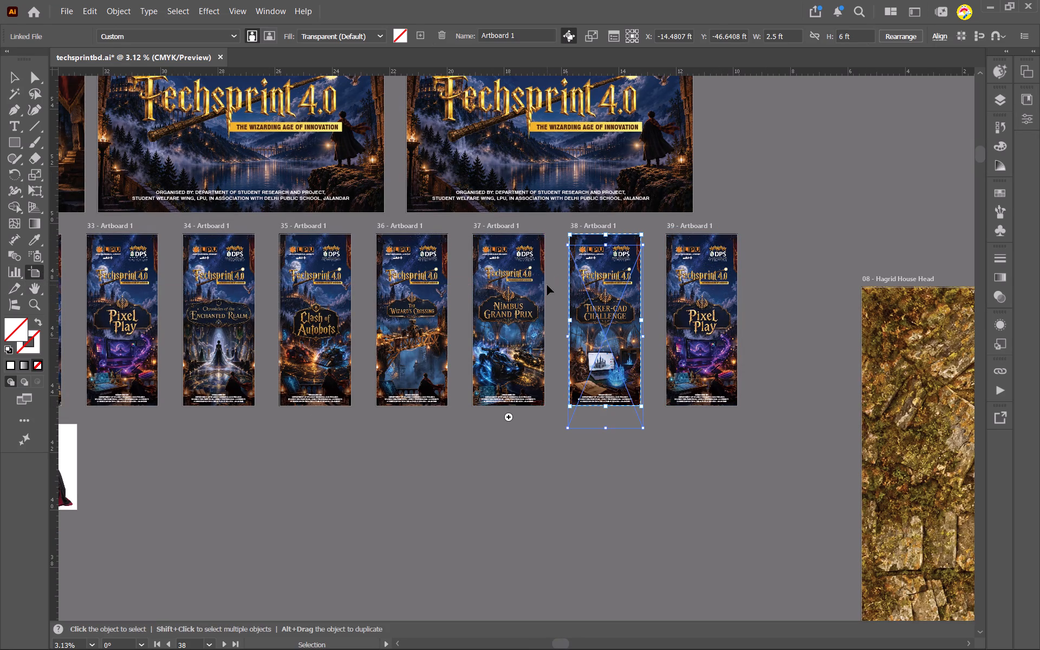
pyautogui.hotkey('ctrl', 'c')
pyautogui.hscroll(12, 481, 411)
pyautogui.scroll(-3, 501, 422)
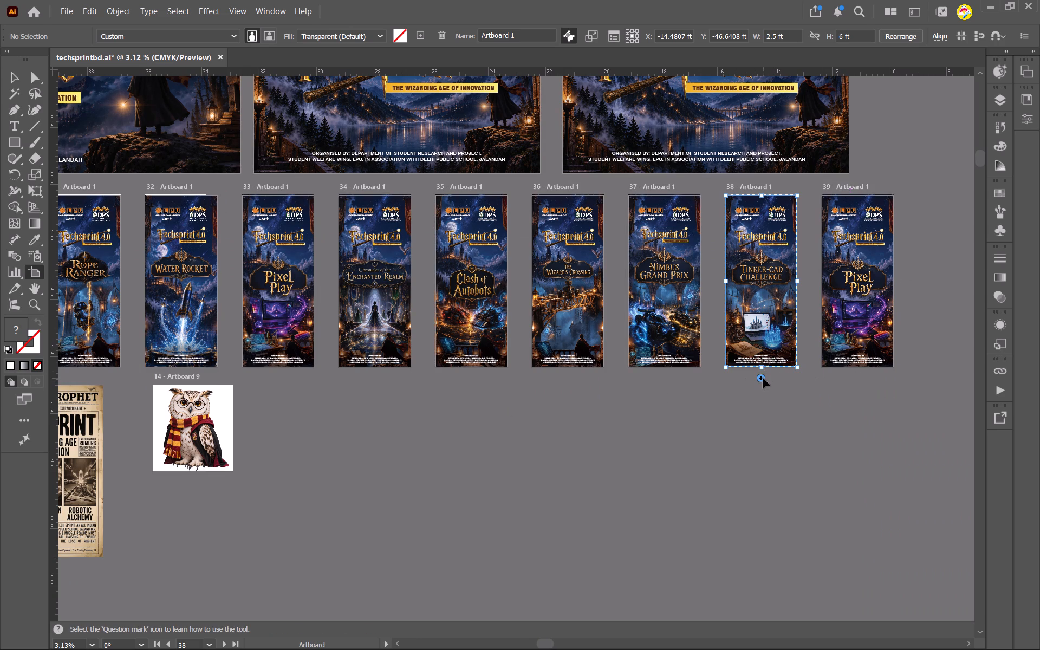
pyautogui.hotkey('ctrl', 'v')
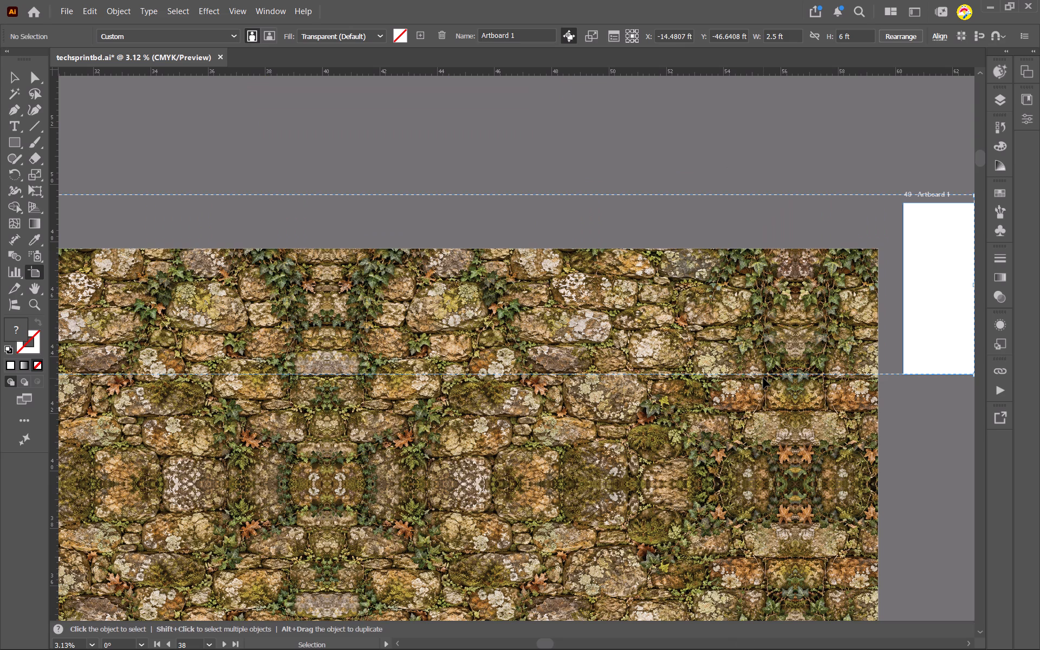
# Move the duplicated Tinker-CAD artboard beneath the row of standees, beside the owl artboard.
pyautogui.hscroll(-11, 763, 378)
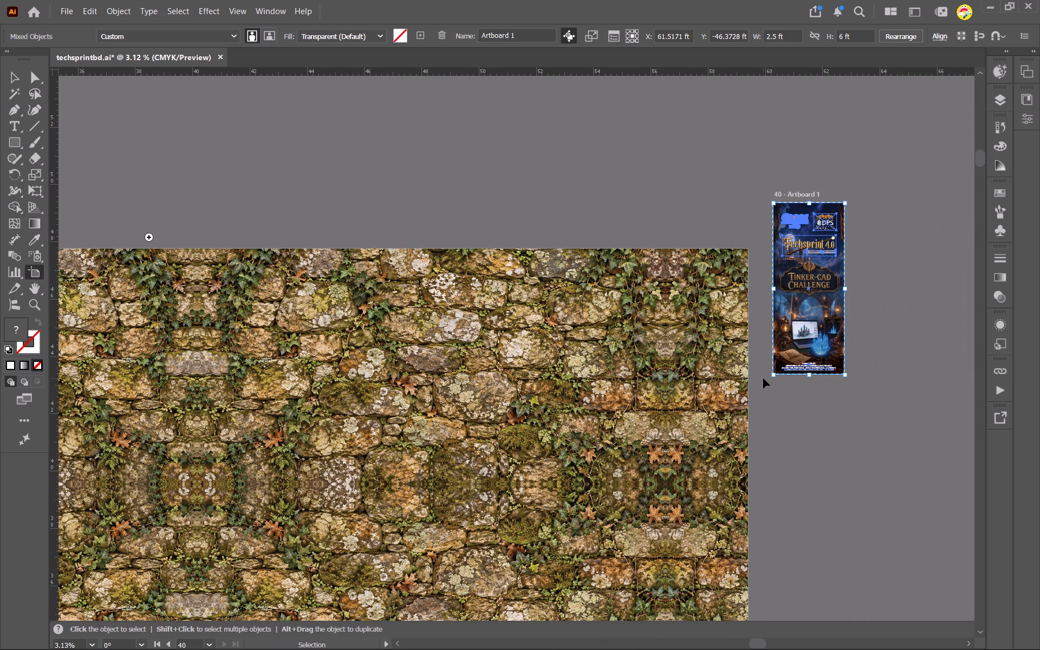
pyautogui.keyDown('ctrl'); pyautogui.keyDown('alt'); pyautogui.scroll(-4, 763, 378); pyautogui.keyUp('alt'); pyautogui.keyUp('ctrl')
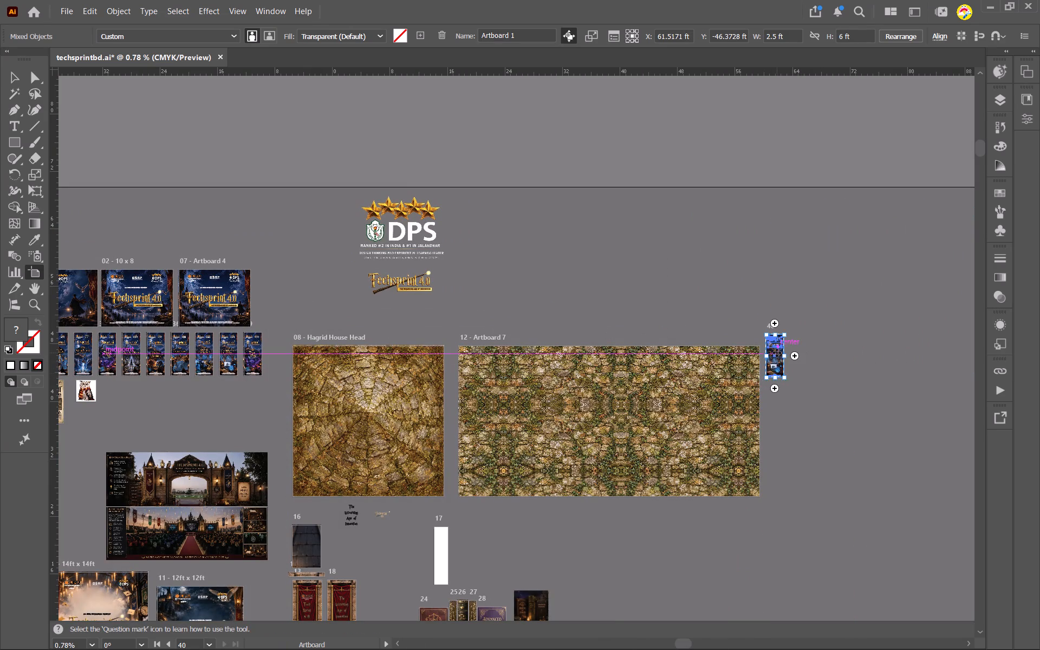
pyautogui.moveTo(777, 353); pyautogui.dragTo(256, 404)
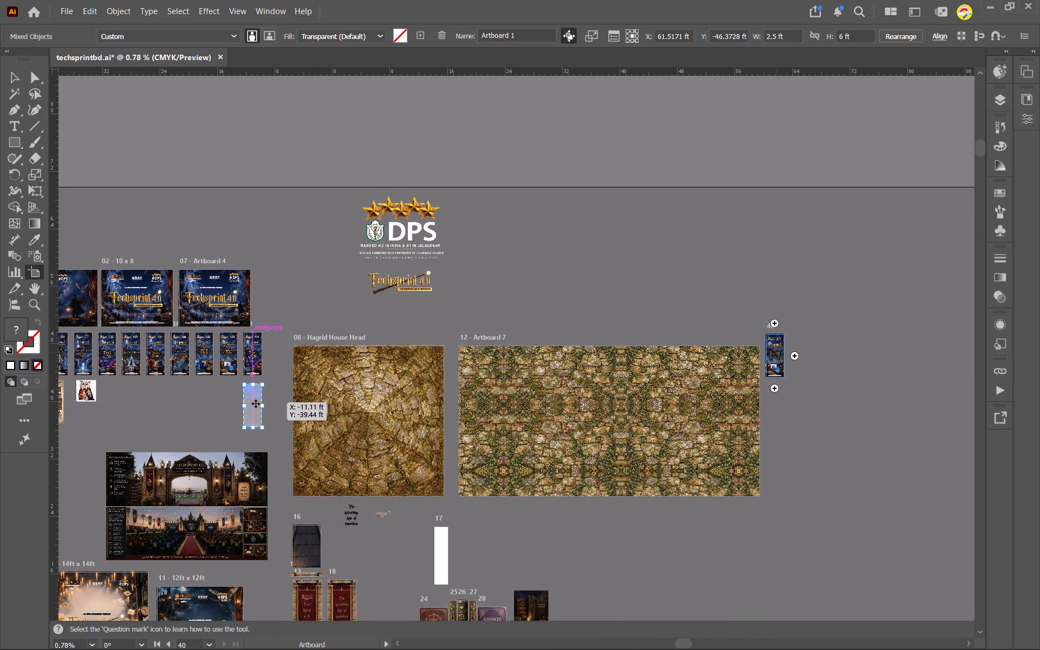
pyautogui.moveTo(256, 404); pyautogui.dragTo(132, 401)
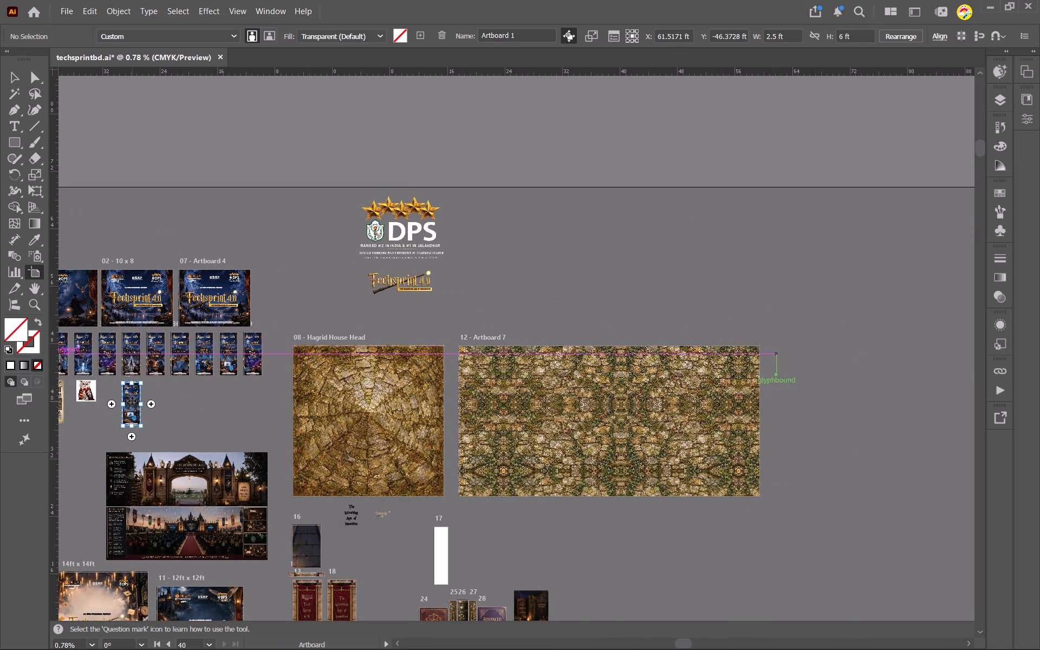
# Examine the loose event images beside the artboards, including Ad-Venture, Filmistaan, Code Craft AI and Chamber of Ideation, against the existing standees.
pyautogui.hscroll(20, 132, 401)
pyautogui.hscroll(16, 132, 401)
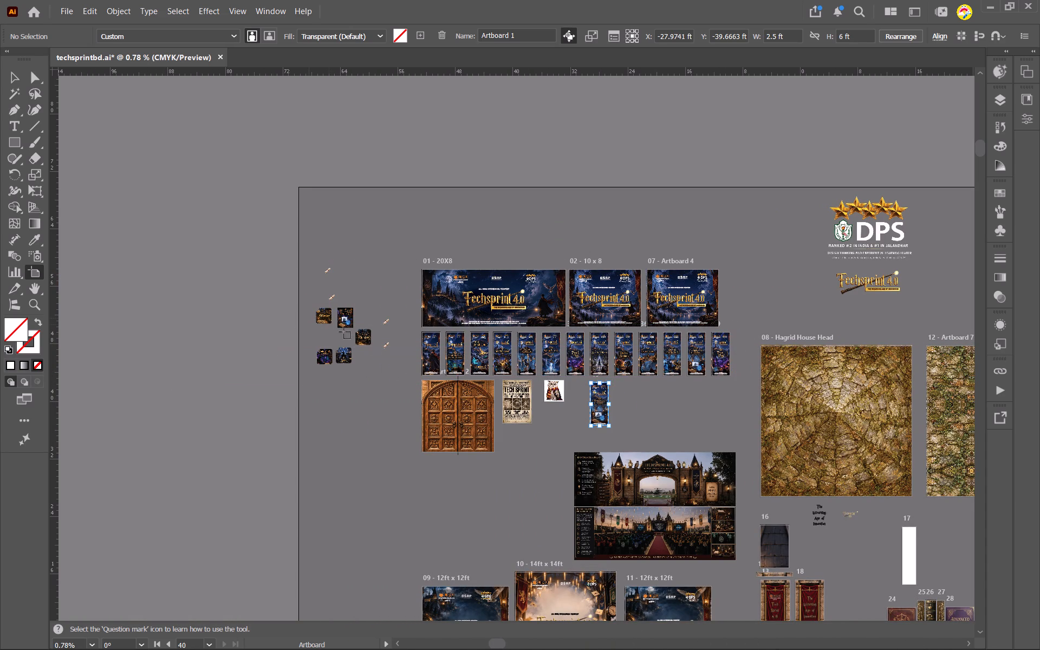
pyautogui.hscroll(1, 350, 354)
pyautogui.keyDown('ctrl'); pyautogui.keyDown('alt'); pyautogui.hscroll(7, 334, 339); pyautogui.keyUp('alt'); pyautogui.keyUp('ctrl')
pyautogui.keyDown('ctrl'); pyautogui.keyDown('alt'); pyautogui.hscroll(-1, 334, 339); pyautogui.keyUp('alt'); pyautogui.keyUp('ctrl')
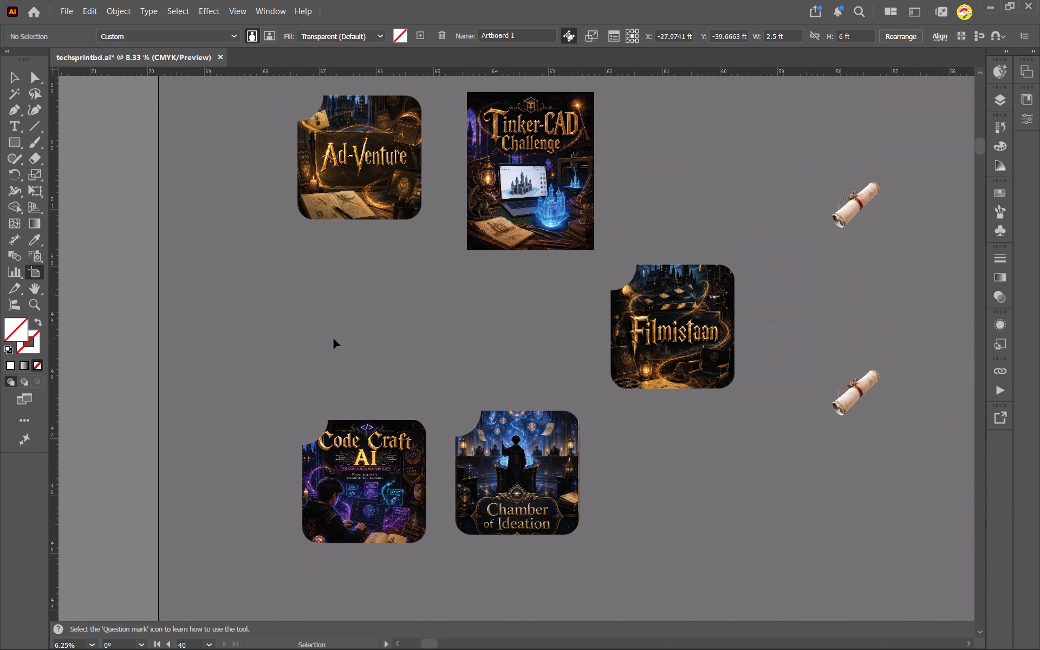
pyautogui.keyDown('ctrl'); pyautogui.keyDown('alt'); pyautogui.hscroll(-2, 680, 370); pyautogui.keyUp('alt'); pyautogui.keyUp('ctrl')
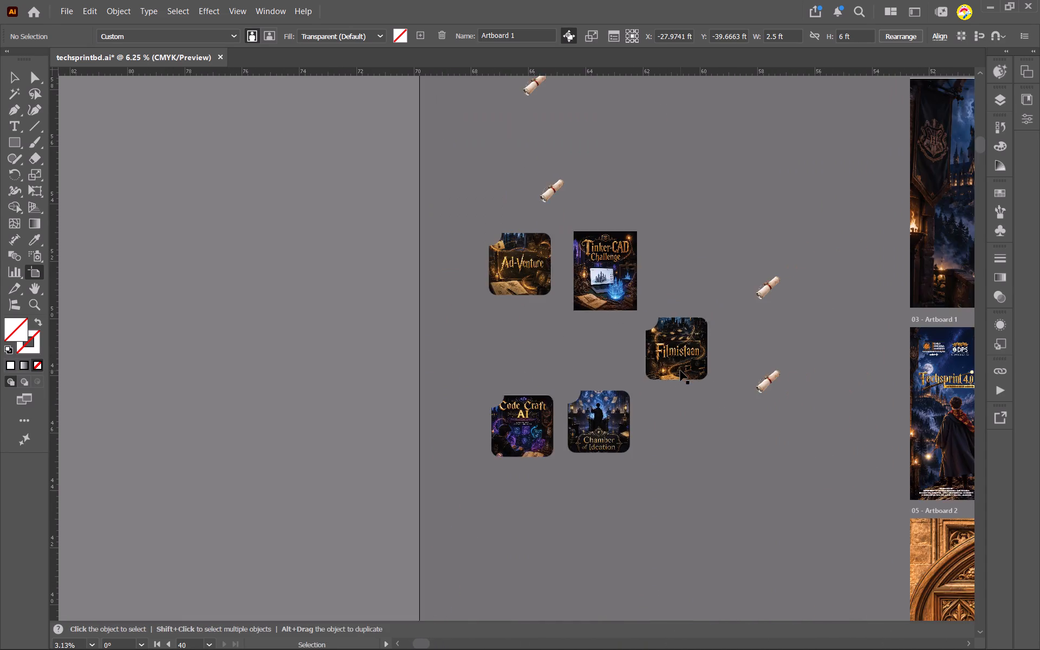
pyautogui.keyDown('ctrl'); pyautogui.keyDown('alt'); pyautogui.hscroll(-1, 680, 370); pyautogui.keyUp('alt'); pyautogui.keyUp('ctrl')
pyautogui.hscroll(-20, 680, 370)
pyautogui.hscroll(-20, 680, 370)
pyautogui.hscroll(-10, 680, 370)
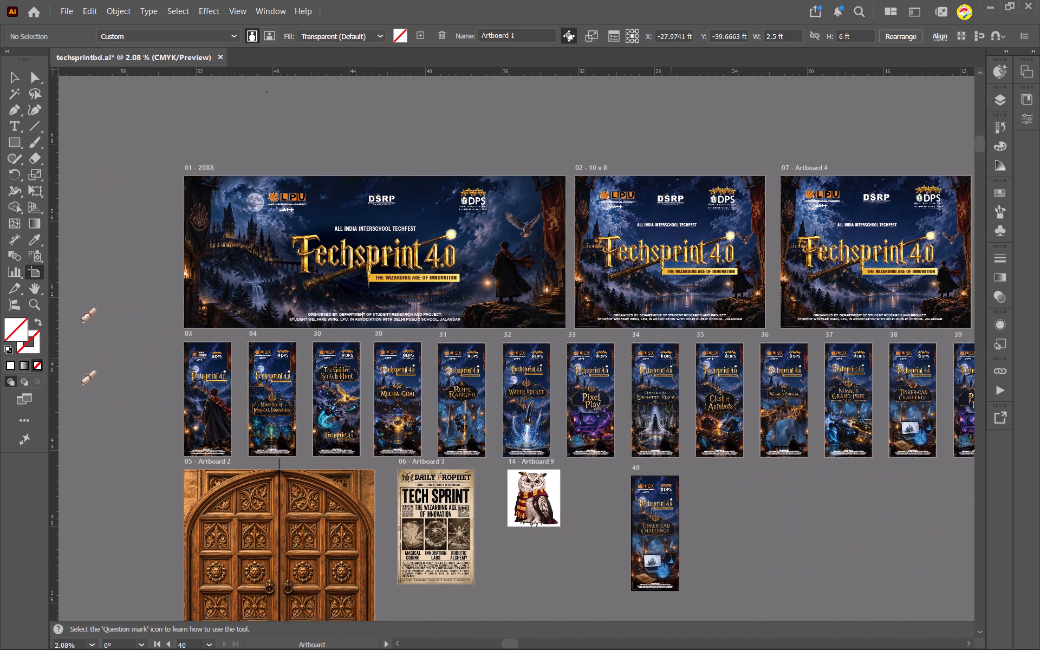
pyautogui.hscroll(-10, 671, 358)
pyautogui.hscroll(1, 671, 358)
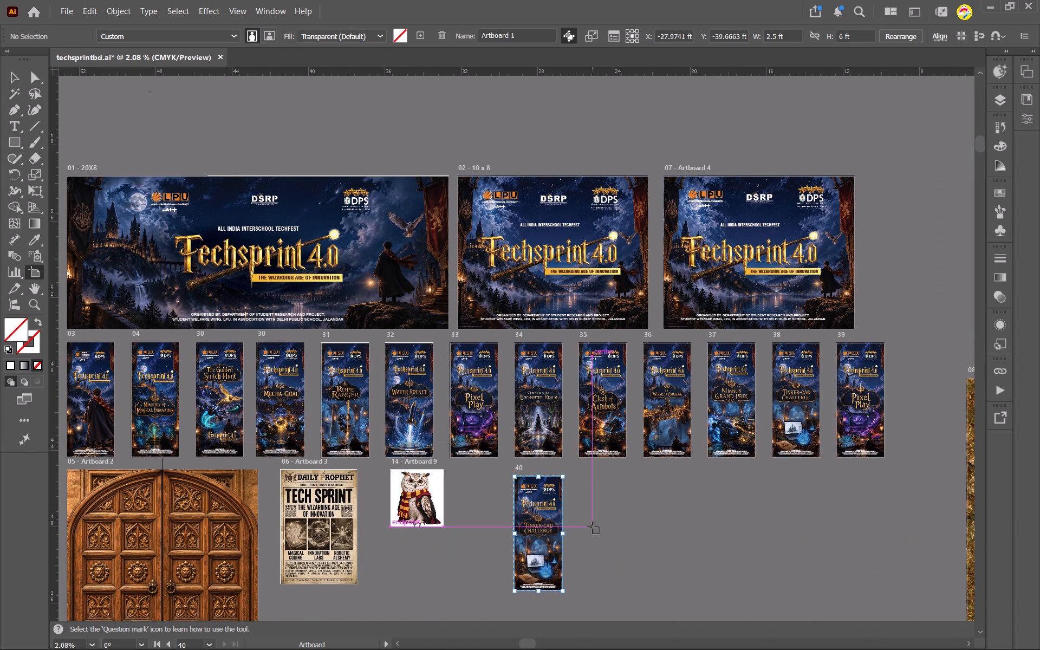
# Paste three more copies of the Tinker-CAD artboard and line them up in a row beside artboard 40.
pyautogui.hotkey('ctrl', 'v')
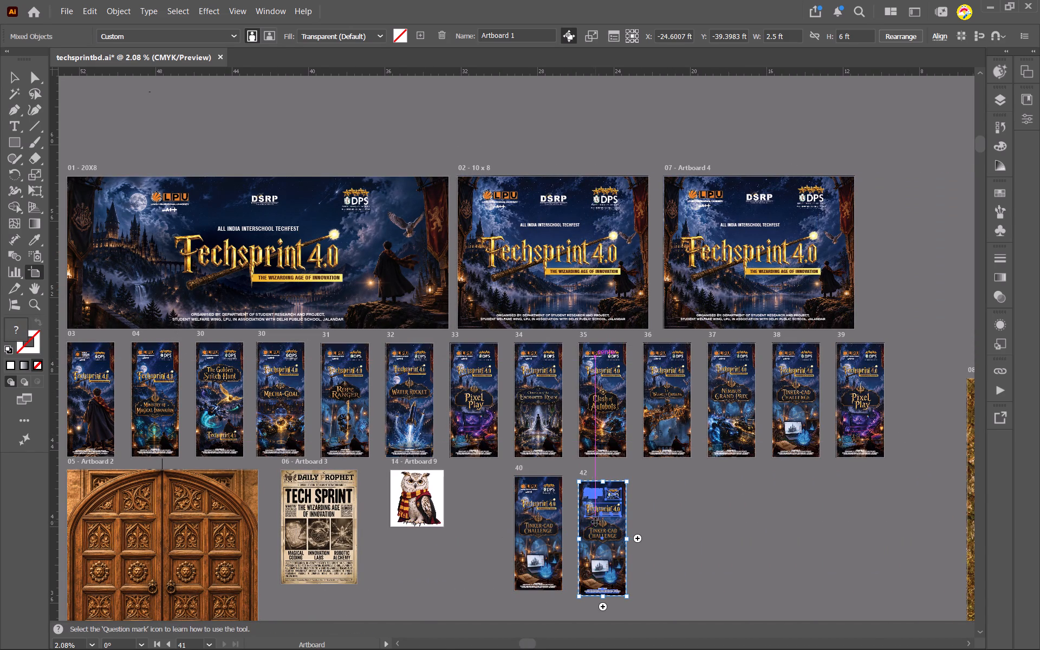
pyautogui.moveTo(603, 517); pyautogui.dragTo(606, 511)
pyautogui.hotkey('ctrl', 'v')
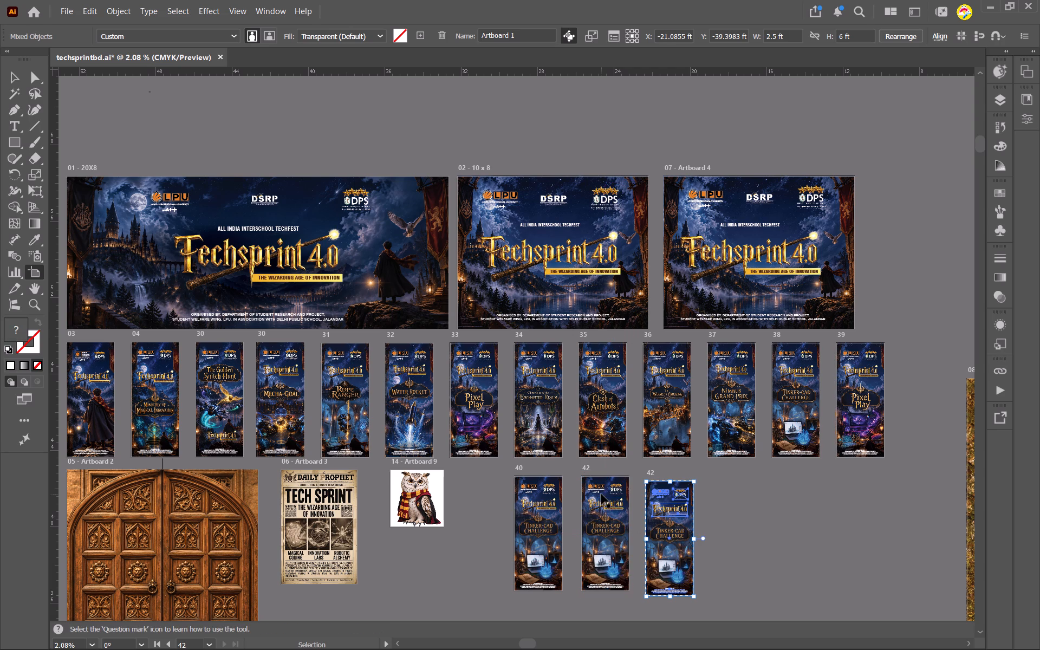
pyautogui.moveTo(679, 538); pyautogui.dragTo(678, 531)
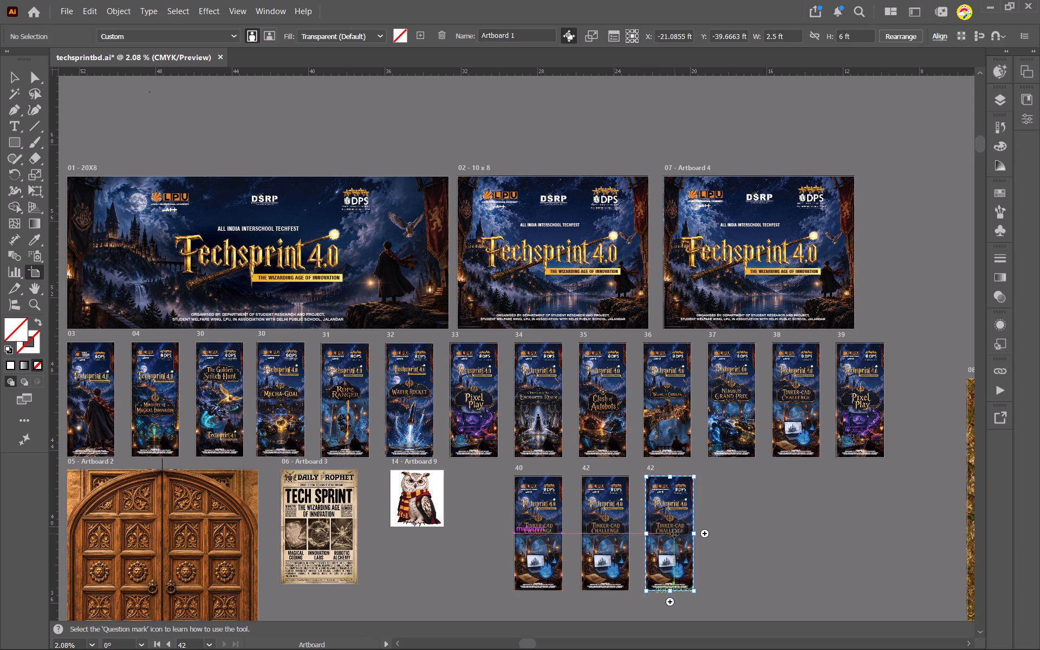
pyautogui.click(674, 534)
pyautogui.hotkey('ctrl', 'v')
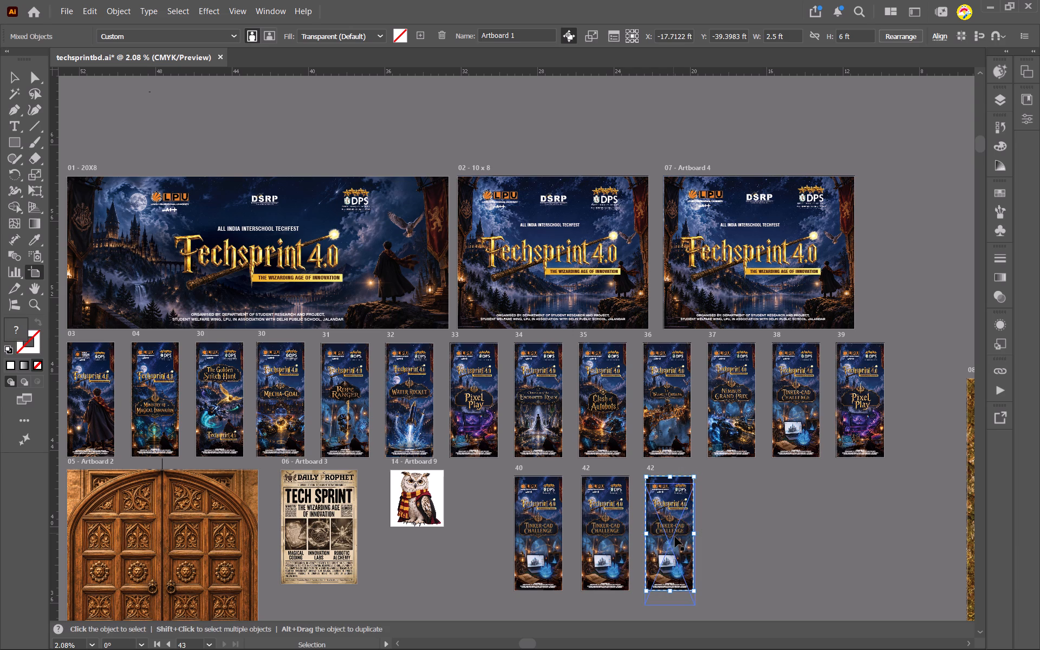
pyautogui.moveTo(739, 540); pyautogui.dragTo(740, 534)
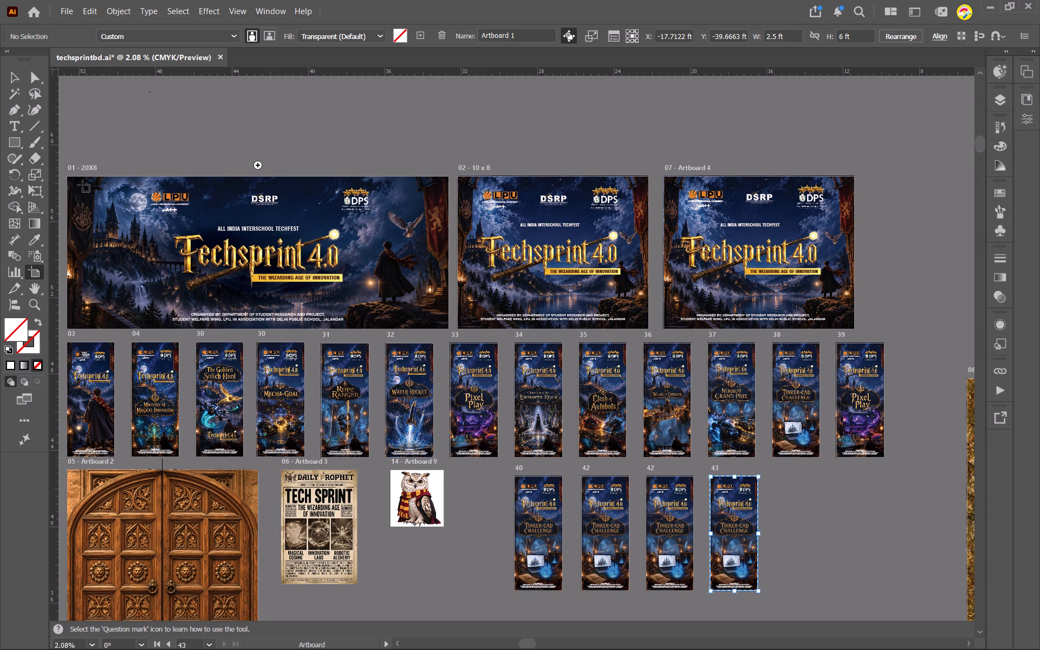
# Select the four copied Tinker-CAD artboards together and align their top edges.
pyautogui.keyDown('shift'); pyautogui.click(664, 531); pyautogui.keyUp('shift')
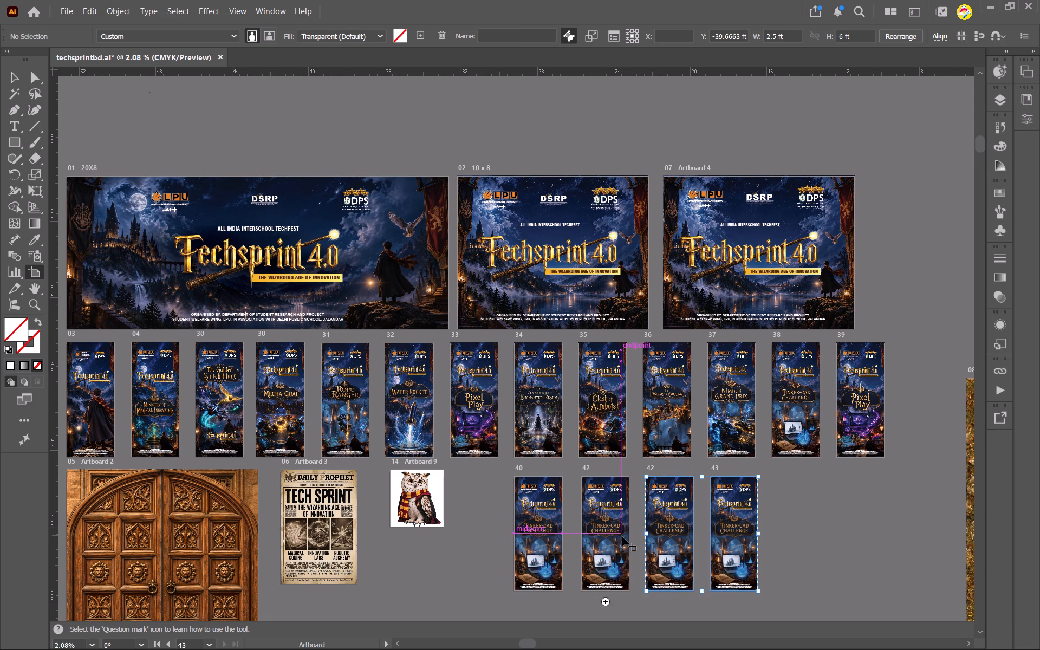
pyautogui.keyDown('shift'); pyautogui.click(621, 535); pyautogui.keyUp('shift')
pyautogui.keyDown('shift'); pyautogui.click(554, 543); pyautogui.keyUp('shift')
pyautogui.click(938, 40)
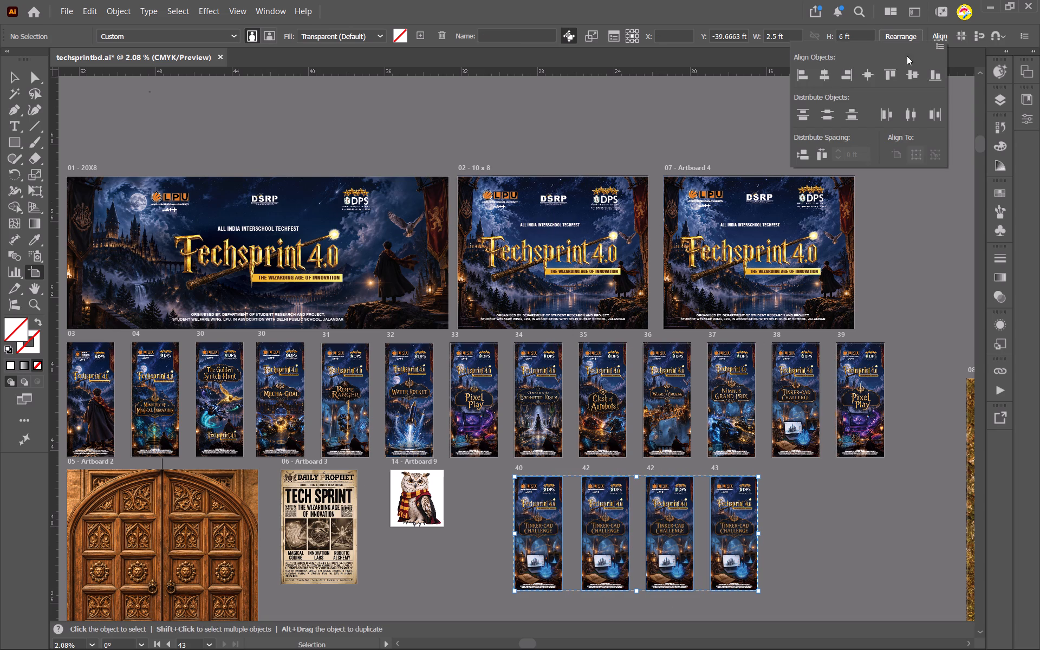
pyautogui.click(885, 76)
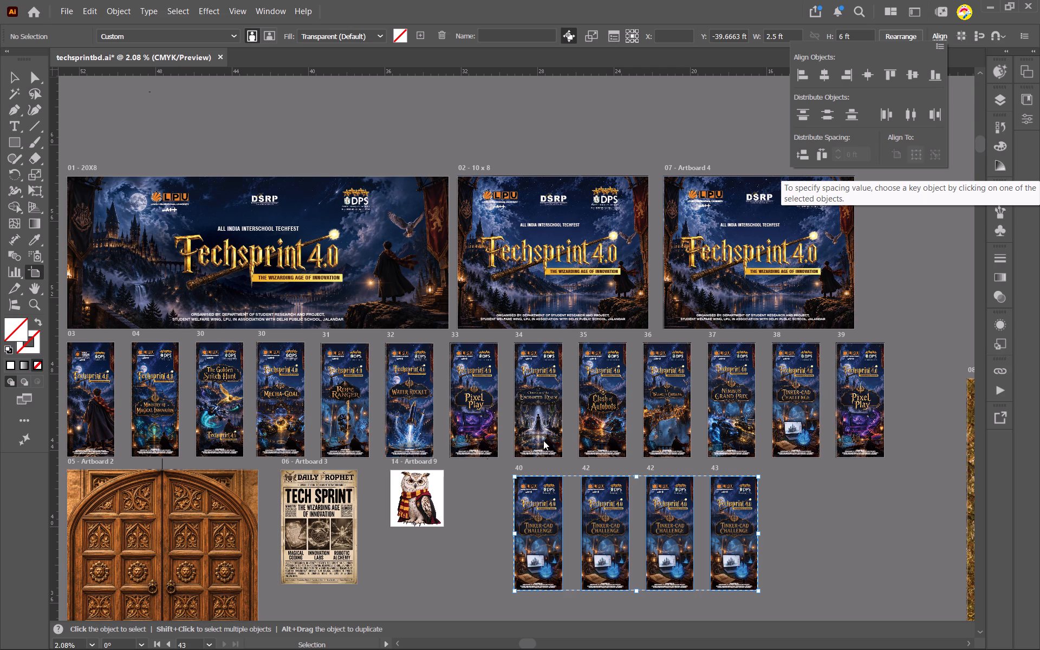
pyautogui.hscroll(7, 487, 458)
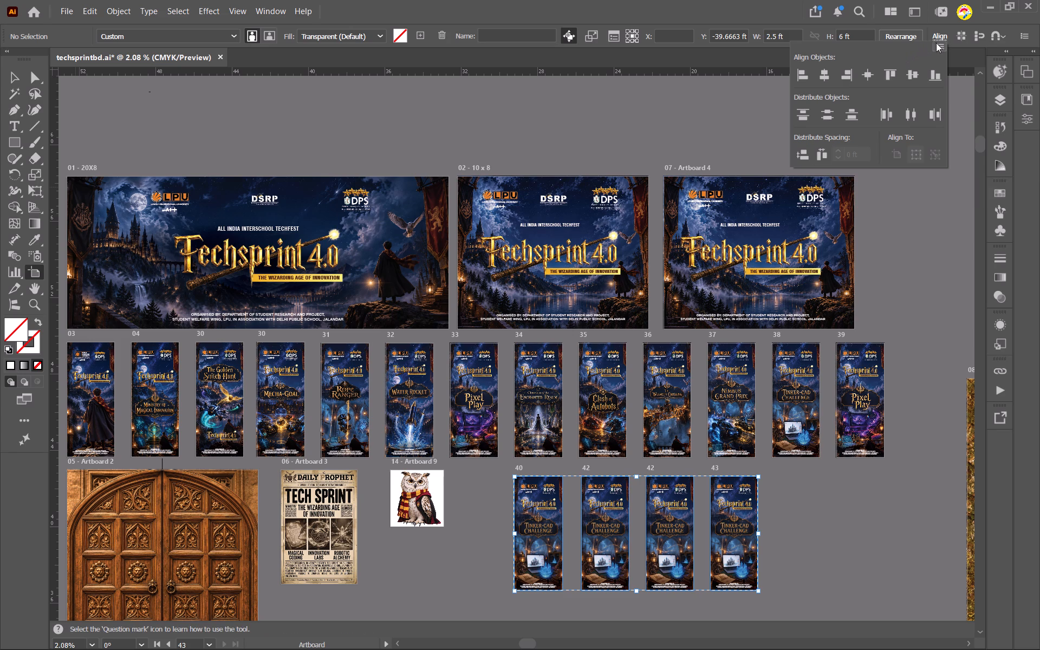
pyautogui.click(783, 9)
# Delete the loose Tinker-CAD Challenge image from the group of event images beside the artboards.
pyautogui.hscroll(12, 545, 392)
pyautogui.hscroll(-1, 570, 419)
pyautogui.hscroll(11, 259, 302)
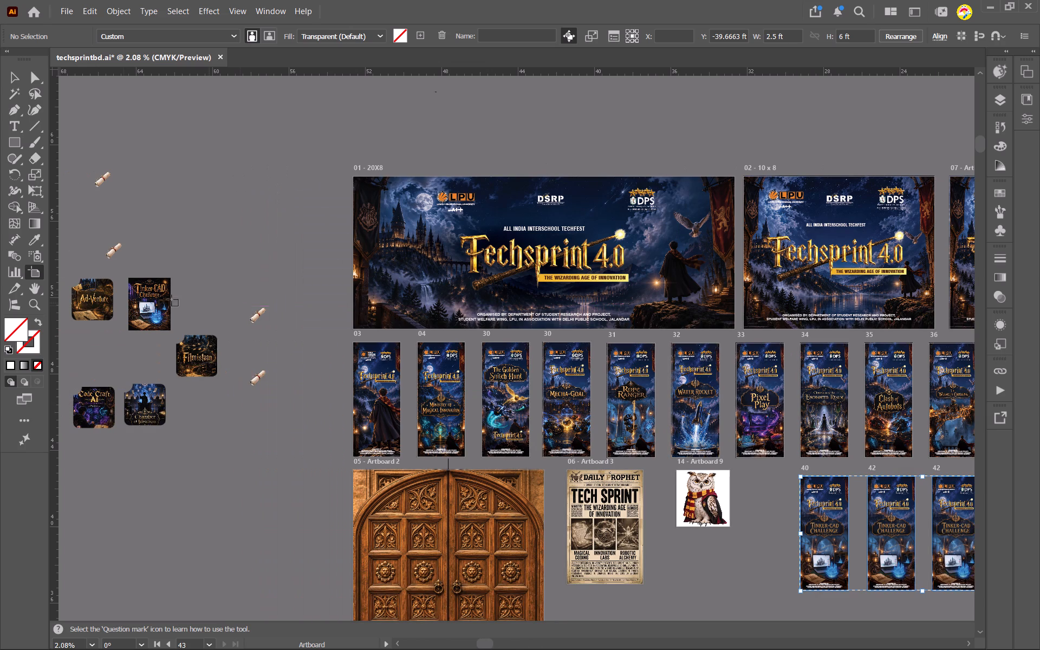
pyautogui.click(10, 71)
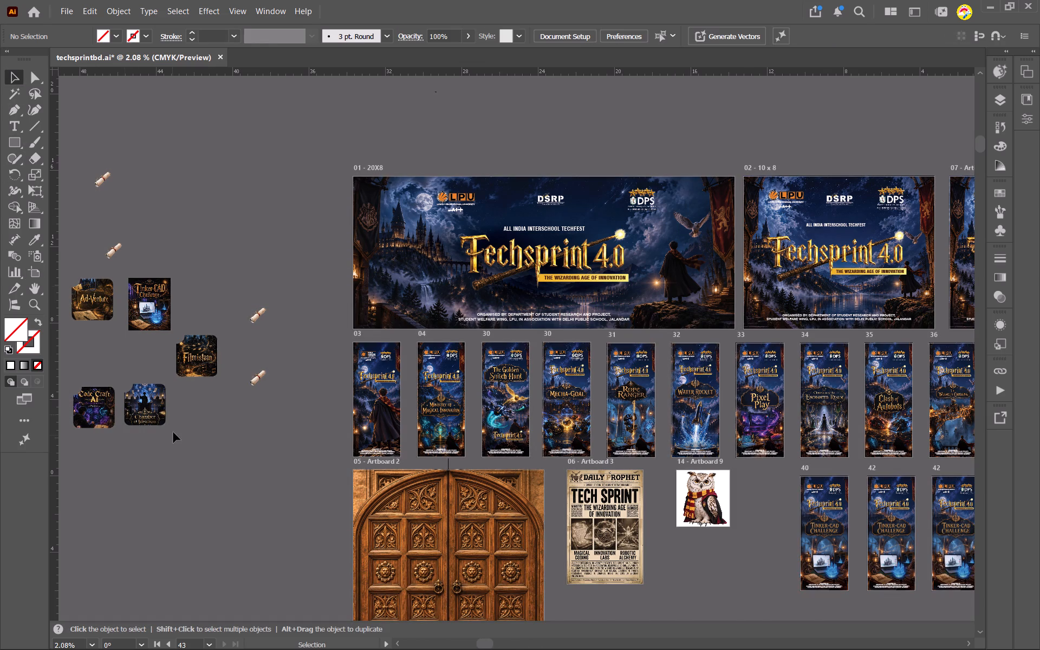
pyautogui.hscroll(20, 173, 435)
pyautogui.hscroll(1, 173, 435)
pyautogui.keyDown('ctrl'); pyautogui.keyDown('alt'); pyautogui.scroll(3, 328, 310); pyautogui.keyUp('alt'); pyautogui.keyUp('ctrl')
pyautogui.click(668, 268)
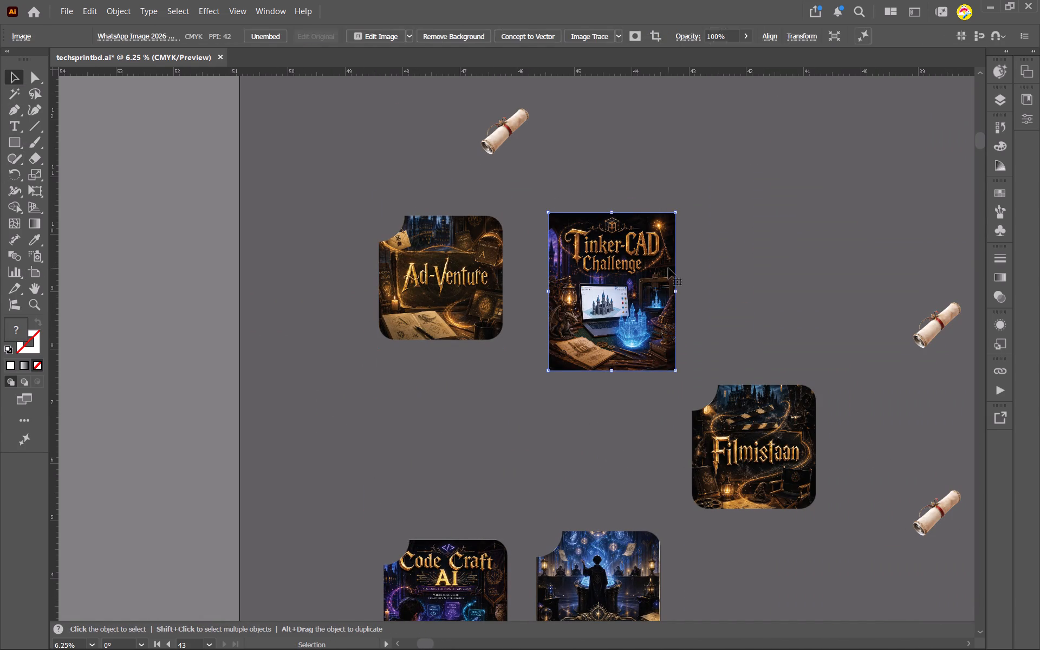
pyautogui.press('Delete')
# Release the clipping masks of the Ad-Venture, Filmistaan, Code Craft AI and Chamber of Ideation images, then deselect them.
pyautogui.scroll(-2, 608, 376)
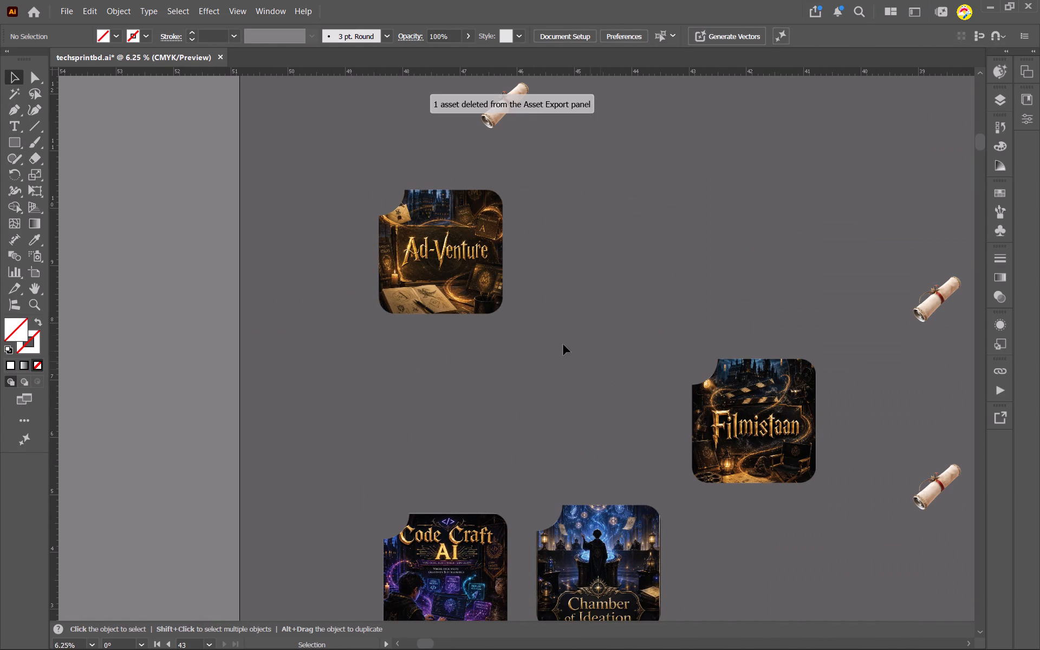
pyautogui.moveTo(322, 203); pyautogui.dragTo(747, 556)
pyautogui.rightClick(731, 421)
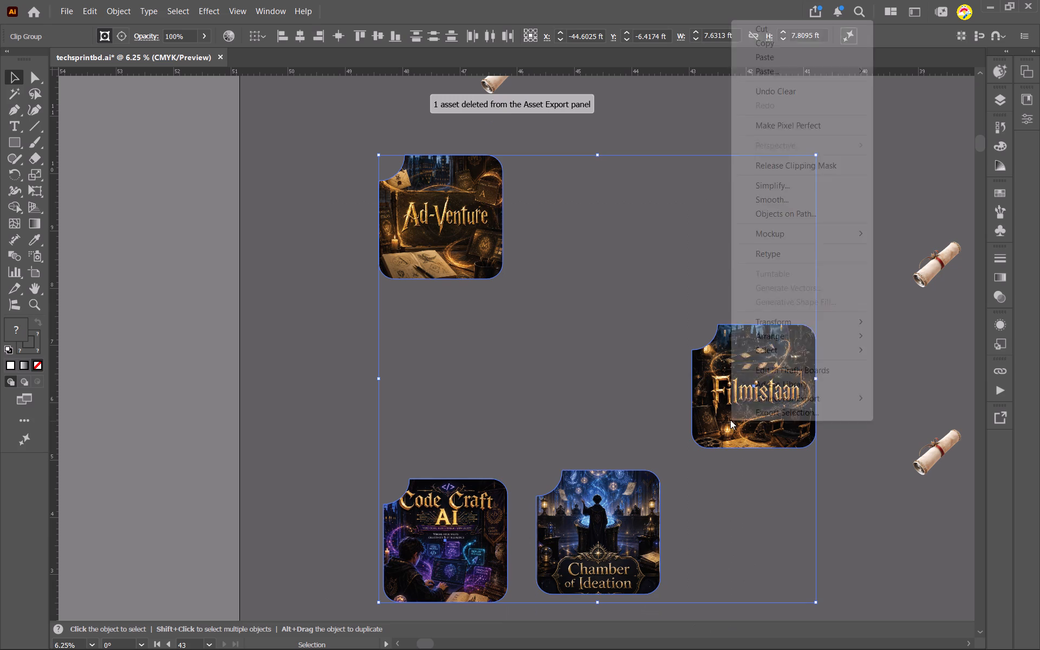
pyautogui.click(768, 166)
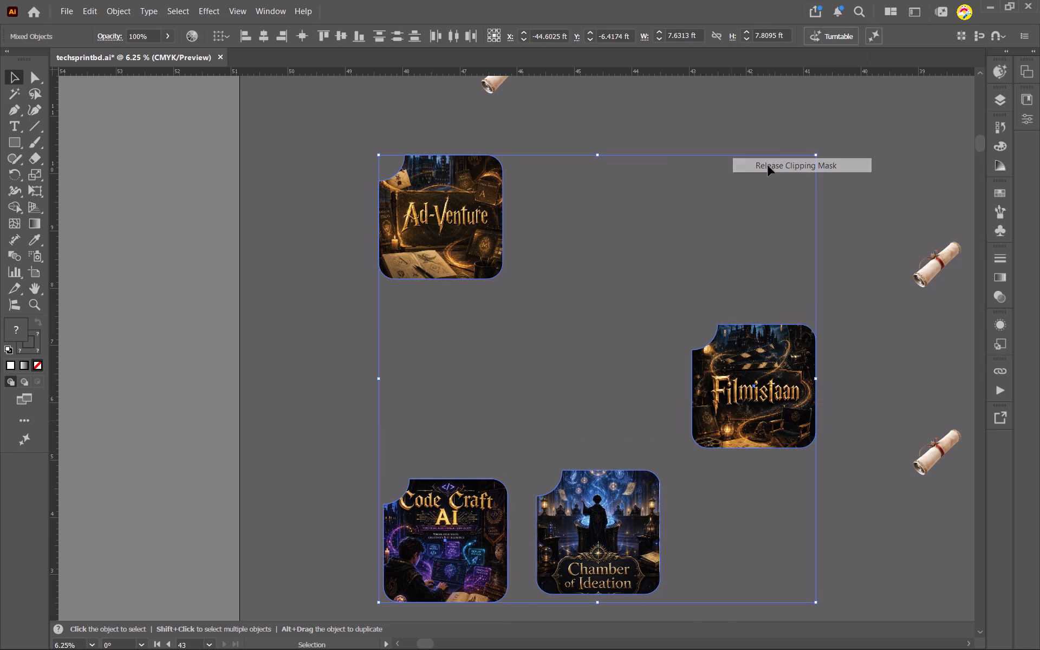
pyautogui.click(575, 270)
pyautogui.moveTo(325, 159); pyautogui.dragTo(360, 182)
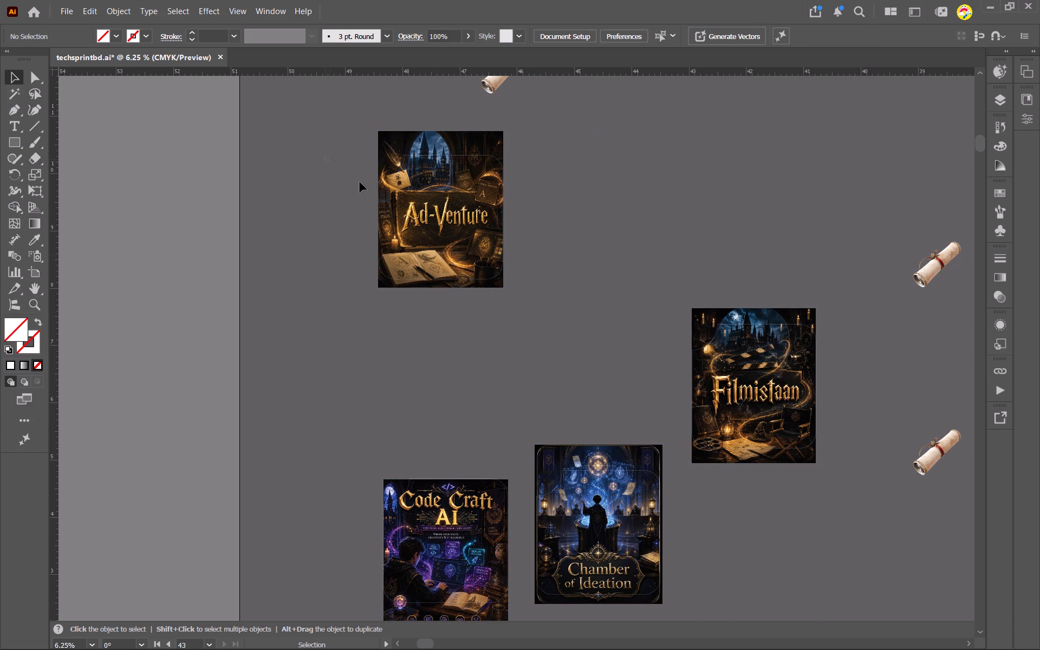
# Select the unmasked Ad-Venture, Filmistaan, Code Craft AI and Chamber of Ideation artwork and add it to Asset Export as separate assets.
pyautogui.moveTo(360, 182); pyautogui.dragTo(771, 588)
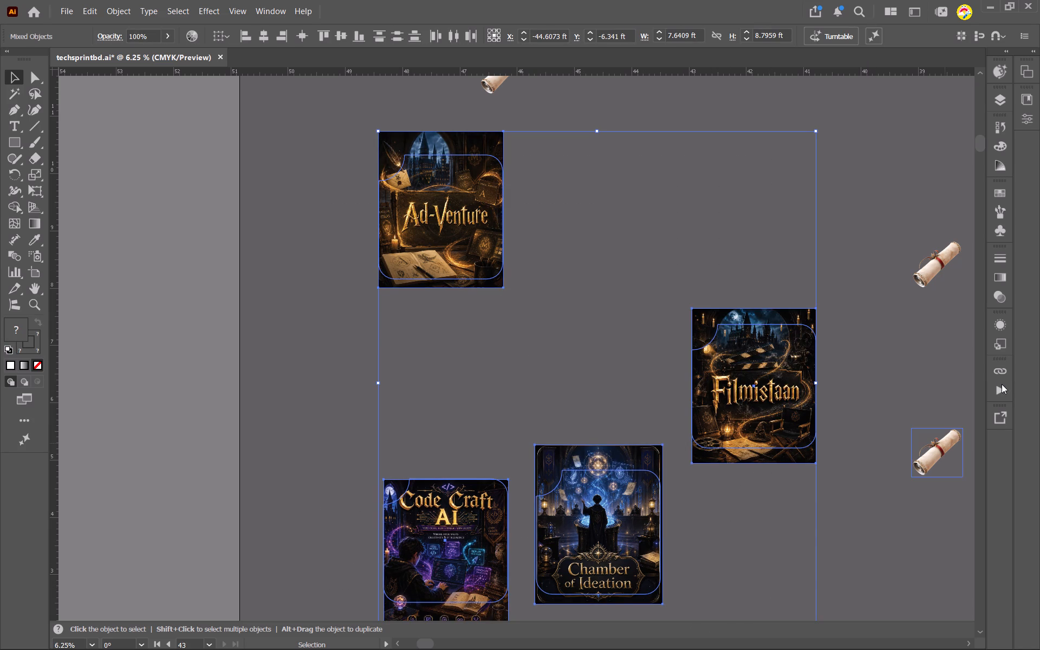
pyautogui.click(994, 417)
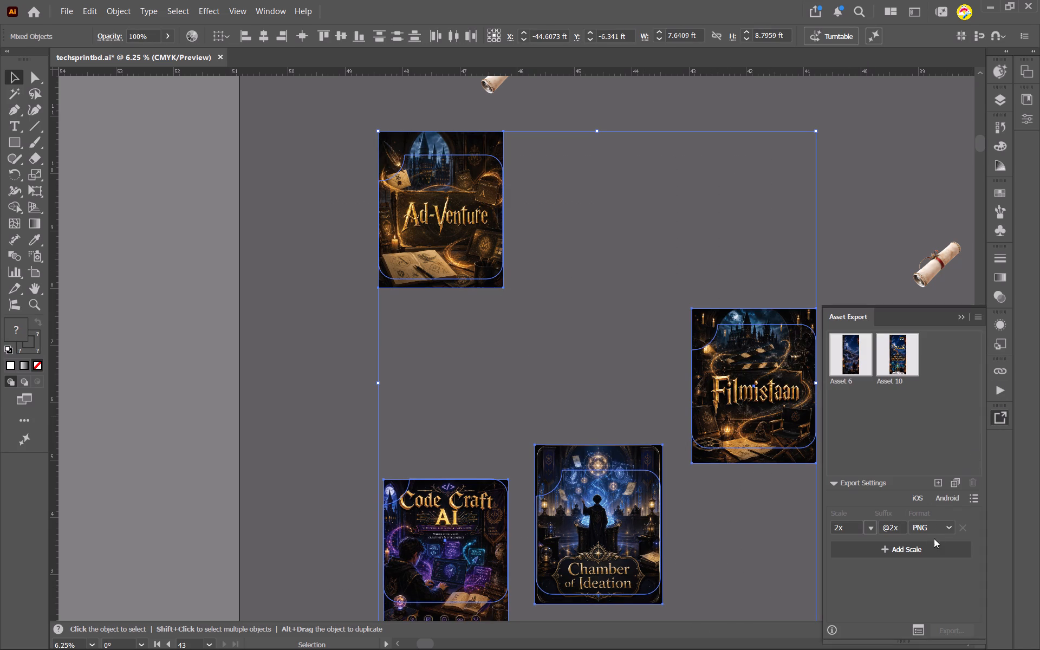
pyautogui.click(954, 482)
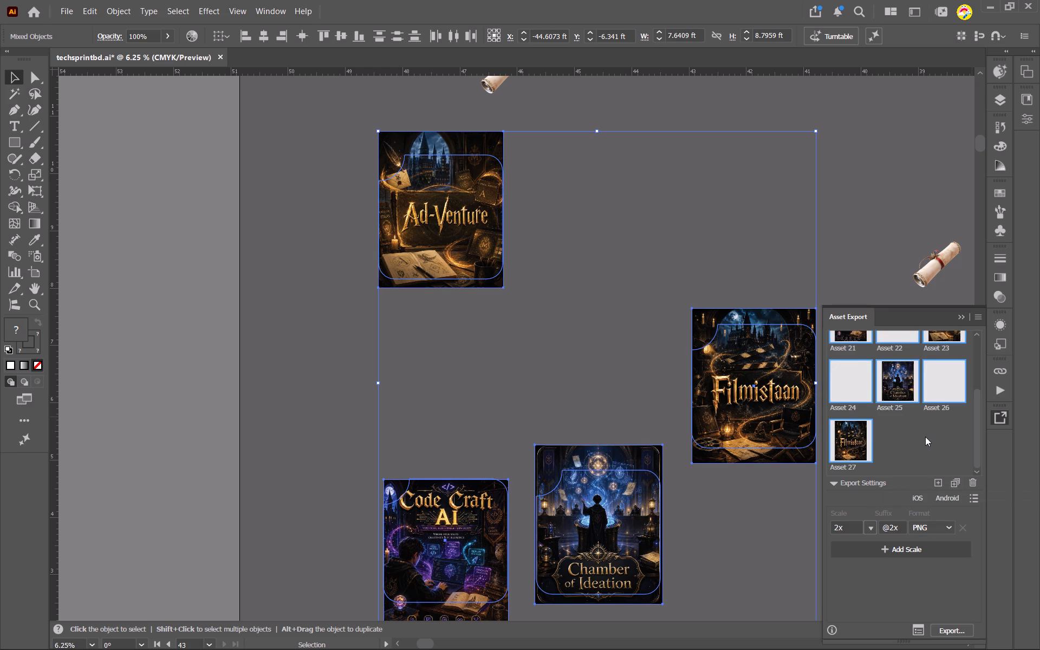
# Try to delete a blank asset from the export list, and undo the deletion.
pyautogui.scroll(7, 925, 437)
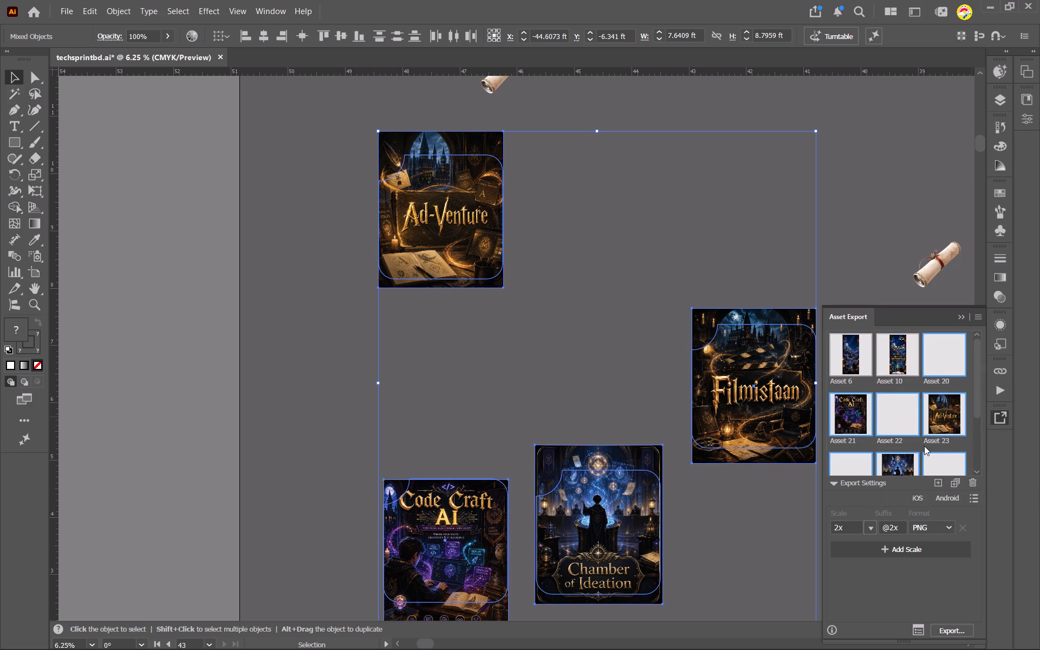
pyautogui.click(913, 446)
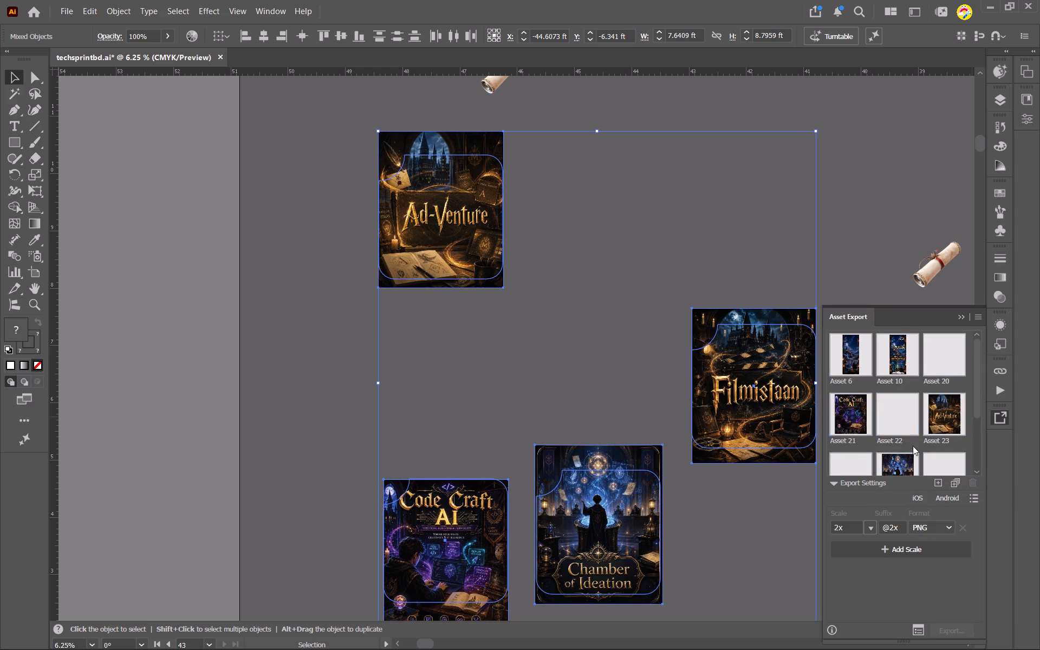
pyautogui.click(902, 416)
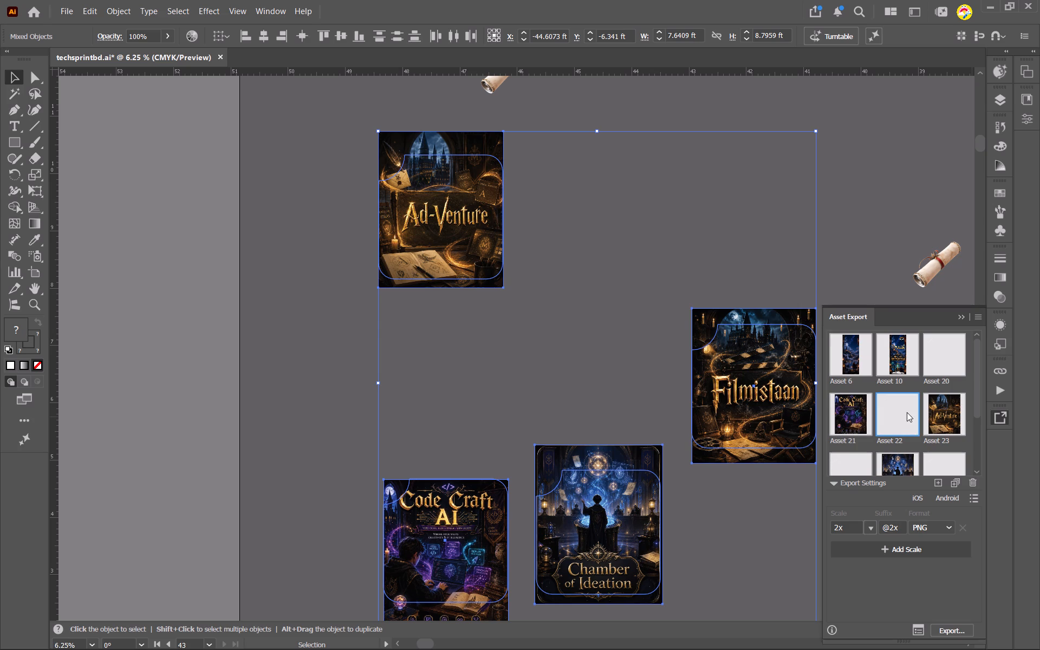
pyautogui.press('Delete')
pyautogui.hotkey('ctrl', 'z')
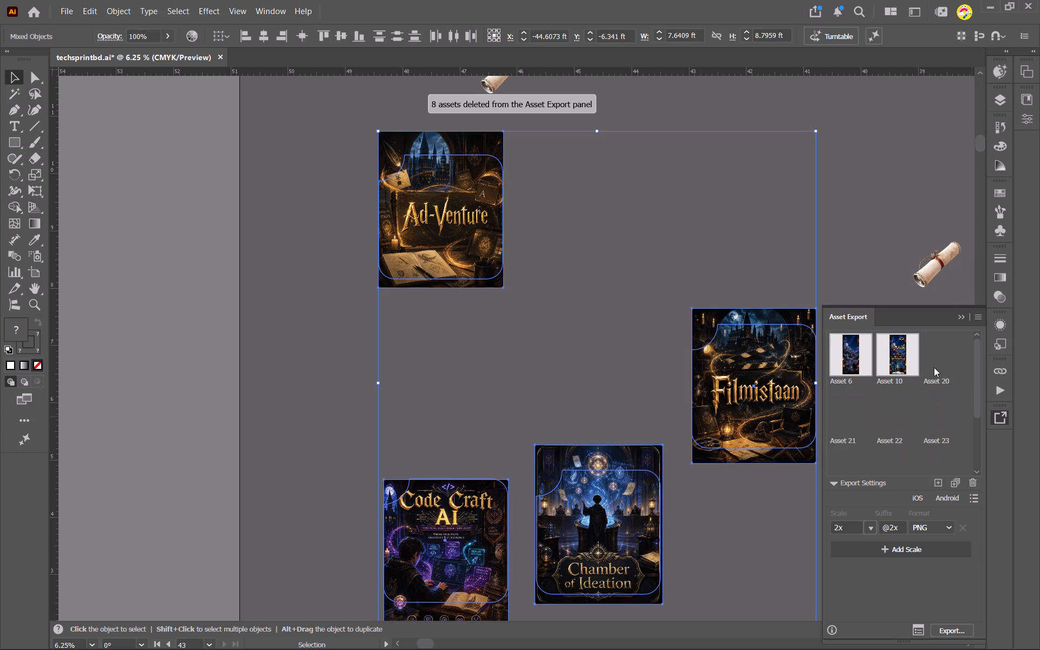
# Remove the four blank assets from the export list, keeping the four event images.
pyautogui.click(942, 358)
pyautogui.click(942, 362)
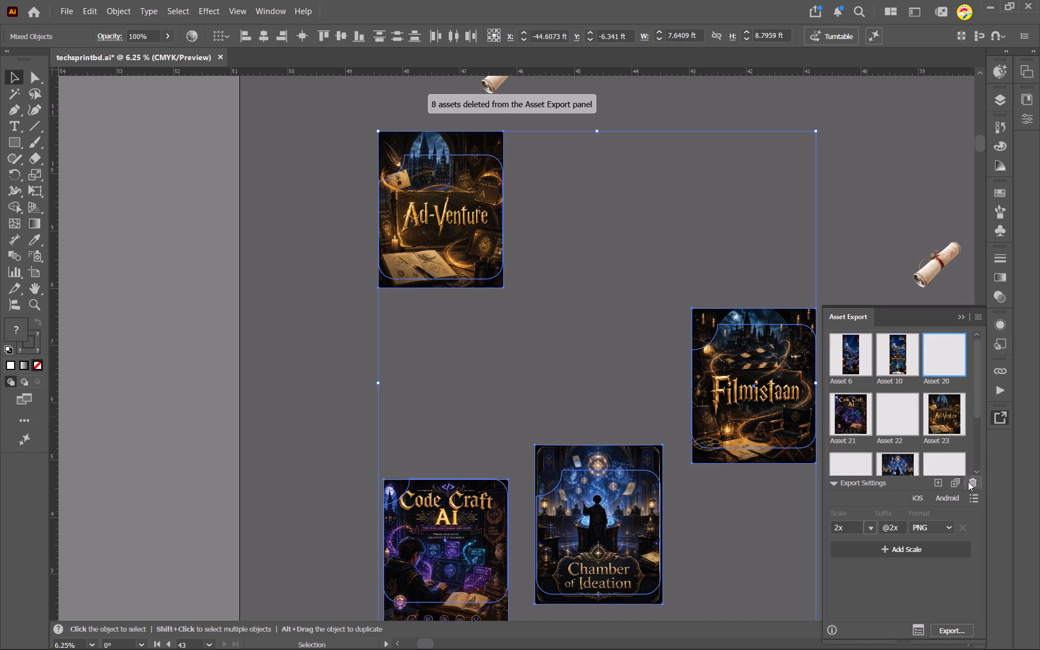
pyautogui.click(968, 482)
pyautogui.click(941, 427)
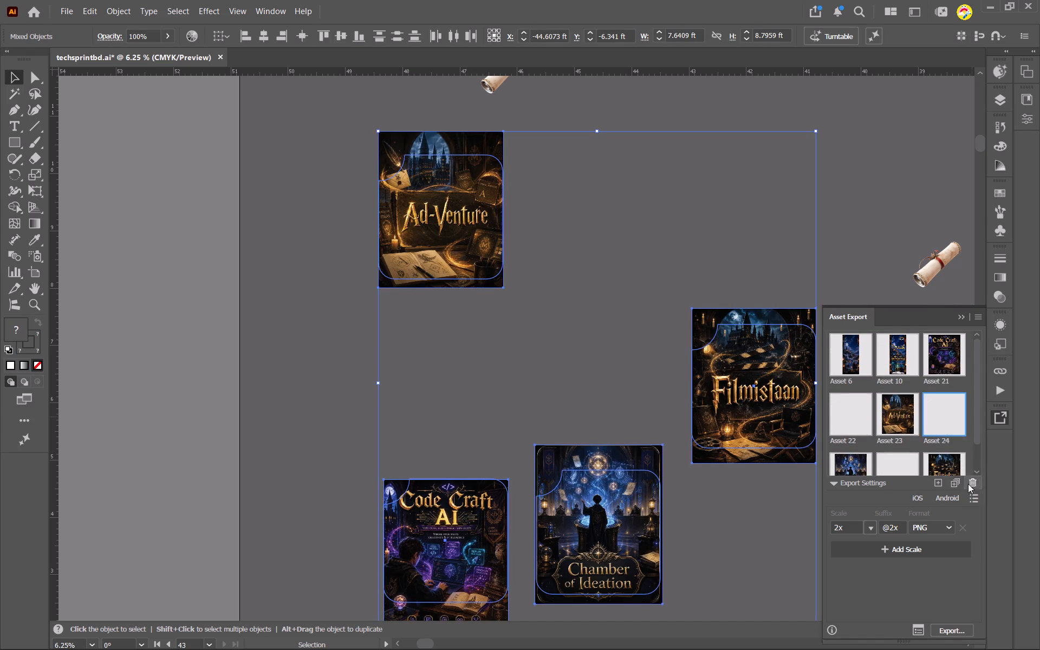
pyautogui.click(968, 483)
pyautogui.click(844, 420)
pyautogui.click(972, 482)
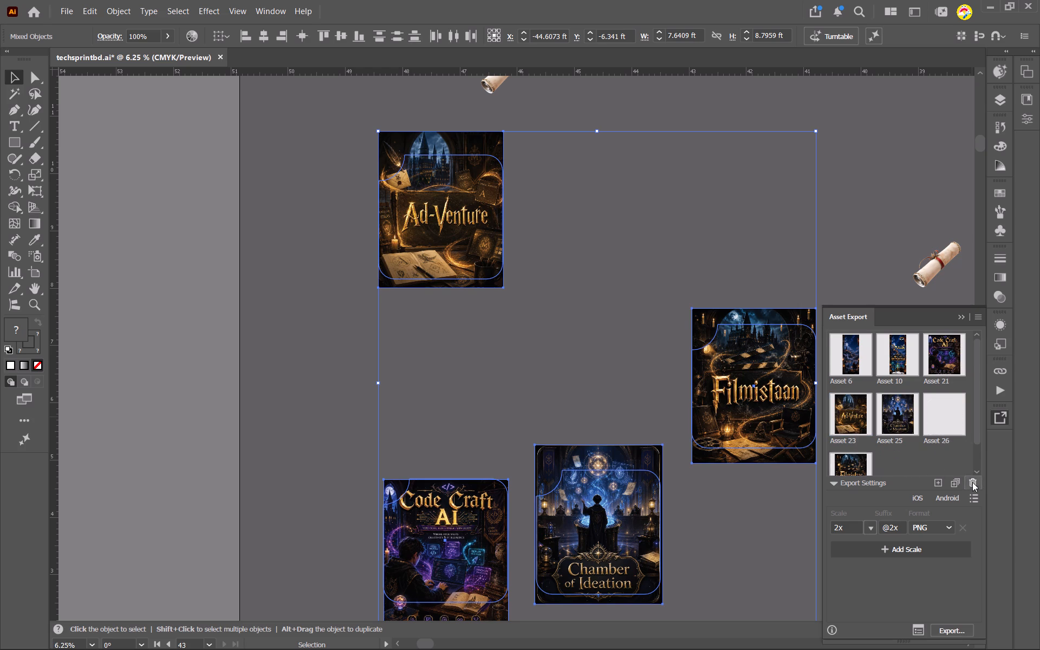
pyautogui.click(922, 438)
pyautogui.click(937, 430)
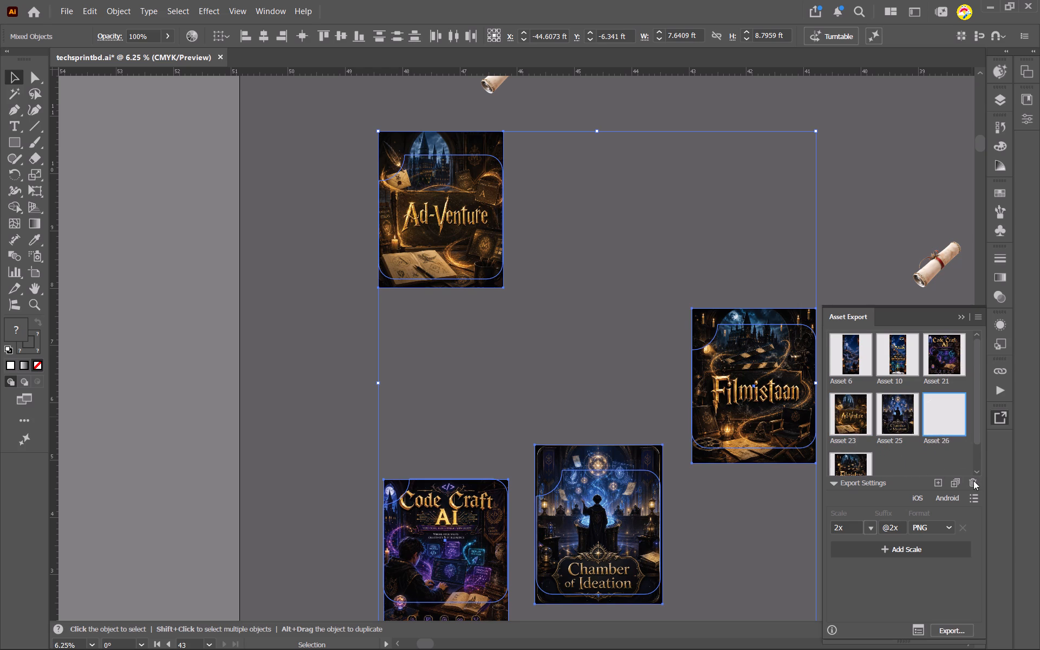
pyautogui.click(968, 480)
pyautogui.click(970, 483)
pyautogui.scroll(-4, 940, 453)
pyautogui.click(926, 454)
pyautogui.scroll(3, 926, 454)
pyautogui.doubleClick(880, 191)
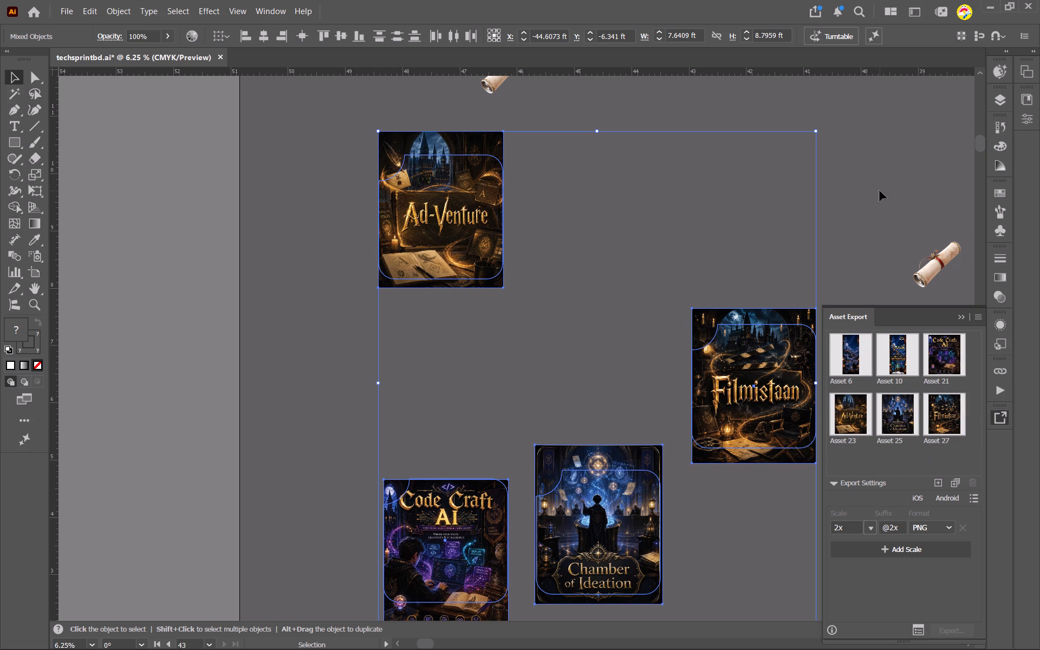
# Export the Code Craft AI, Ad-Venture, Chamber of Ideation and Filmistaan assets as 2x PNG files to the Downloads folder.
pyautogui.scroll(-2, 940, 408)
pyautogui.click(941, 362)
pyautogui.click(947, 374)
pyautogui.keyDown('shift'); pyautogui.click(949, 418); pyautogui.keyUp('shift')
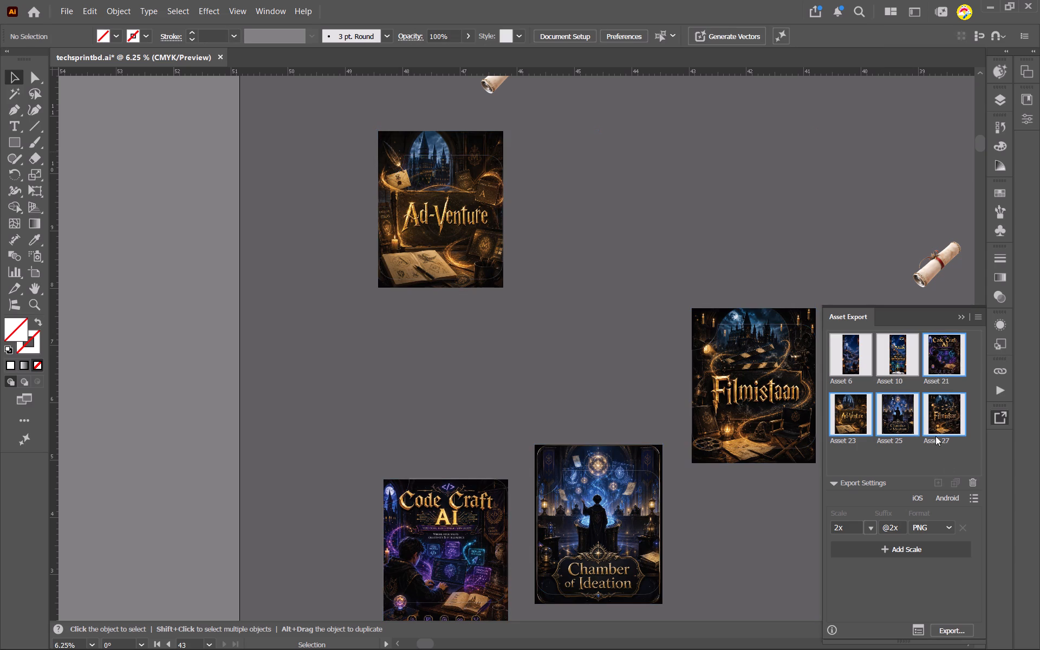
pyautogui.click(942, 630)
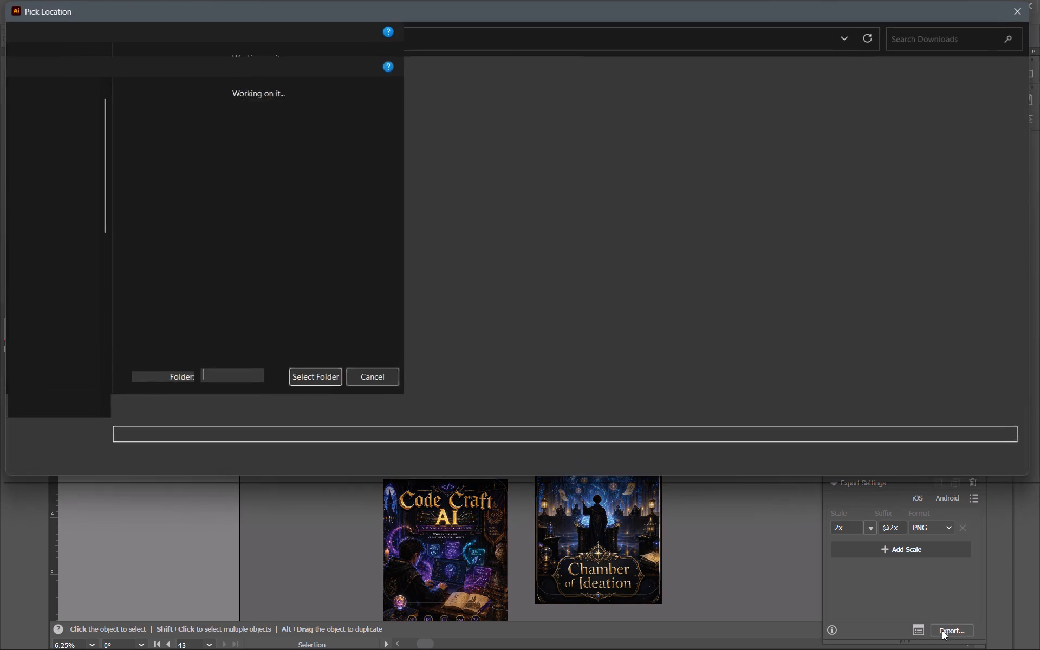
pyautogui.click(901, 453)
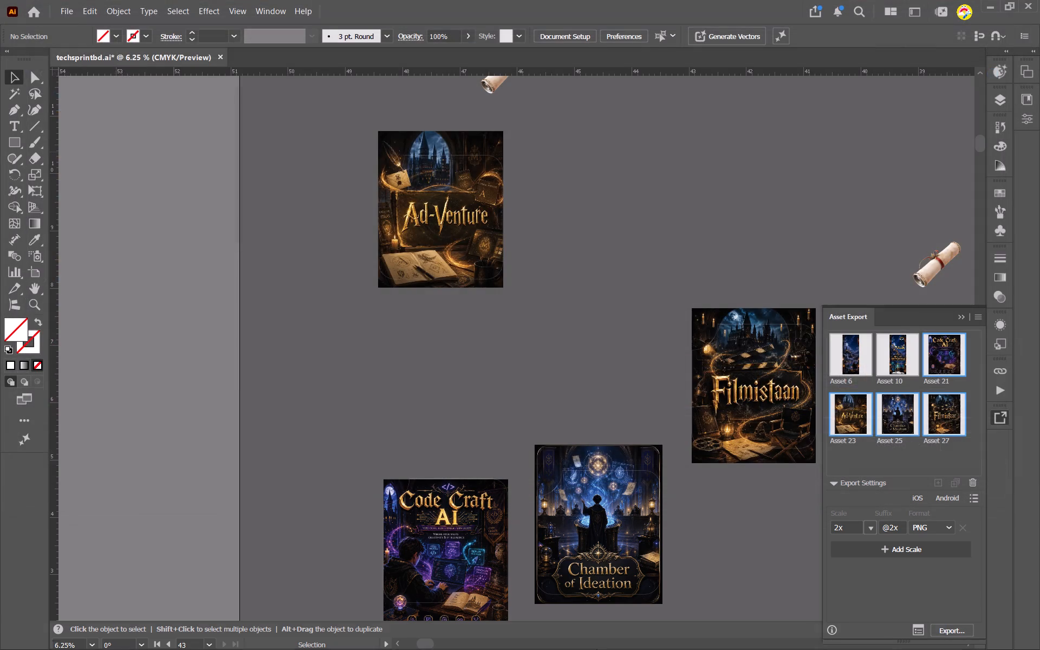
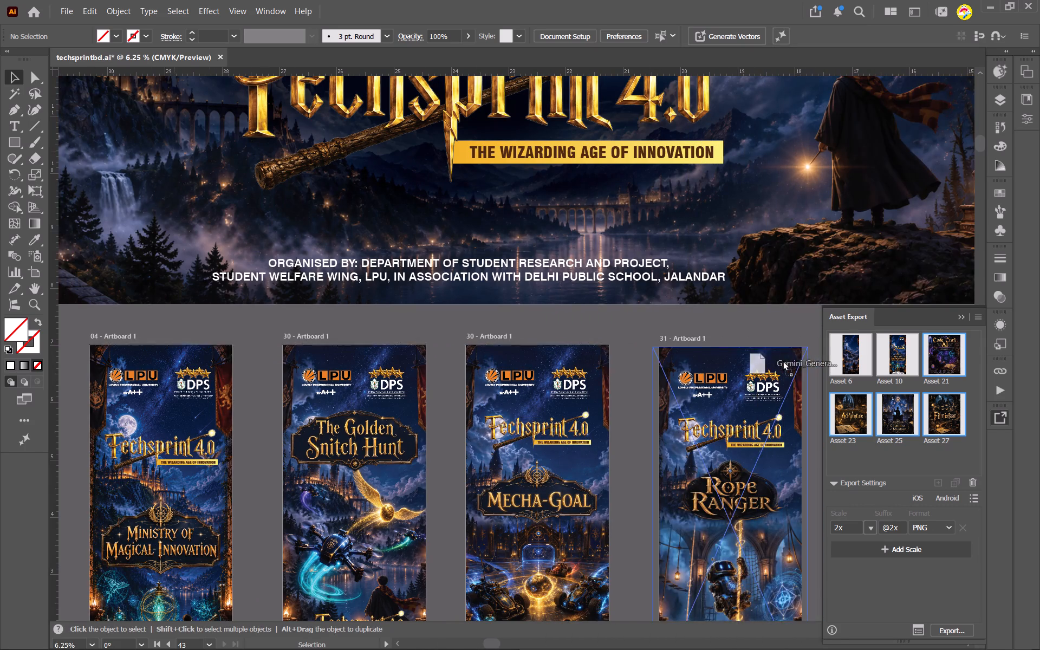
pyautogui.hscroll(-20, 783, 361)
pyautogui.hscroll(-4, 783, 361)
pyautogui.hscroll(1, 783, 361)
pyautogui.hscroll(-20, 783, 361)
pyautogui.hscroll(-3, 783, 361)
pyautogui.hscroll(1, 783, 361)
pyautogui.hscroll(-17, 783, 361)
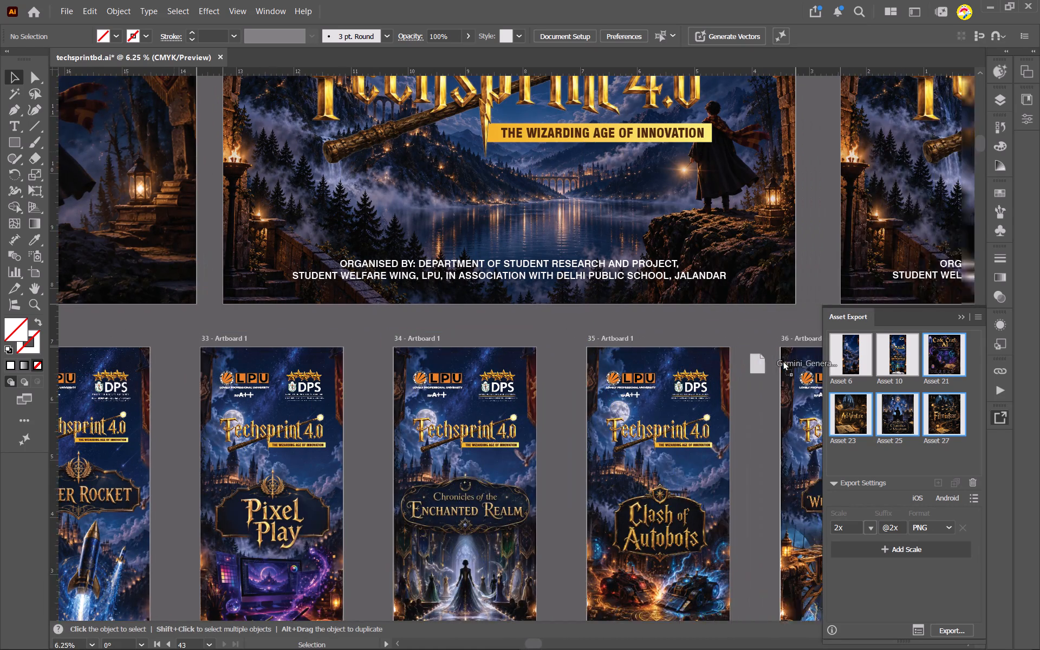
pyautogui.hscroll(-20, 783, 361)
pyautogui.hscroll(-20, 783, 361)
pyautogui.hscroll(-20, 783, 361)
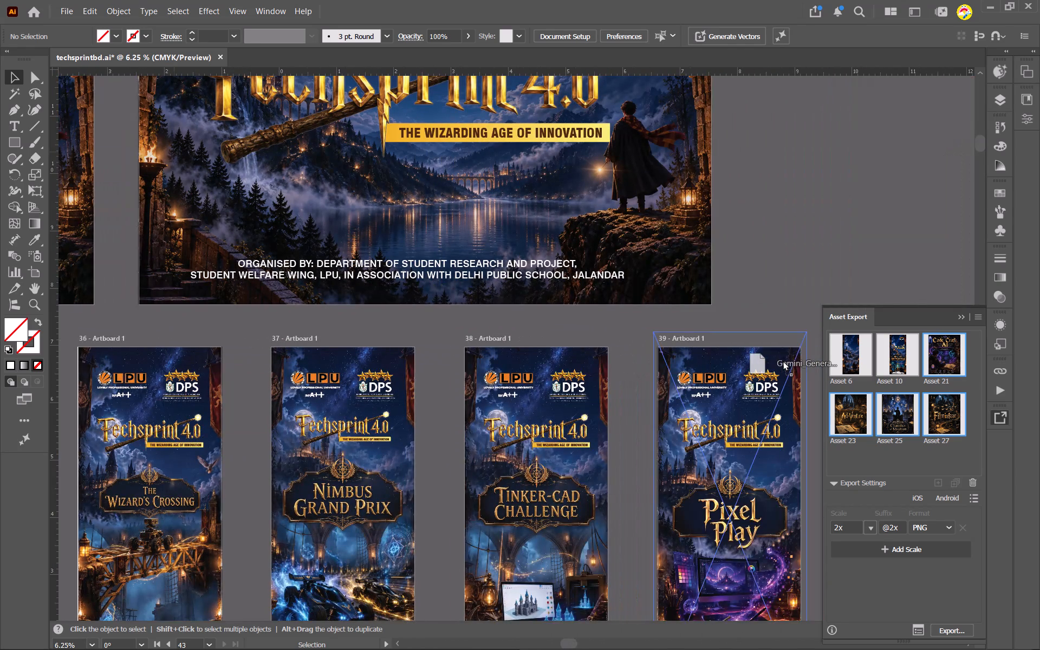
pyautogui.hscroll(-6, 783, 361)
pyautogui.scroll(-8, 709, 329)
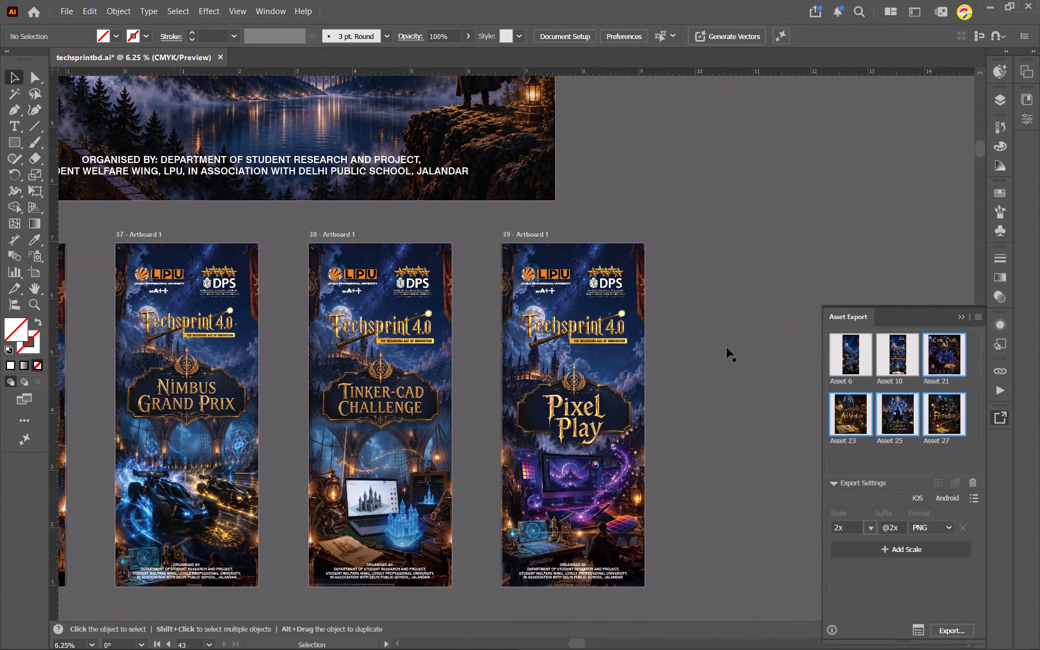
# Move the placed Code Craft AI linked file in the layer stack into artboard 39's clip group, above its existing linked image.
pyautogui.click(960, 318)
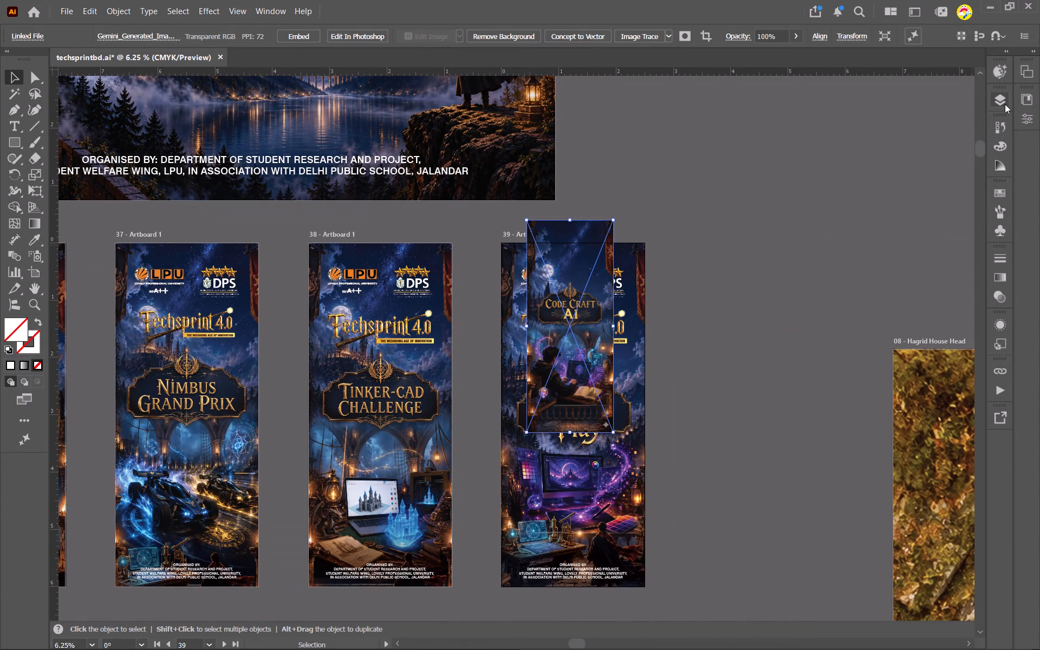
pyautogui.click(1005, 104)
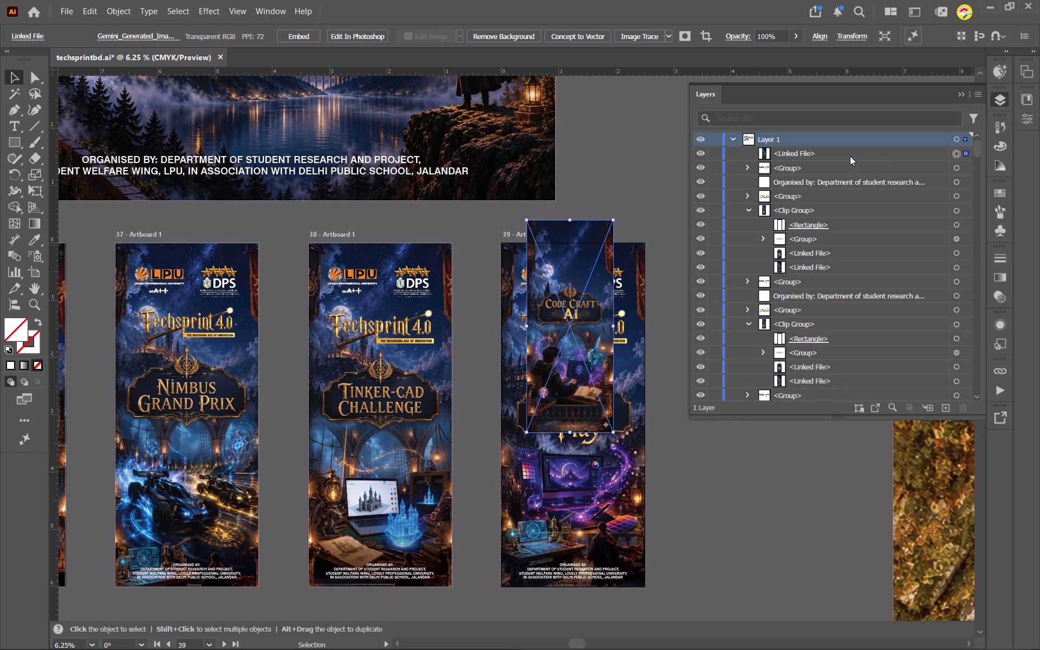
pyautogui.moveTo(835, 152); pyautogui.dragTo(833, 352)
pyautogui.scroll(-3, 834, 345)
pyautogui.moveTo(833, 352); pyautogui.dragTo(833, 125)
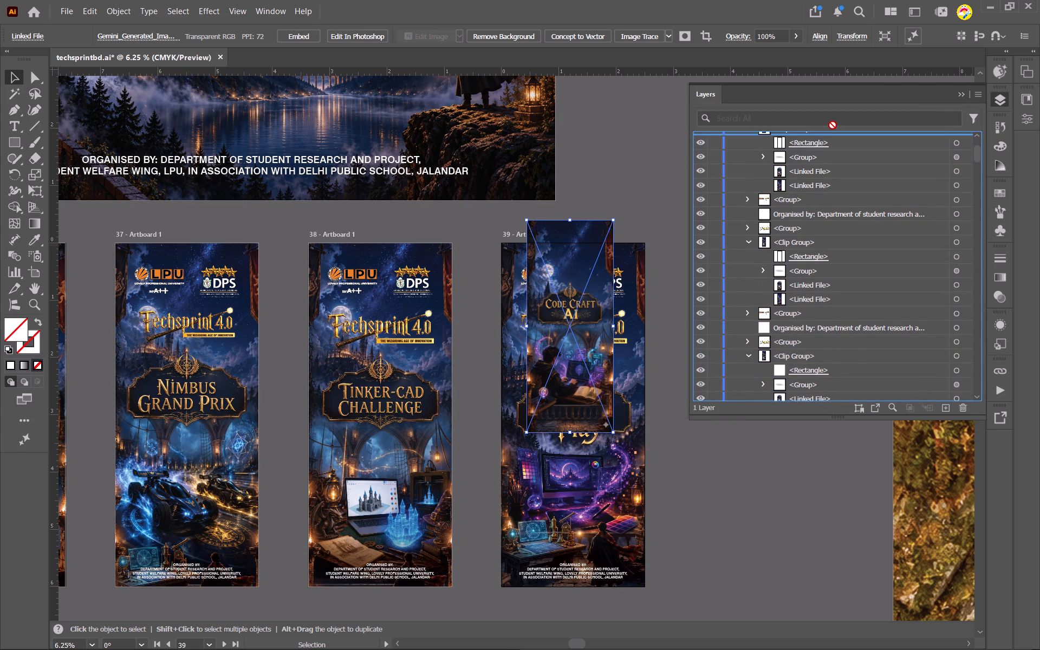
pyautogui.moveTo(833, 125); pyautogui.dragTo(833, 226)
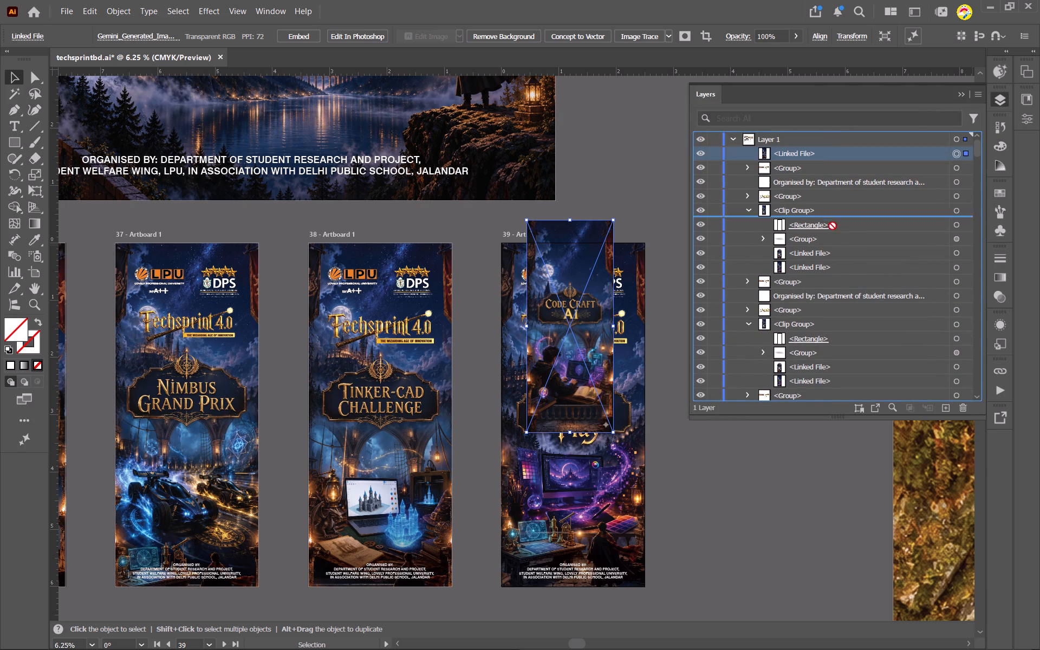
pyautogui.moveTo(833, 226); pyautogui.dragTo(823, 400)
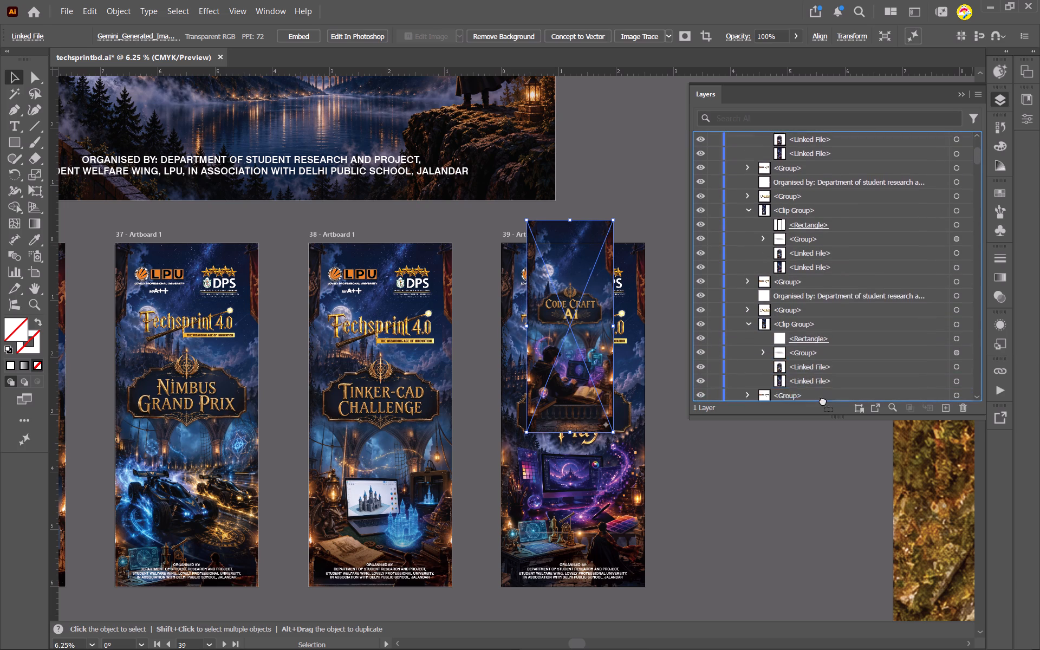
pyautogui.moveTo(823, 400); pyautogui.dragTo(822, 398)
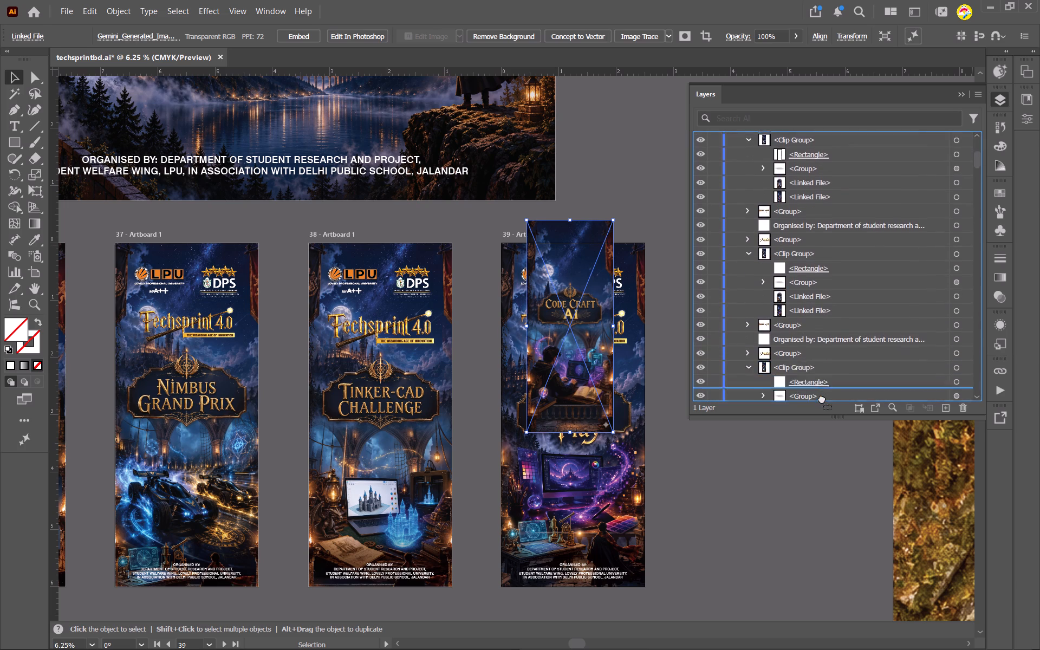
pyautogui.moveTo(822, 398); pyautogui.dragTo(811, 141)
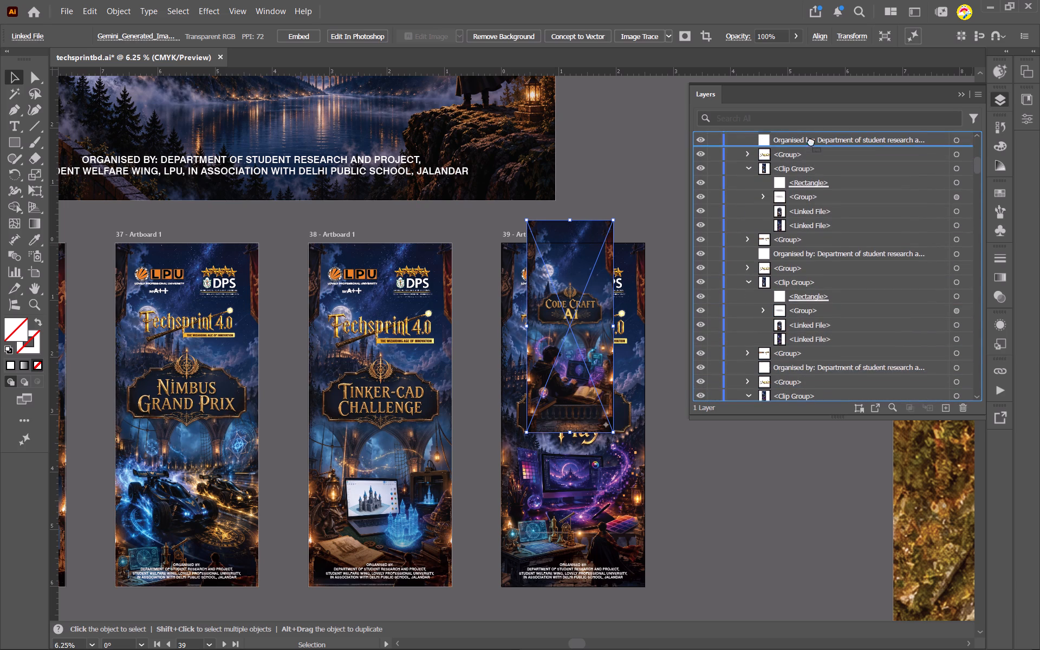
pyautogui.moveTo(811, 141); pyautogui.dragTo(793, 399)
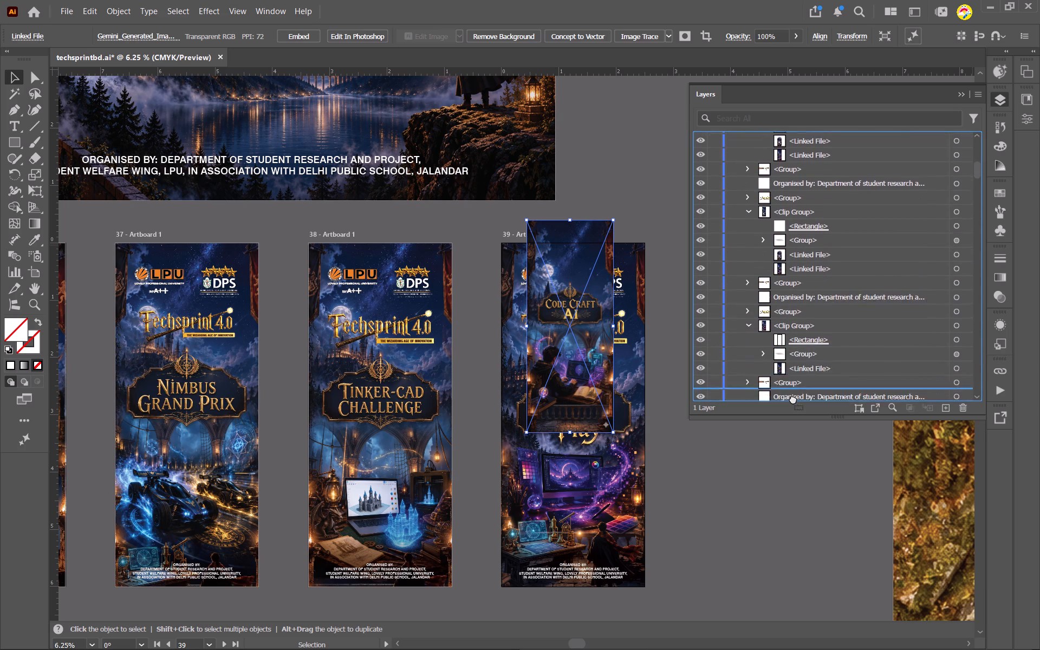
pyautogui.moveTo(793, 399); pyautogui.dragTo(817, 306)
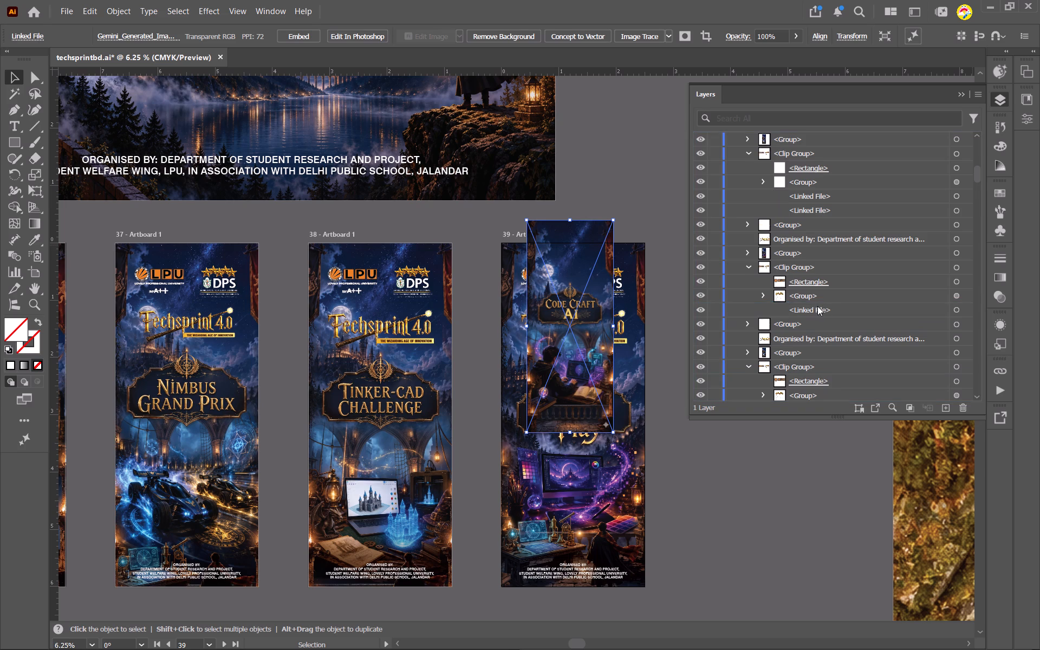
# Scale and position the Code Craft AI image so it fills artboard 39 behind the logos, Techsprint 4.0 title and organiser text.
pyautogui.moveTo(573, 387); pyautogui.dragTo(564, 452)
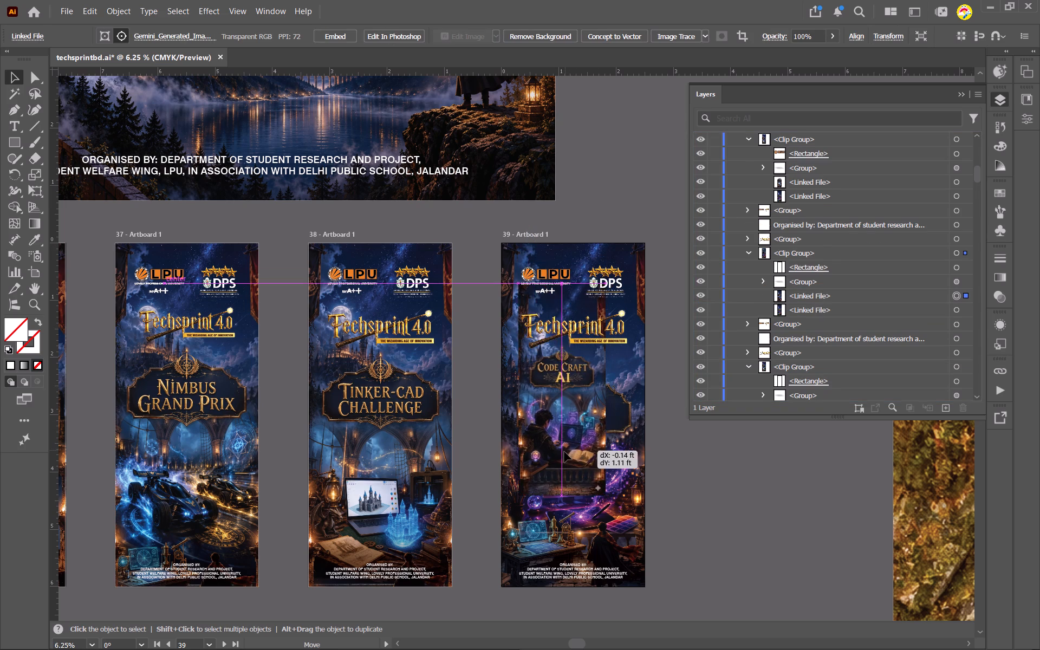
pyautogui.moveTo(564, 452); pyautogui.dragTo(548, 407)
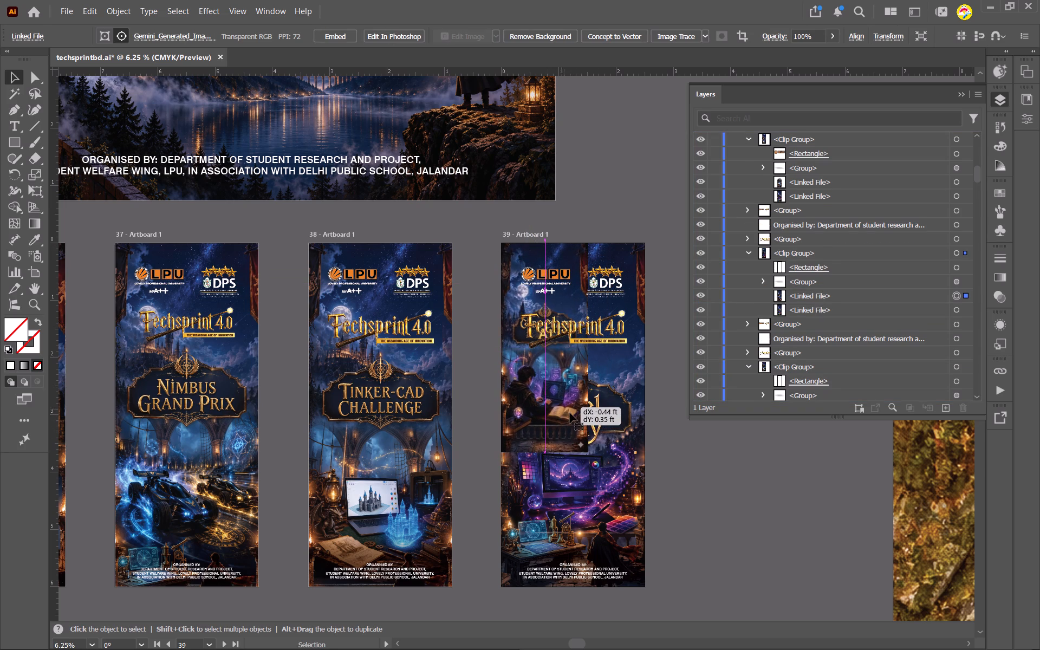
pyautogui.keyDown('shift'); pyautogui.moveTo(587, 452); pyautogui.dragTo(645, 536); pyautogui.keyUp('shift')
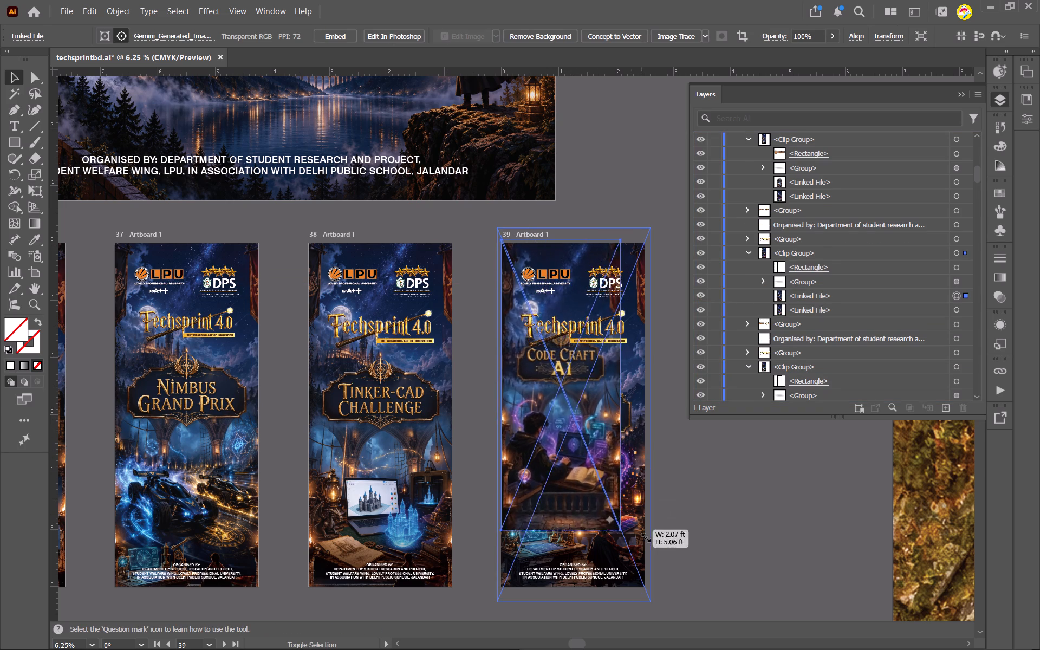
pyautogui.keyDown('shift'); pyautogui.moveTo(645, 536); pyautogui.dragTo(670, 609); pyautogui.keyUp('shift')
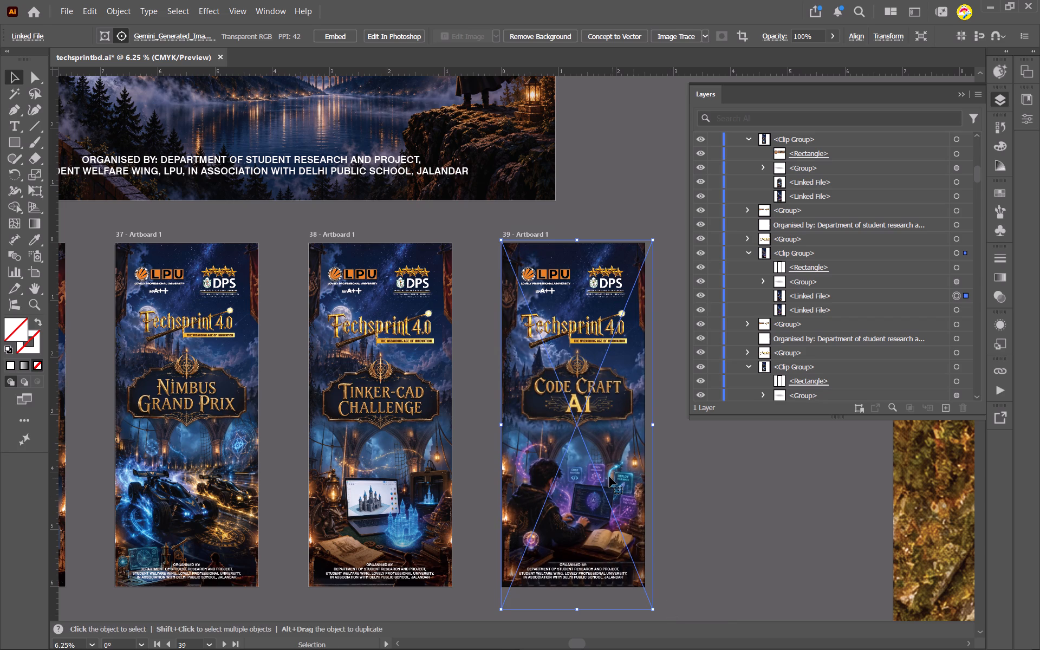
pyautogui.moveTo(609, 477); pyautogui.dragTo(609, 482)
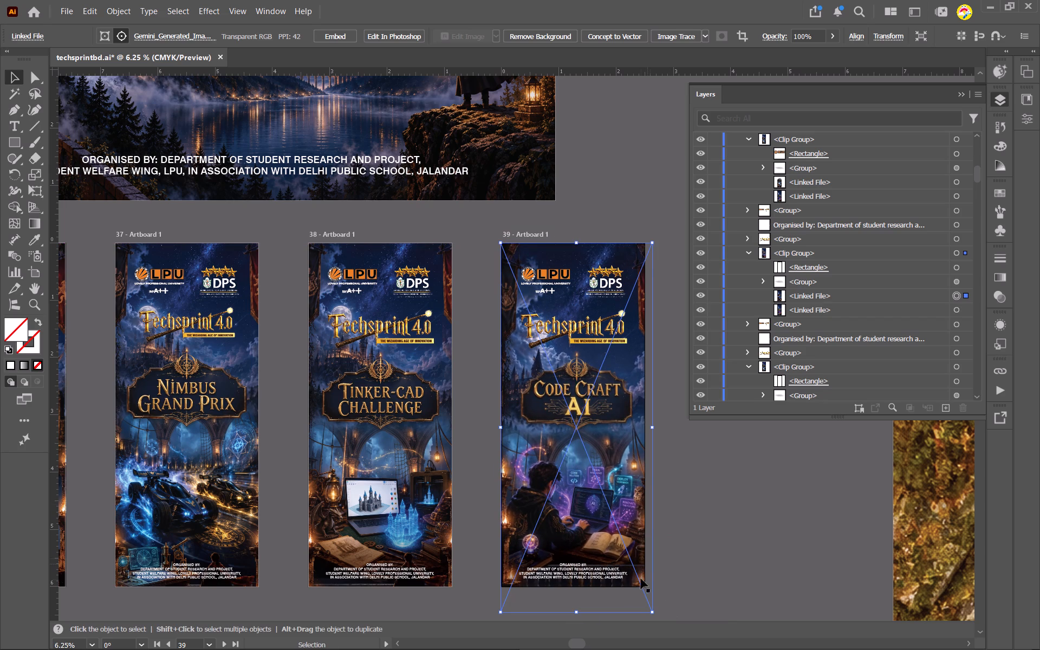
pyautogui.keyDown('shift'); pyautogui.moveTo(653, 611); pyautogui.dragTo(659, 621); pyautogui.keyUp('shift')
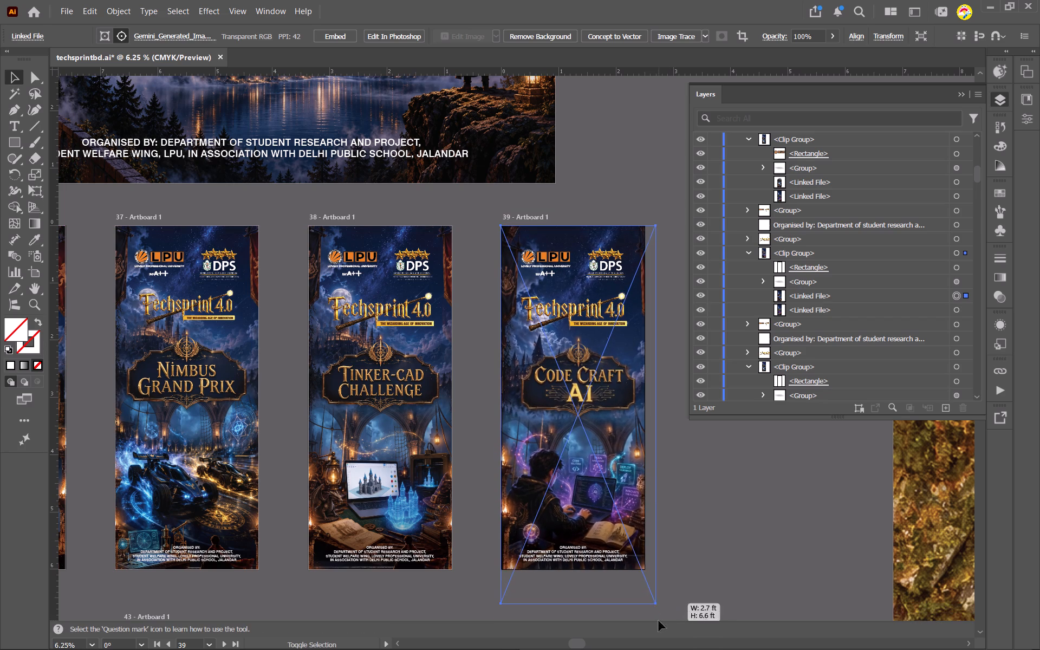
pyautogui.click(620, 467)
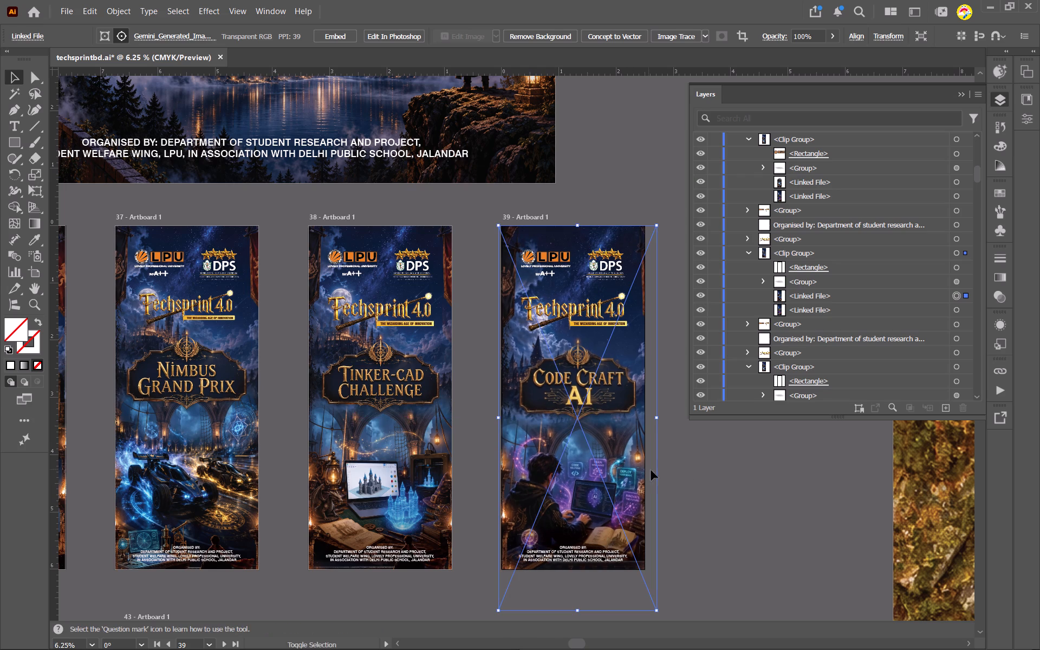
pyautogui.keyDown('shift'); pyautogui.moveTo(656, 415); pyautogui.dragTo(651, 417); pyautogui.keyUp('shift')
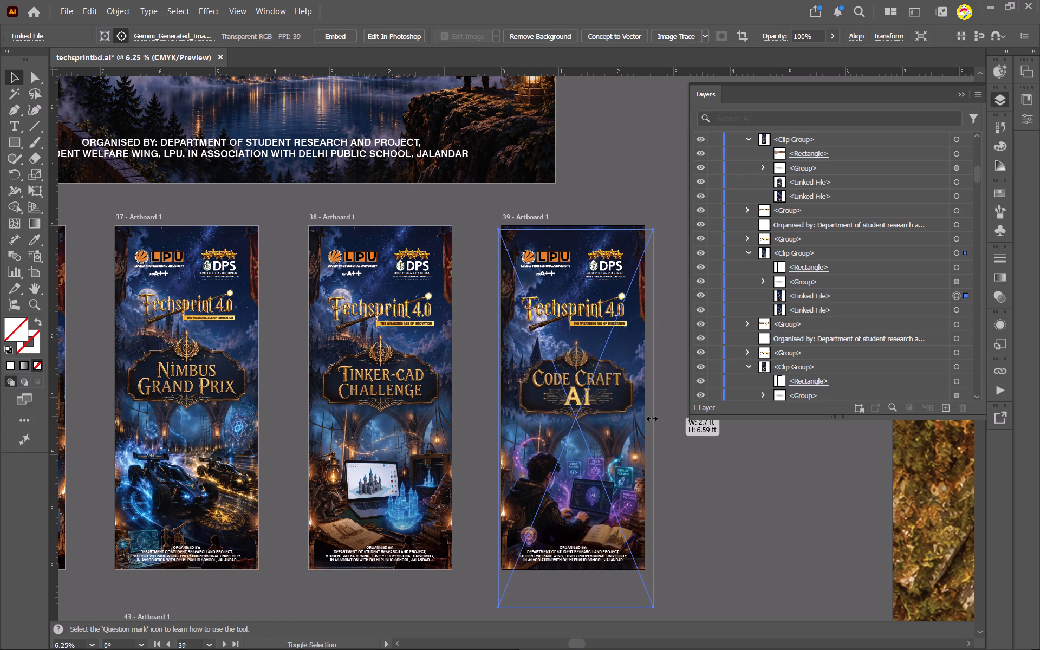
pyautogui.keyDown('shift'); pyautogui.moveTo(651, 417); pyautogui.dragTo(648, 417); pyautogui.keyUp('shift')
pyautogui.moveTo(622, 416); pyautogui.dragTo(621, 409)
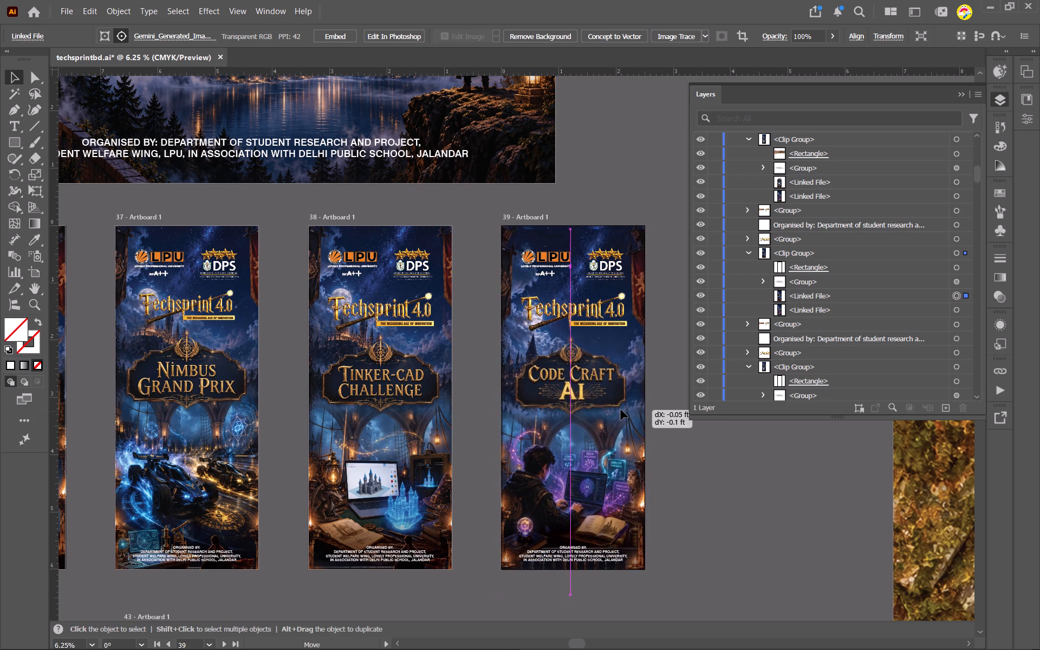
pyautogui.moveTo(621, 409); pyautogui.dragTo(621, 408)
pyautogui.doubleClick(682, 455)
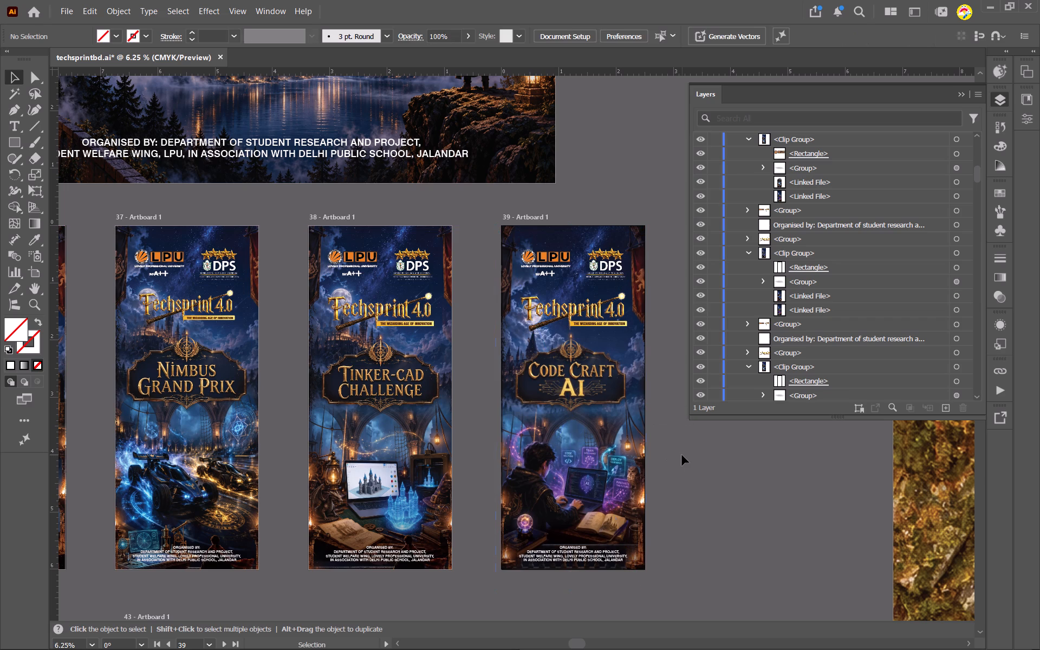
# Find the duplicate Tinker-Cad Challenge standees in the lower row and select the clip group on artboard 40.
pyautogui.hscroll(4, 682, 455)
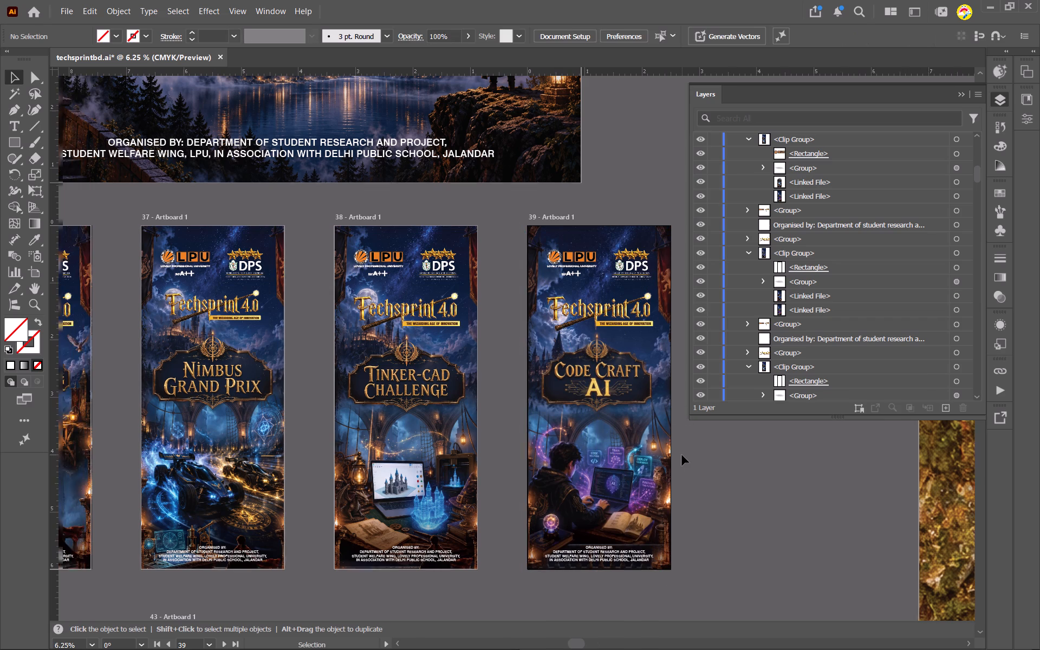
pyautogui.hscroll(5, 682, 455)
pyautogui.hscroll(-14, 682, 455)
pyautogui.hscroll(1, 682, 454)
pyautogui.scroll(-5, 515, 436)
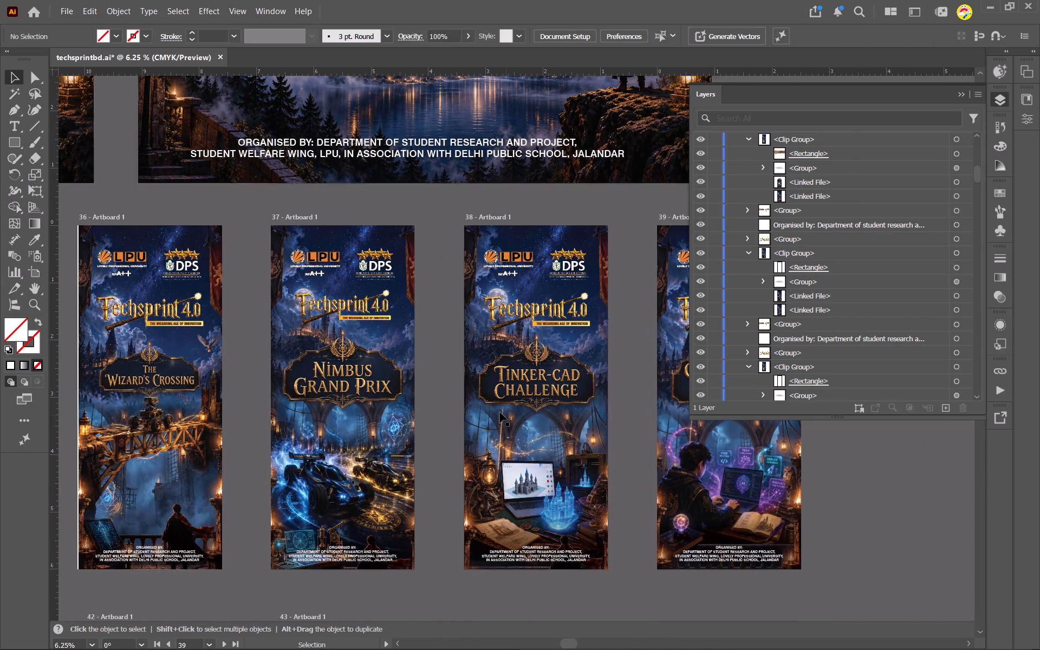
pyautogui.scroll(-15, 500, 412)
pyautogui.hscroll(6, 489, 412)
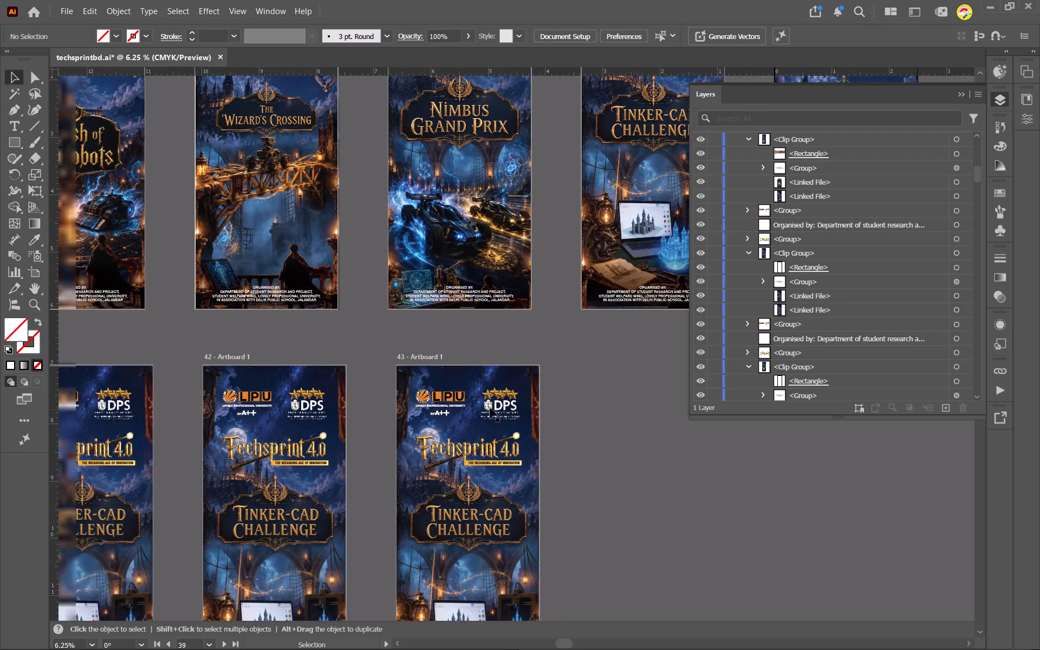
pyautogui.hscroll(20, 490, 408)
pyautogui.hscroll(19, 490, 408)
pyautogui.hscroll(-1, 499, 400)
pyautogui.hscroll(11, 499, 400)
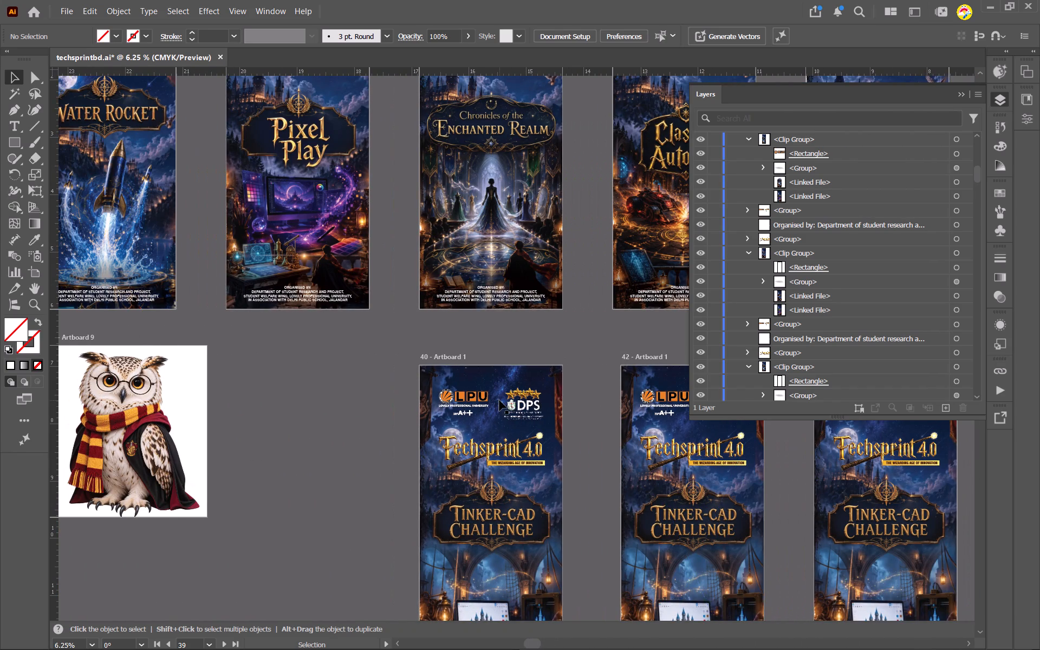
pyautogui.scroll(-7, 457, 381)
pyautogui.hscroll(11, 365, 405)
pyautogui.hscroll(-13, 365, 406)
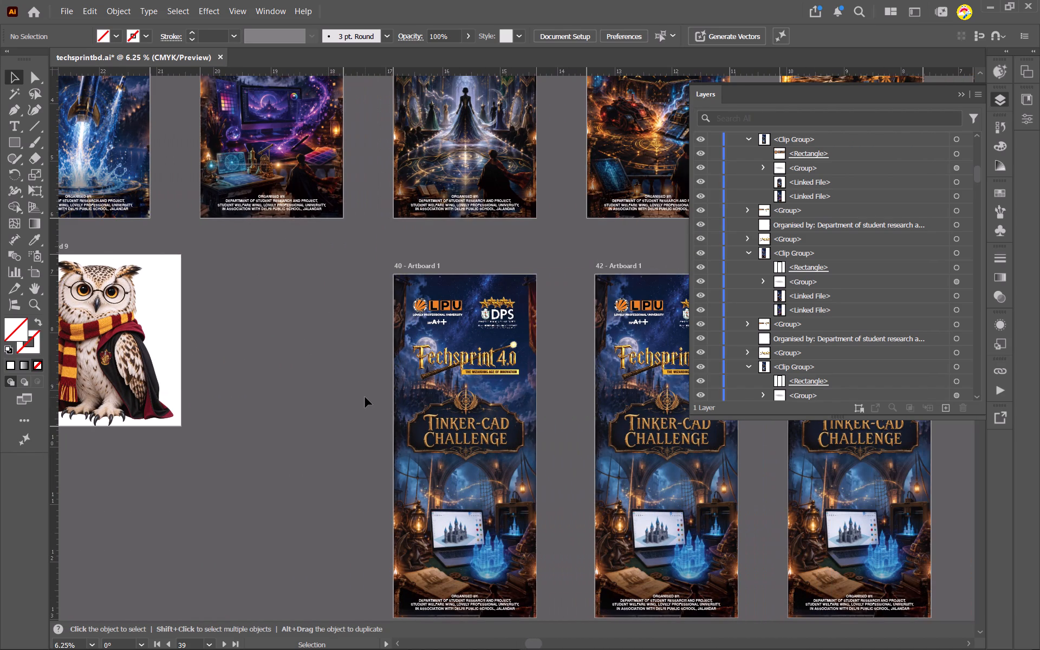
pyautogui.click(503, 451)
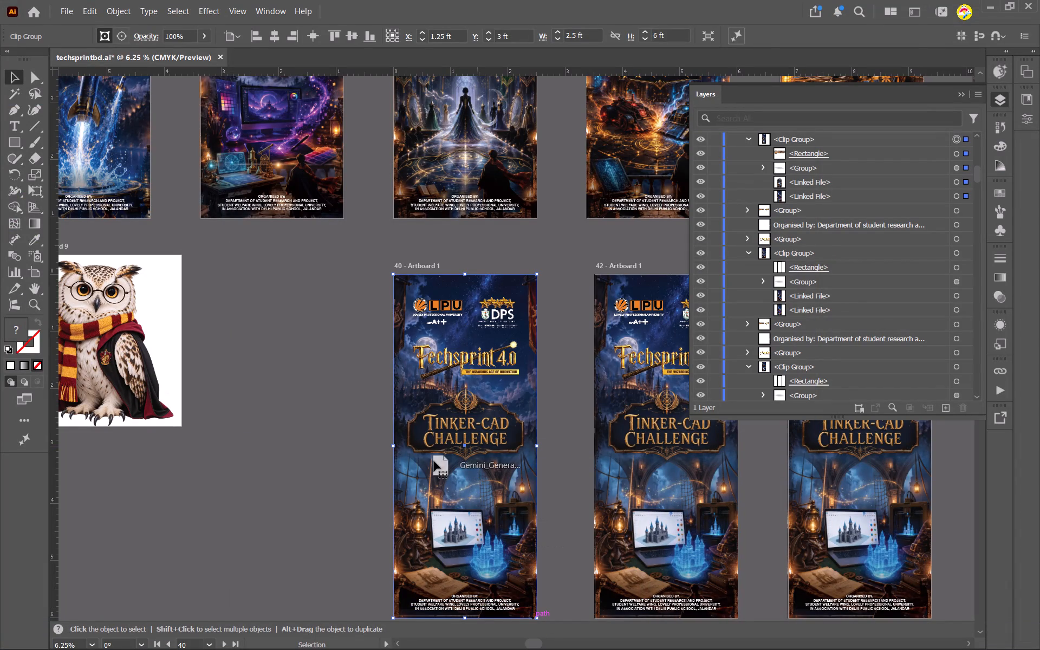
# Scale and position the Chamber of Ideation image to cover artboard 40, about 2.5 ft wide by 6.12 ft high.
pyautogui.moveTo(464, 454); pyautogui.dragTo(429, 374)
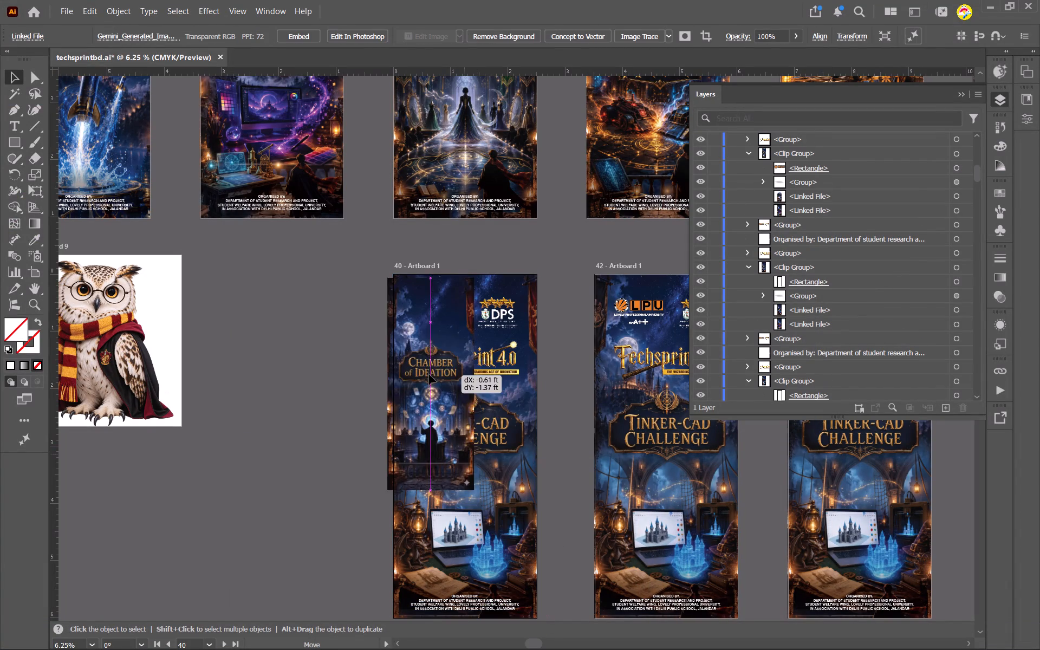
pyautogui.moveTo(429, 374); pyautogui.dragTo(434, 370)
pyautogui.keyDown('shift'); pyautogui.moveTo(437, 487); pyautogui.dragTo(453, 602); pyautogui.keyUp('shift')
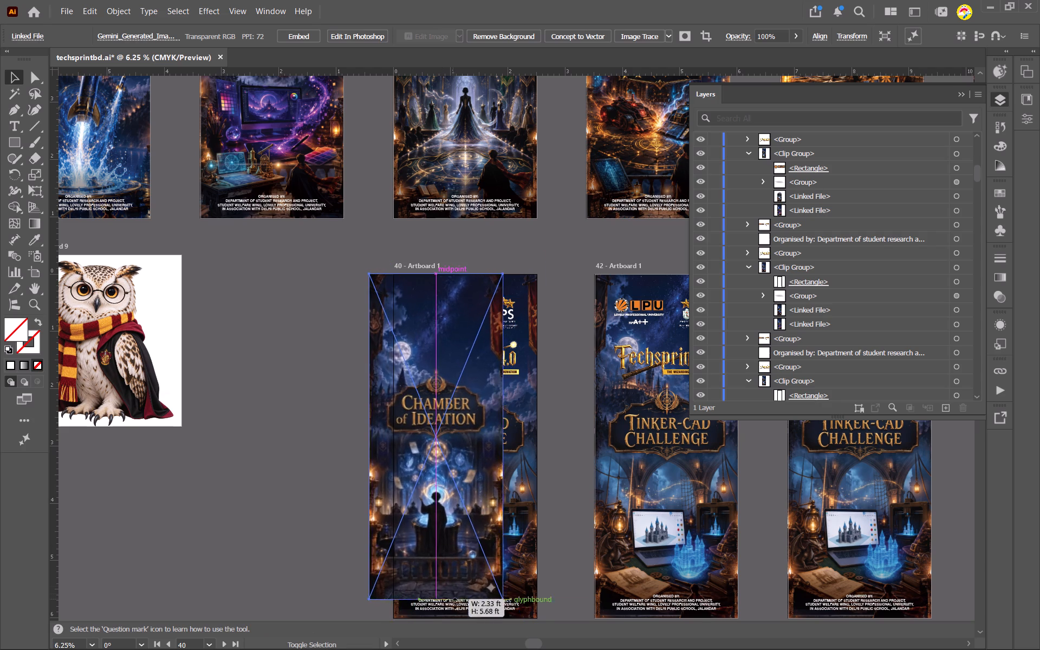
pyautogui.keyDown('shift'); pyautogui.moveTo(453, 602); pyautogui.dragTo(452, 618); pyautogui.keyUp('shift')
pyautogui.scroll(-3, 385, 491)
pyautogui.moveTo(453, 476); pyautogui.dragTo(482, 477)
pyautogui.keyDown('shift'); pyautogui.moveTo(466, 579); pyautogui.dragTo(467, 587); pyautogui.keyUp('shift')
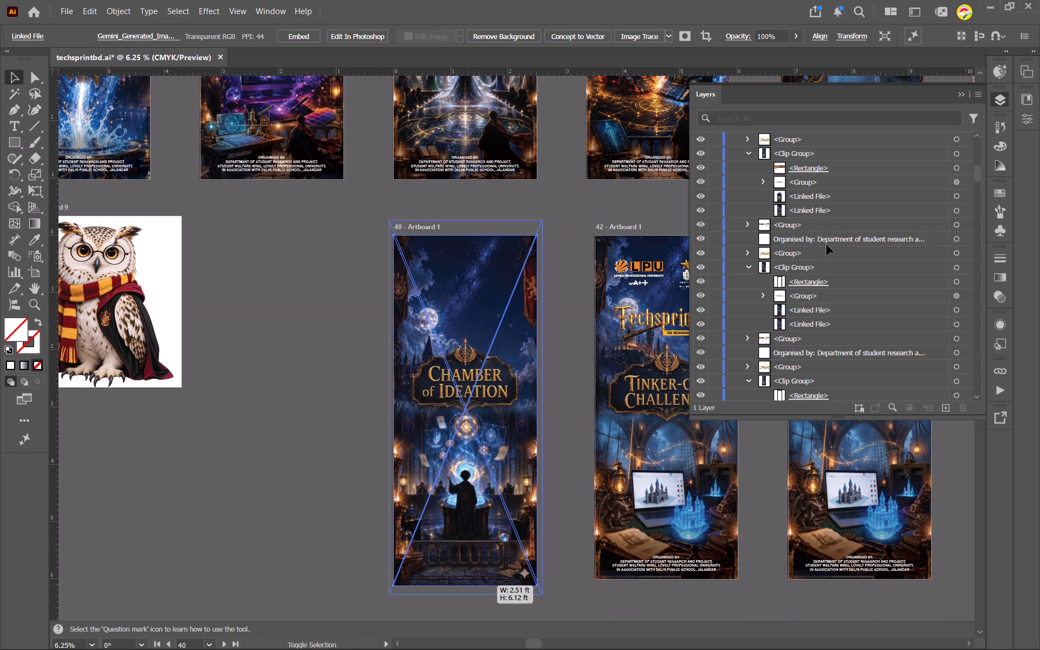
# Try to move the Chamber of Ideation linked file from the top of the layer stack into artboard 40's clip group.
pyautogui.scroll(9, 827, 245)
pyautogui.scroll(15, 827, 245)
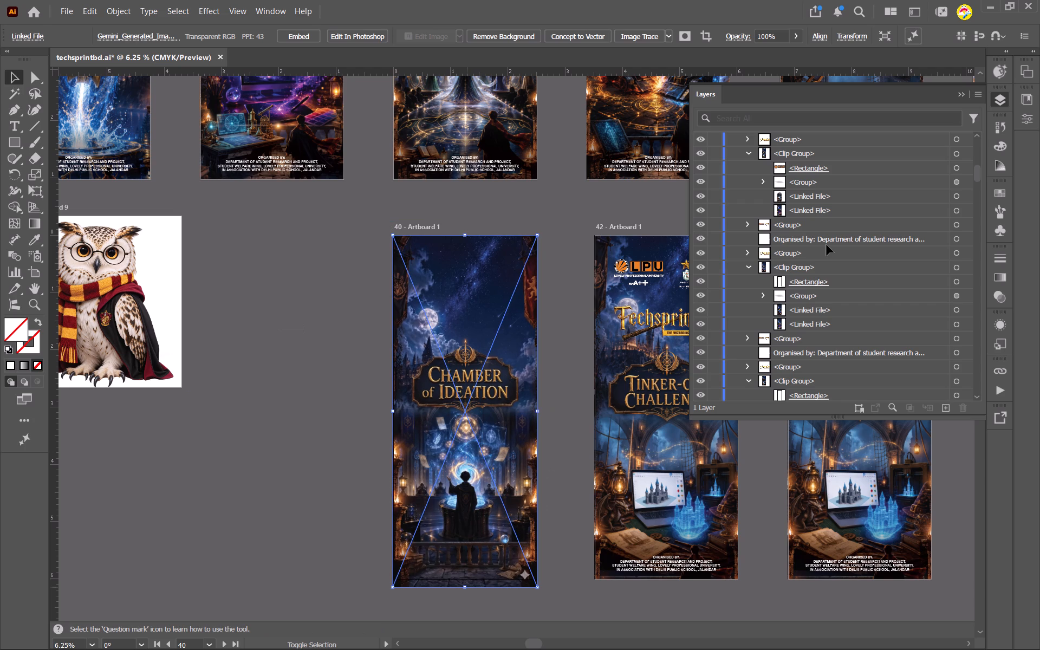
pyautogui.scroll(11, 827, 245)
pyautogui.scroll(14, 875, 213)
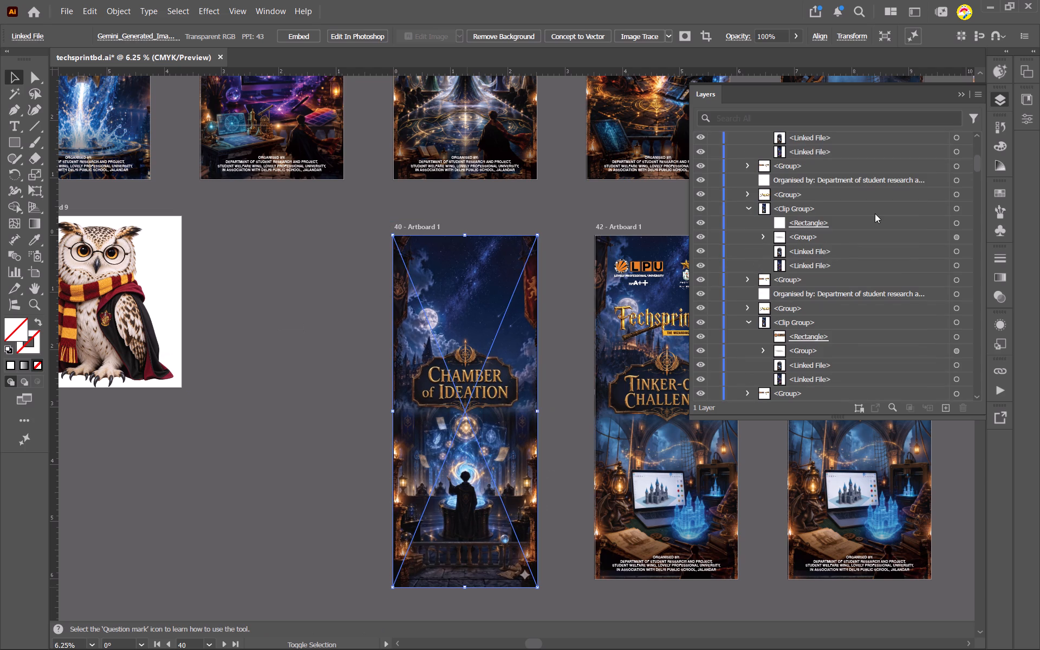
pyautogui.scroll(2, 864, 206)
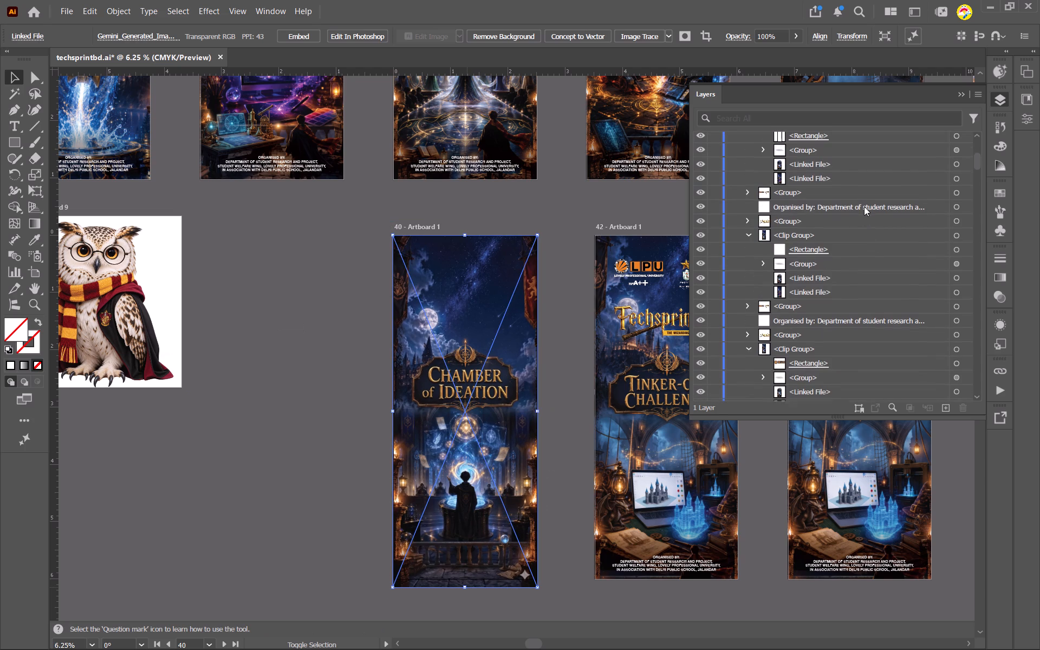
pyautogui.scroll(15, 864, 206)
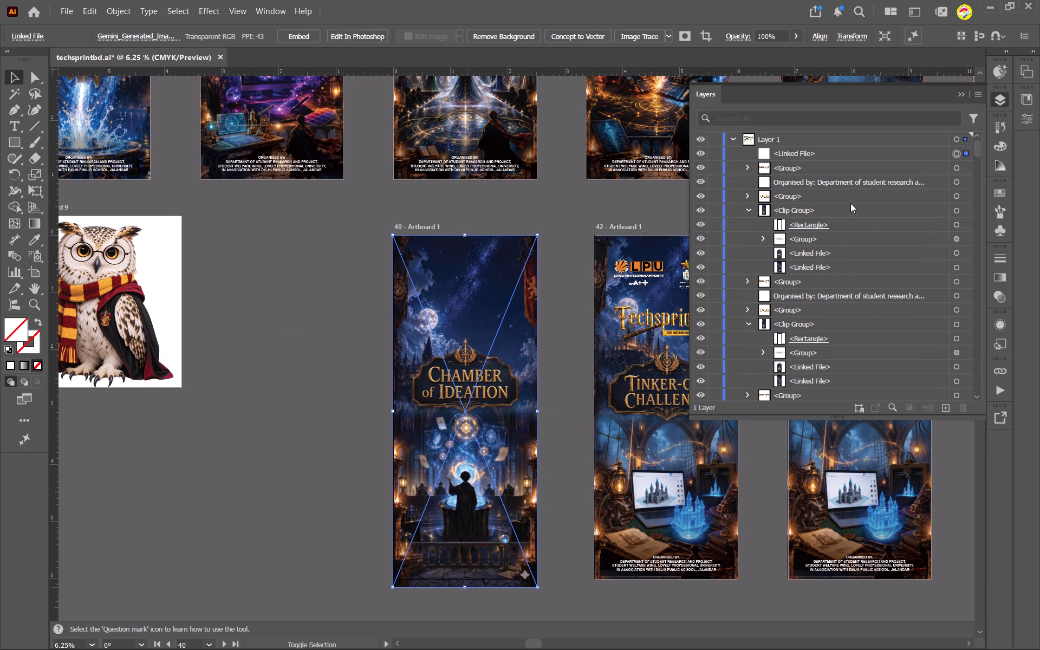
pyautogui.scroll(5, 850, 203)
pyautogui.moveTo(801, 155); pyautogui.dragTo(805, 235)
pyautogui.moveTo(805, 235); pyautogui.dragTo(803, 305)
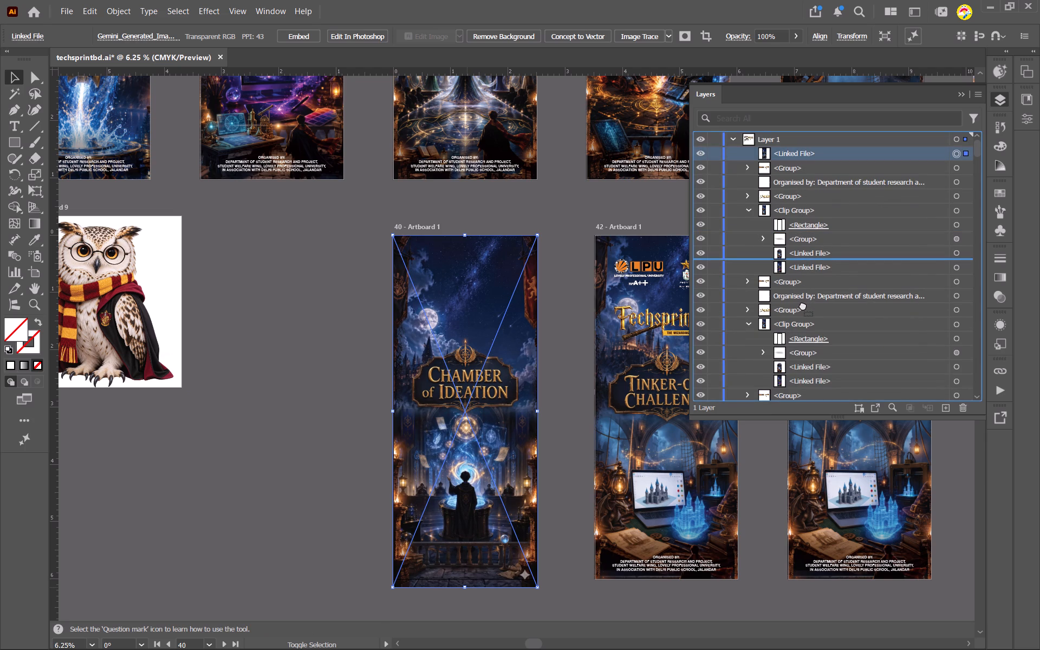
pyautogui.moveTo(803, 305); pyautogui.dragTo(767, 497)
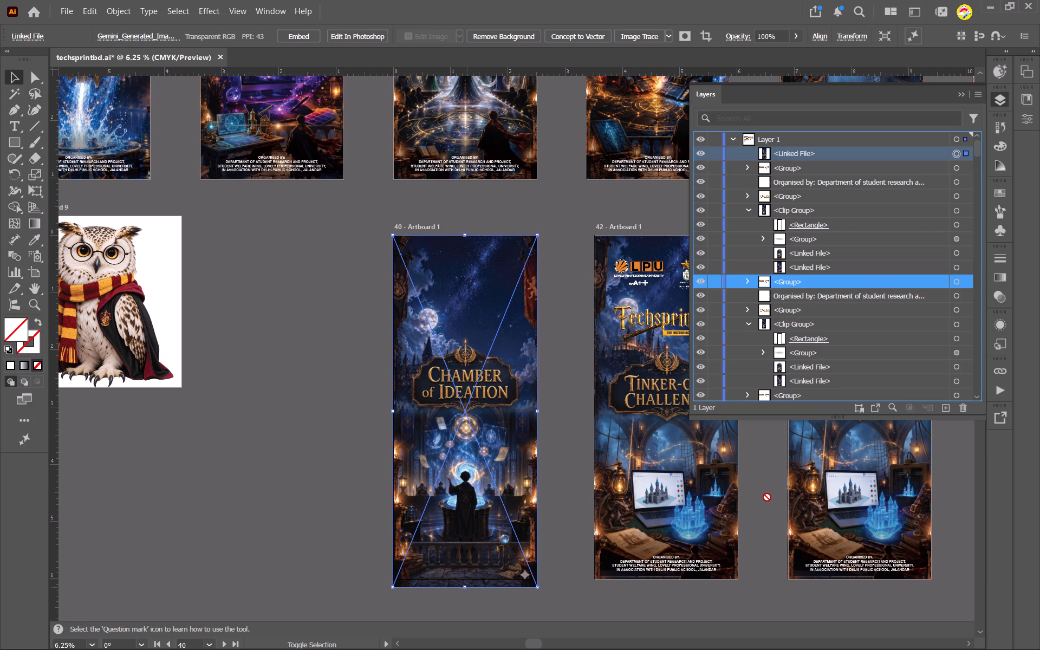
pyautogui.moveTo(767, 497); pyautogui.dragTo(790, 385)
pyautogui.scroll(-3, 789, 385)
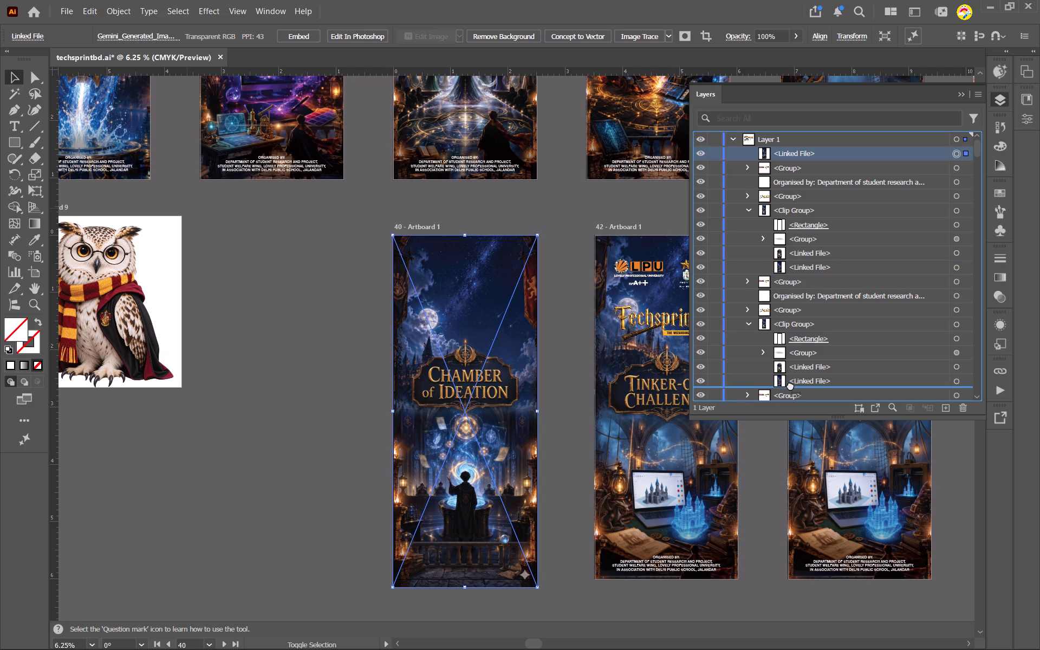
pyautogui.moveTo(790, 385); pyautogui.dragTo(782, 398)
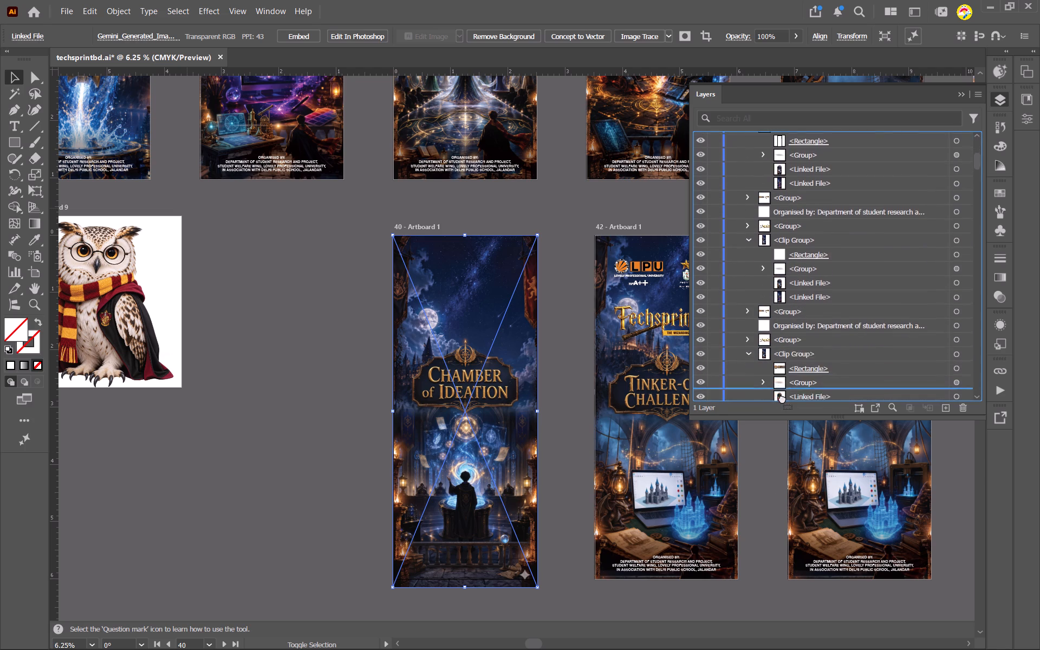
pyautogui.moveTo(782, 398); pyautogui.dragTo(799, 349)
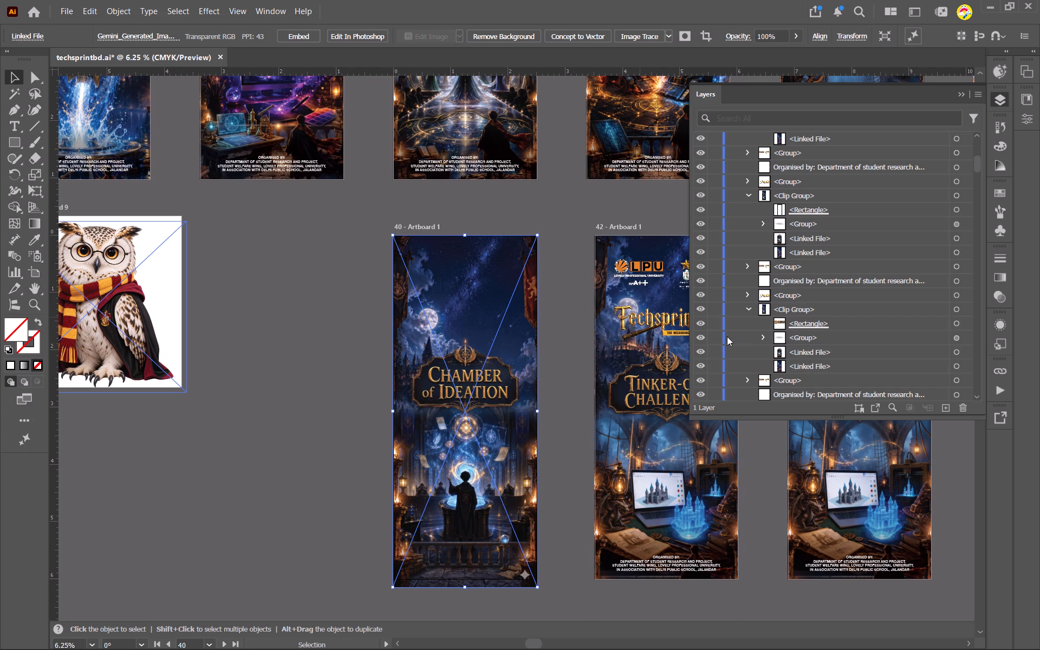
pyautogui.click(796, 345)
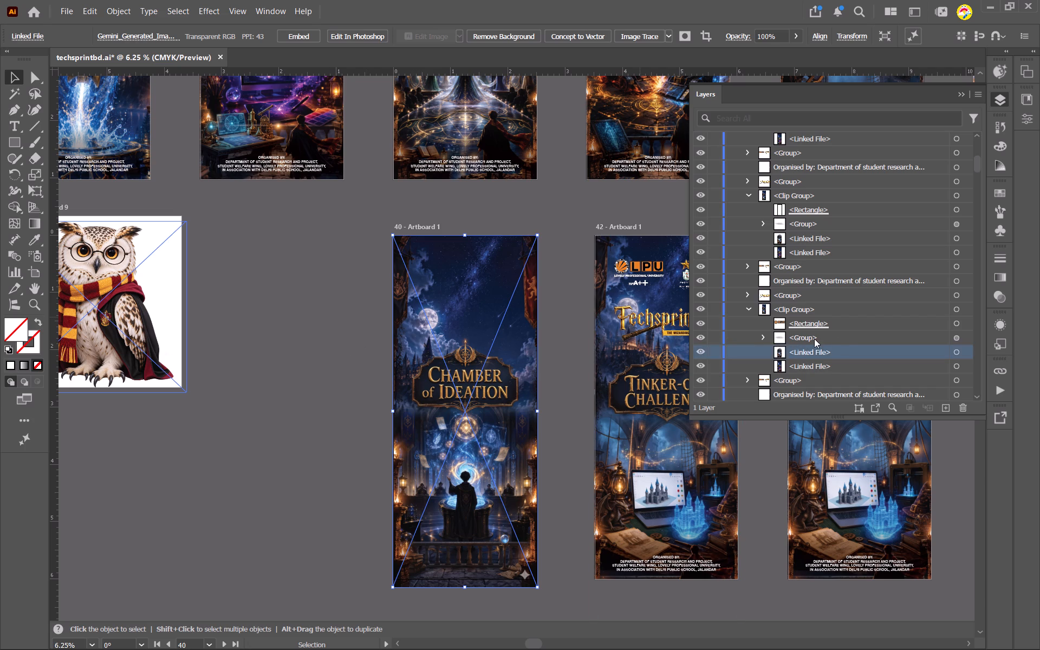
# Move the Chamber of Ideation linked file into artboard 40's clip group, directly above its older linked files.
pyautogui.scroll(20, 842, 340)
pyautogui.scroll(20, 842, 340)
pyautogui.scroll(20, 842, 340)
pyautogui.moveTo(816, 153); pyautogui.dragTo(815, 159)
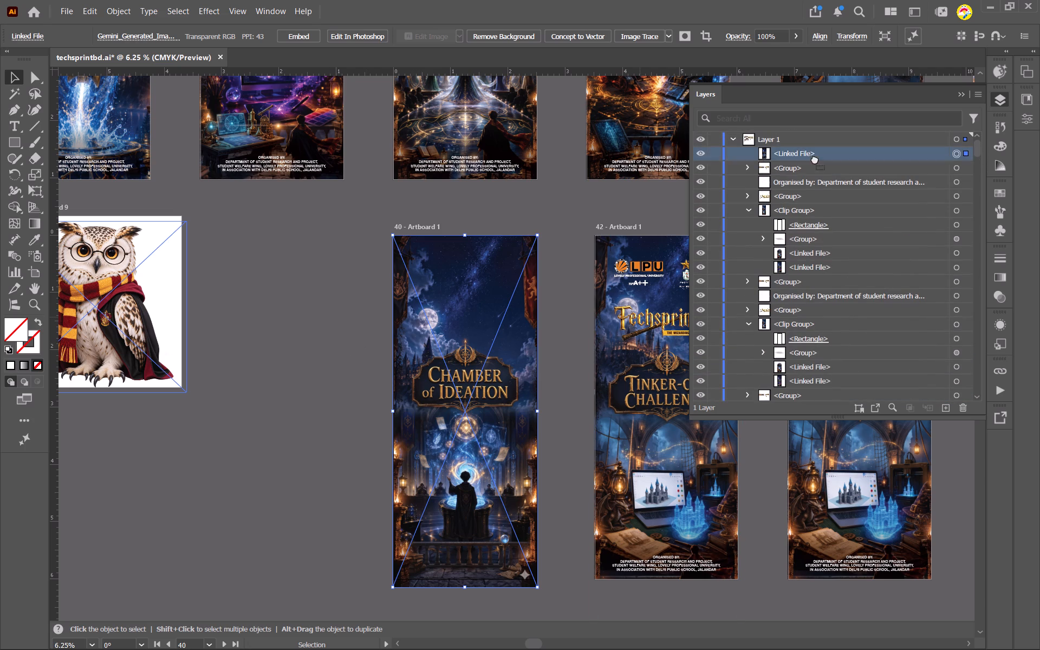
pyautogui.moveTo(815, 159); pyautogui.dragTo(808, 400)
pyautogui.scroll(-2, 827, 381)
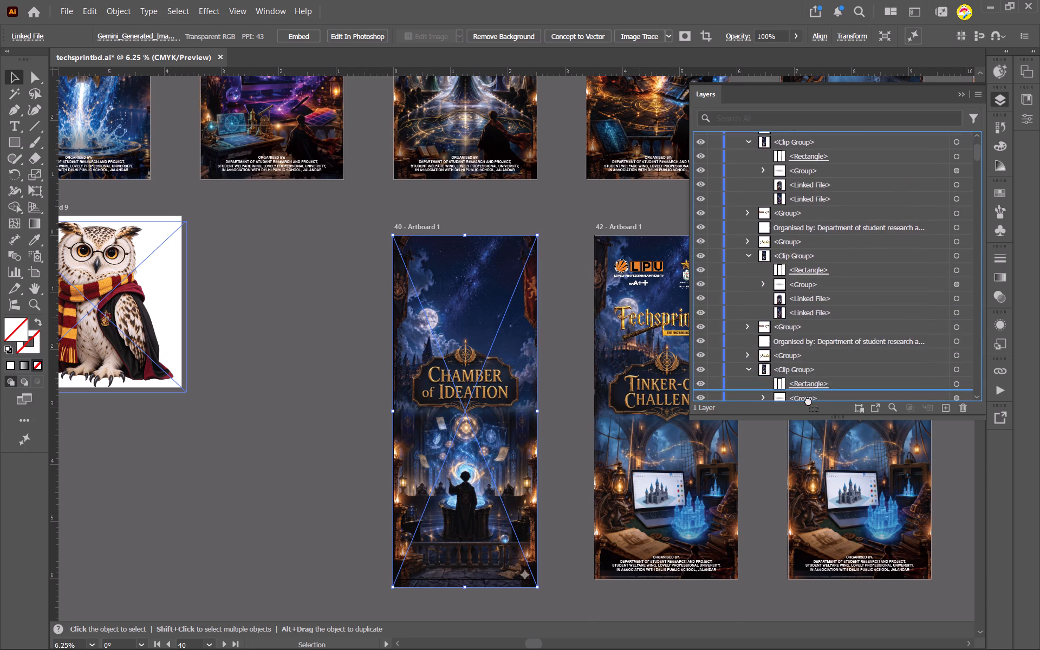
pyautogui.moveTo(808, 400); pyautogui.dragTo(799, 373)
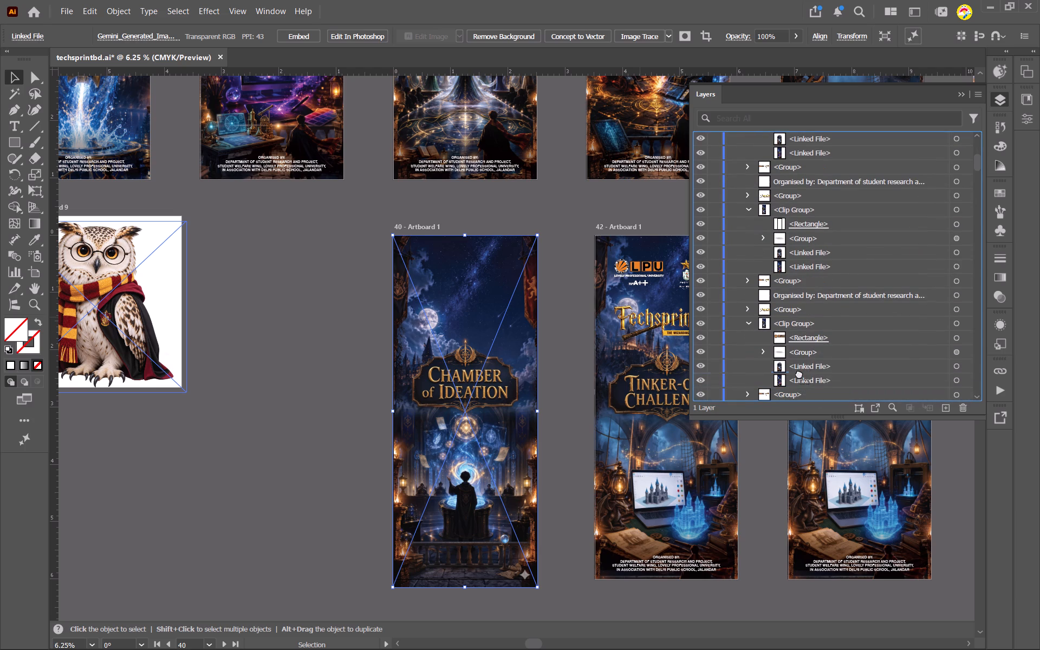
pyautogui.moveTo(799, 373); pyautogui.dragTo(801, 360)
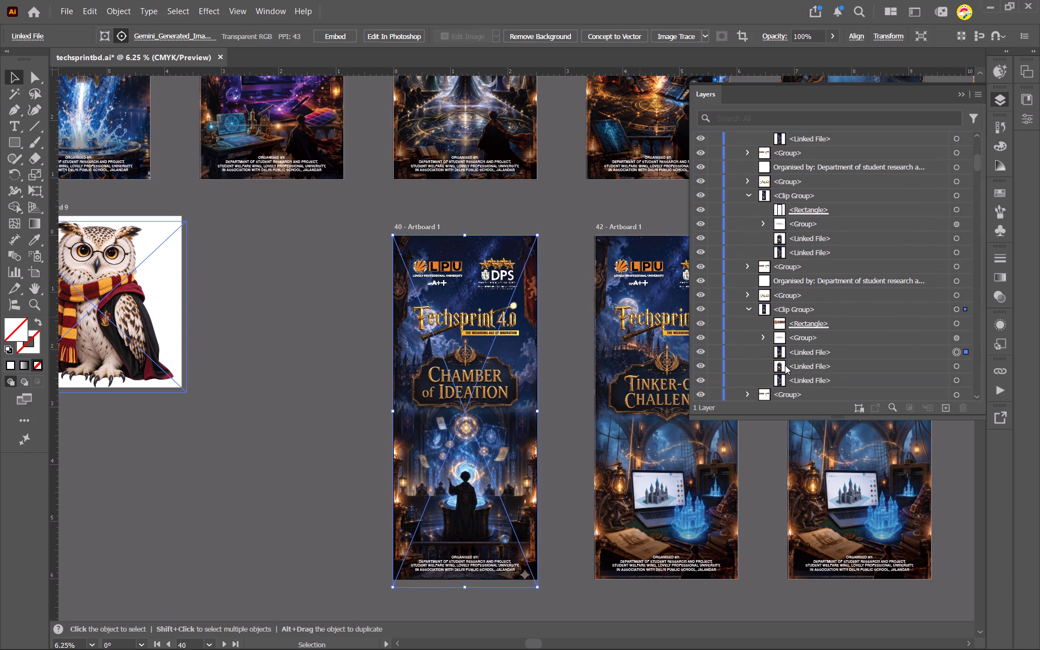
# Enlarge the clipped Chamber of Ideation image slightly so it fills artboard 40 and extends past its bottom edge.
pyautogui.click(470, 432)
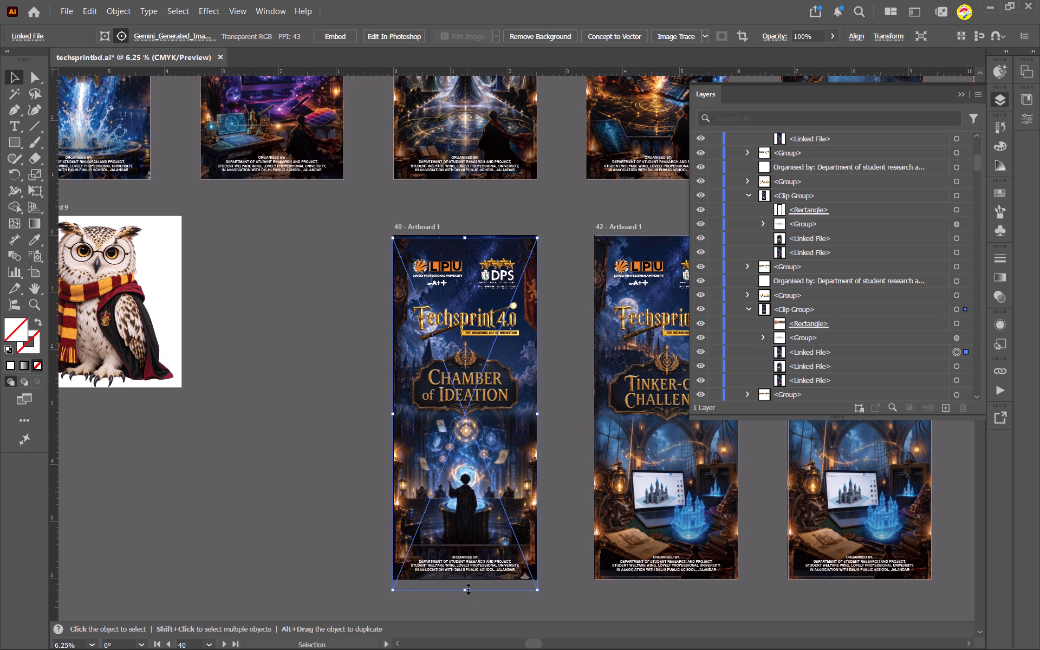
pyautogui.keyDown('shift'); pyautogui.moveTo(467, 588); pyautogui.dragTo(465, 601); pyautogui.keyUp('shift')
pyautogui.click(487, 513)
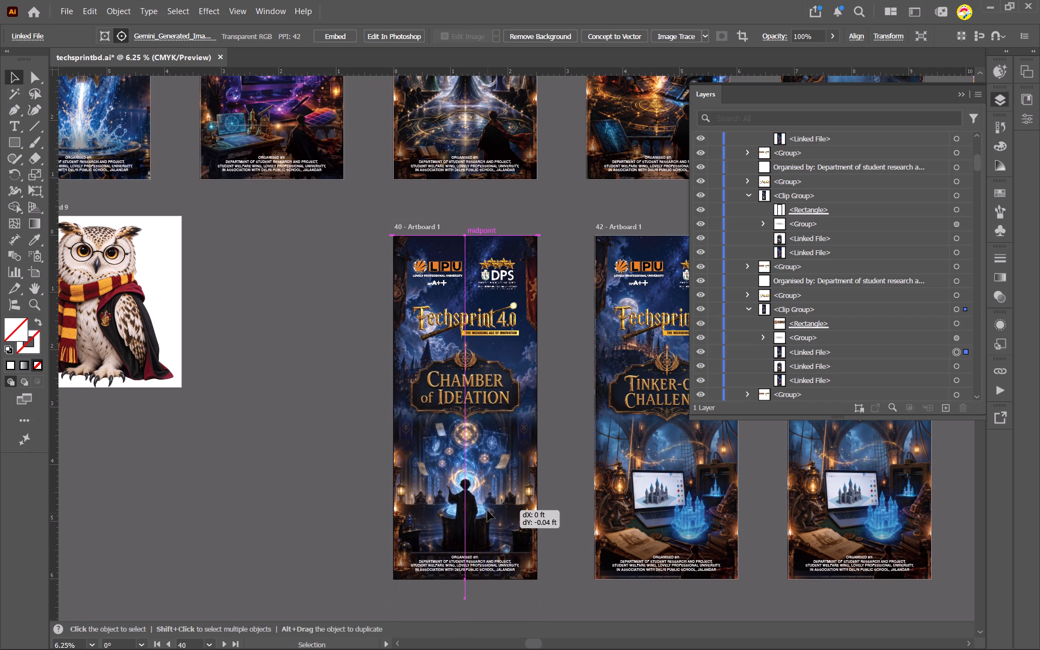
pyautogui.click(514, 465)
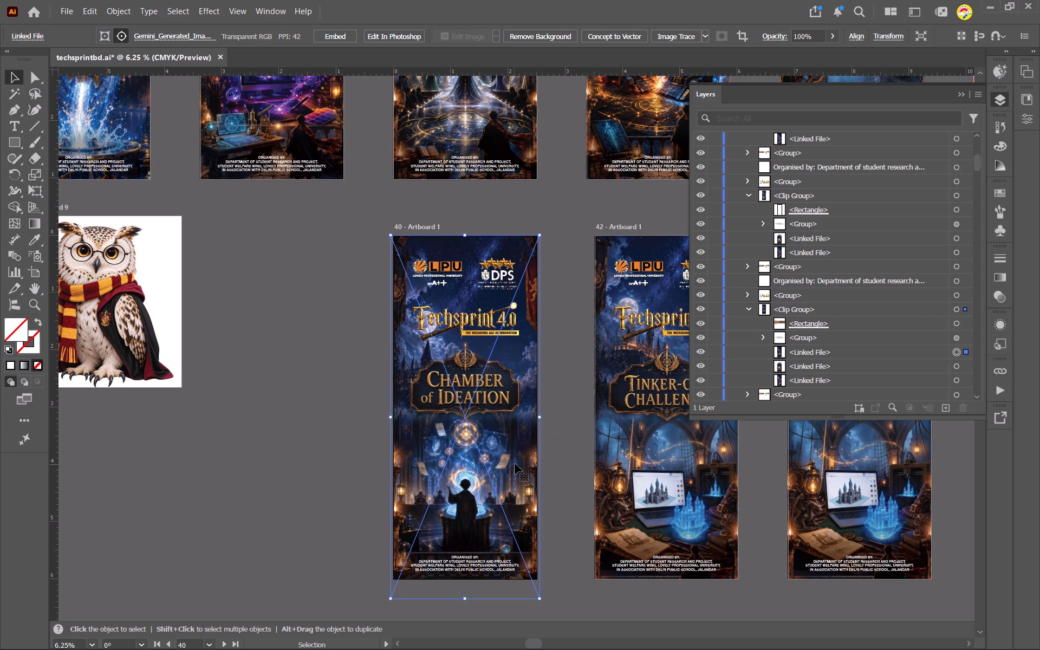
pyautogui.click(564, 407)
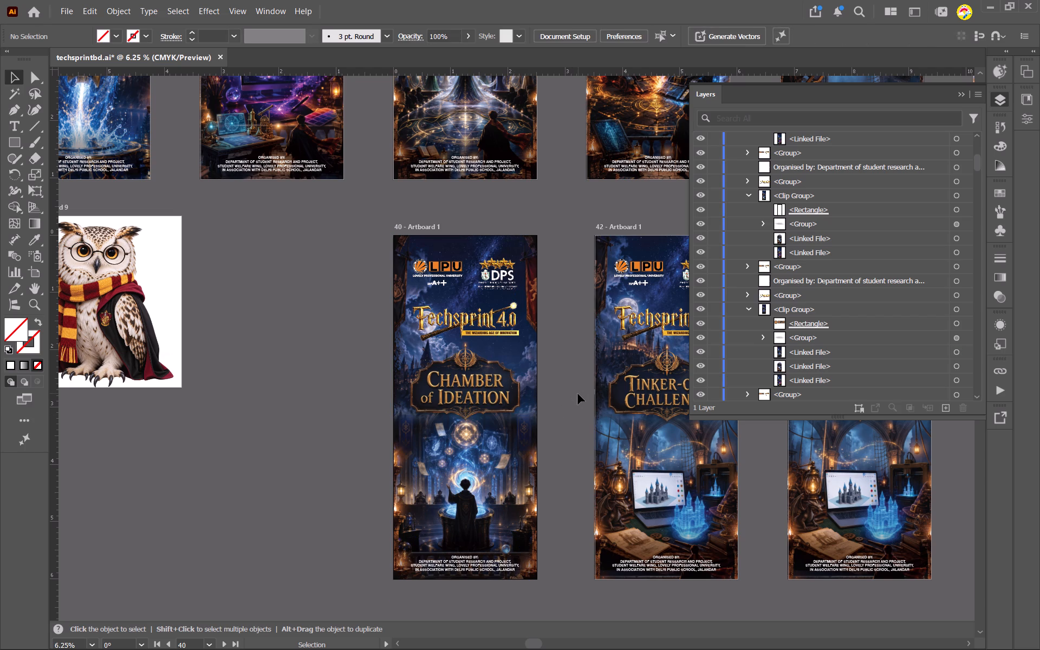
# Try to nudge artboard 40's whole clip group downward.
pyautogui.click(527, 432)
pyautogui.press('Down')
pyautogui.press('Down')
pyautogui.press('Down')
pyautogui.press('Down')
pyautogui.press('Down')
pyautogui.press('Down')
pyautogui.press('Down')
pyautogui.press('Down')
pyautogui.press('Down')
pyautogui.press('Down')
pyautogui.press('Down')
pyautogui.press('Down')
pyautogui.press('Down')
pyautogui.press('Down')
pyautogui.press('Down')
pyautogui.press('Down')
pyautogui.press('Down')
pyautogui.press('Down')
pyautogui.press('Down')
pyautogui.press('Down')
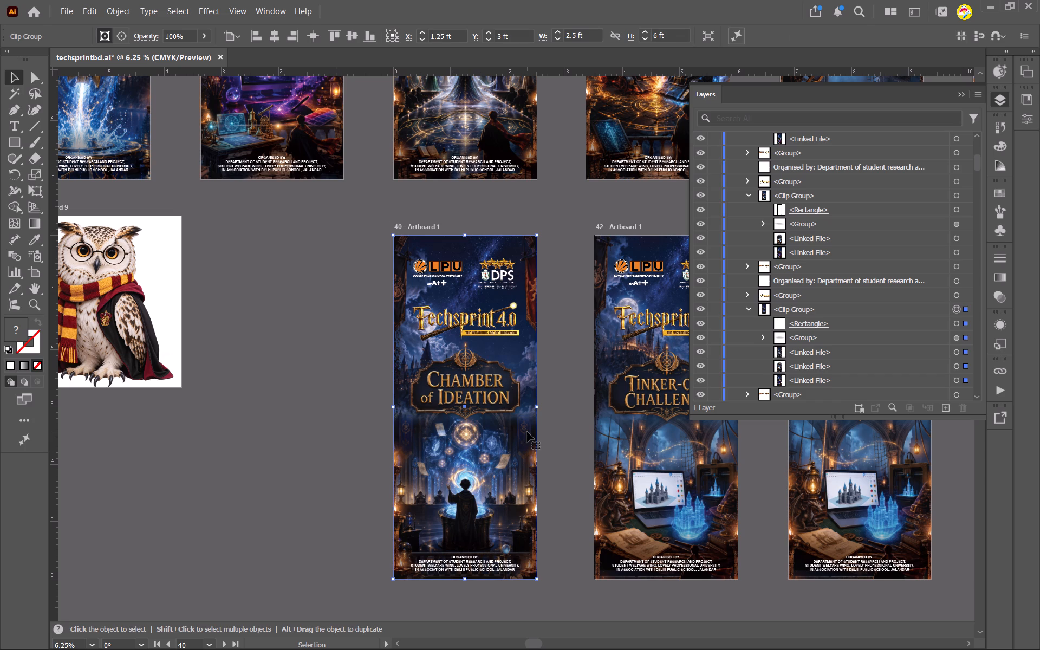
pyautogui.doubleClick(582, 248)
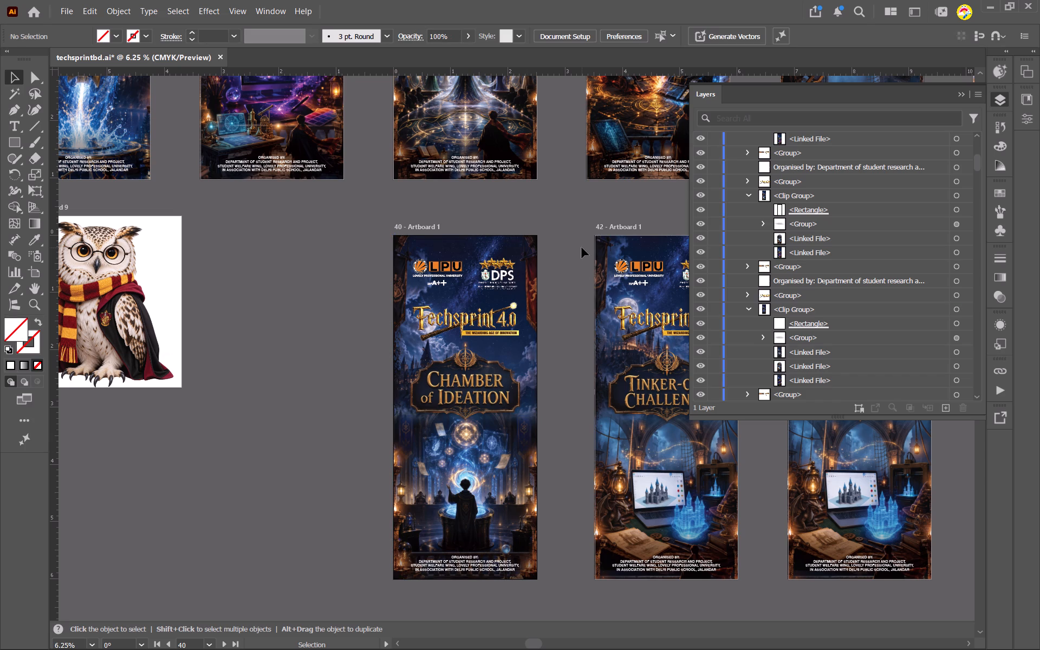
# Examine the Chamber of Ideation banner on artboard 40 up close and as a whole, alongside the neighbouring Tinker-CAD Challenge banners.
pyautogui.keyDown('ctrl'); pyautogui.keyDown('alt'); pyautogui.scroll(3, 562, 229); pyautogui.keyUp('alt'); pyautogui.keyUp('ctrl')
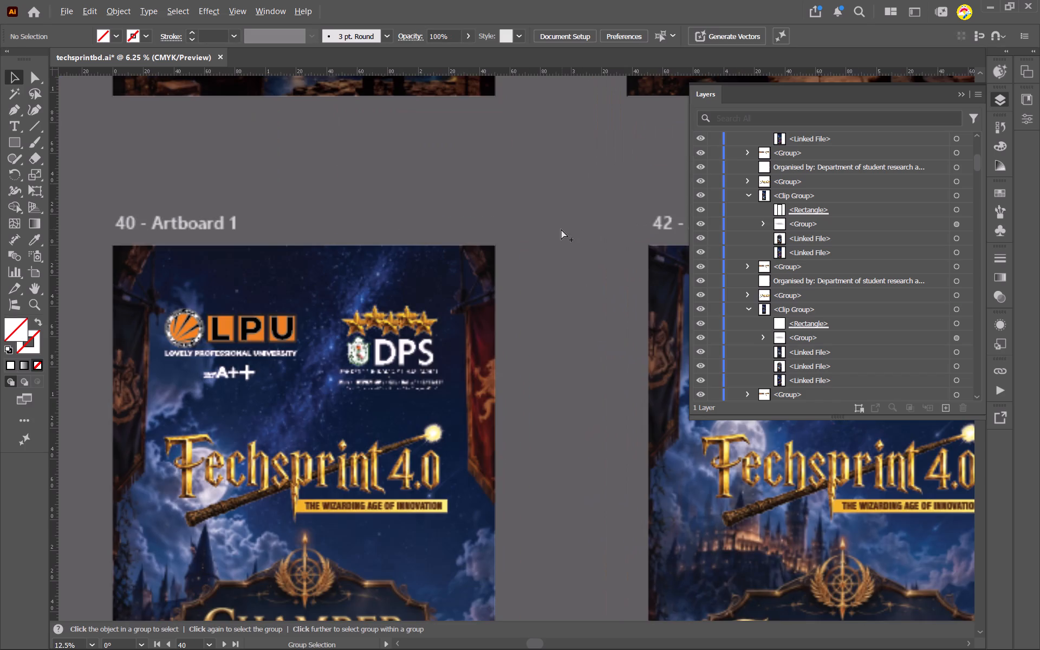
pyautogui.keyDown('ctrl'); pyautogui.keyDown('alt'); pyautogui.scroll(2, 560, 230); pyautogui.keyUp('alt'); pyautogui.keyUp('ctrl')
pyautogui.keyDown('ctrl'); pyautogui.keyDown('alt'); pyautogui.hscroll(3, 523, 245); pyautogui.keyUp('alt'); pyautogui.keyUp('ctrl')
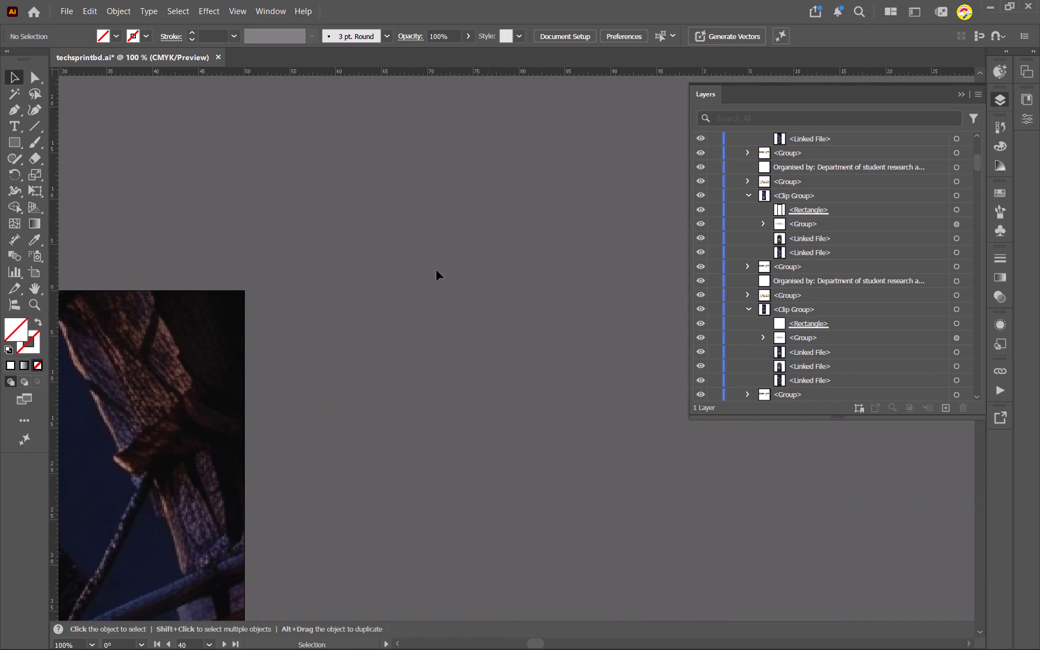
pyautogui.hscroll(20, 432, 272)
pyautogui.hscroll(2, 432, 272)
pyautogui.hscroll(-1, 530, 371)
pyautogui.hscroll(16, 530, 371)
pyautogui.keyDown('ctrl'); pyautogui.keyDown('alt'); pyautogui.scroll(-2, 496, 382); pyautogui.keyUp('alt'); pyautogui.keyUp('ctrl')
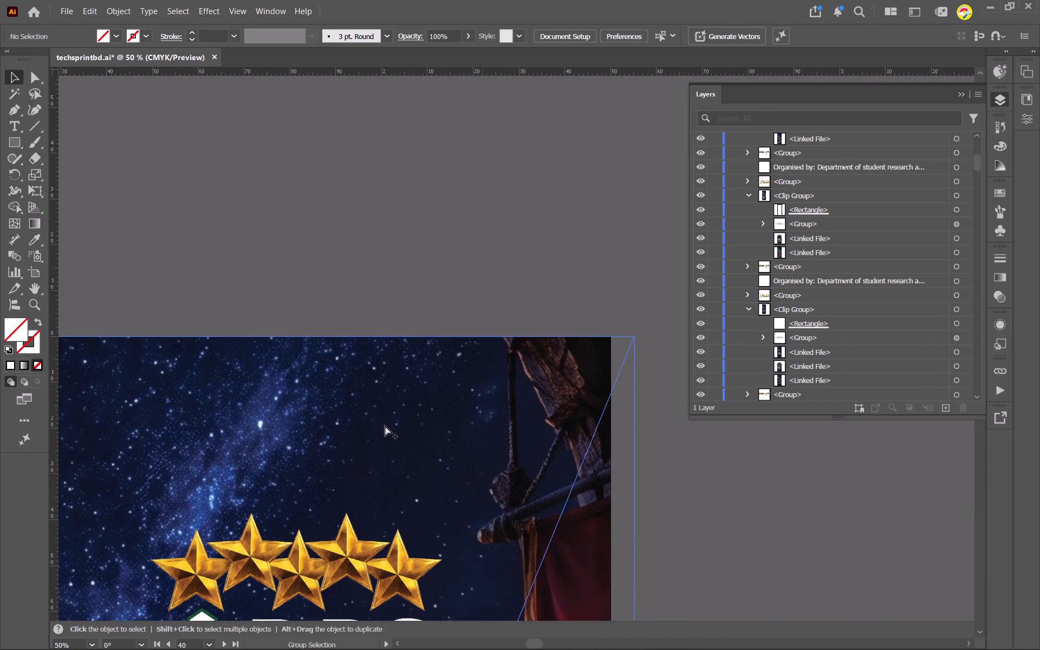
pyautogui.keyDown('ctrl'); pyautogui.keyDown('alt'); pyautogui.scroll(-3, 385, 426); pyautogui.keyUp('alt'); pyautogui.keyUp('ctrl')
pyautogui.scroll(-20, 245, 458)
pyautogui.scroll(-20, 245, 458)
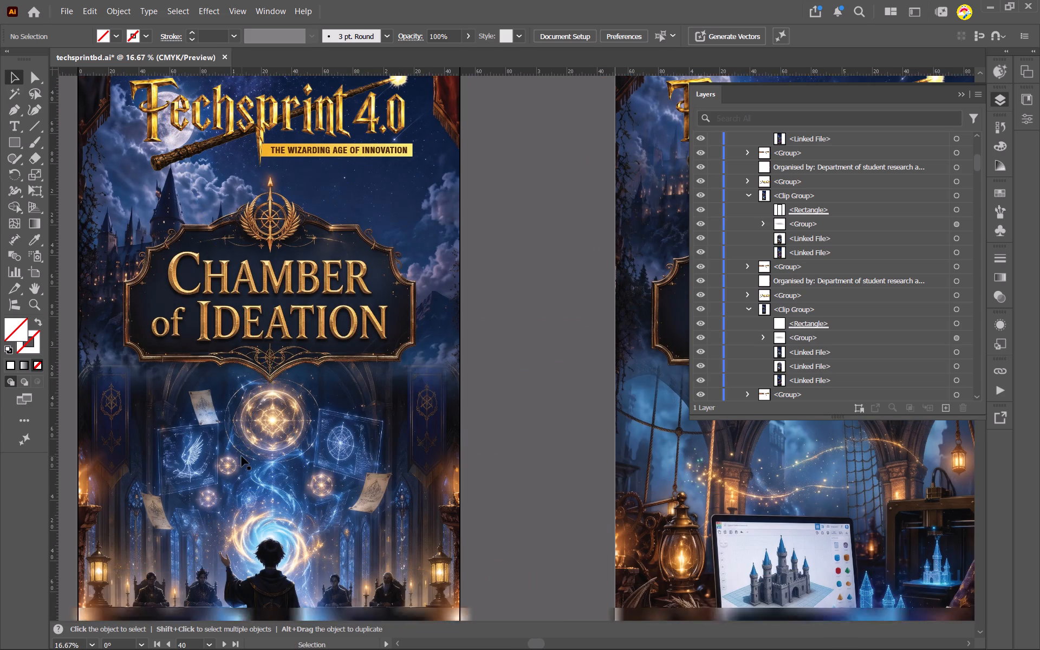
pyautogui.scroll(-11, 242, 456)
pyautogui.keyDown('ctrl'); pyautogui.keyDown('alt'); pyautogui.scroll(-2, 242, 456); pyautogui.keyUp('alt'); pyautogui.keyUp('ctrl')
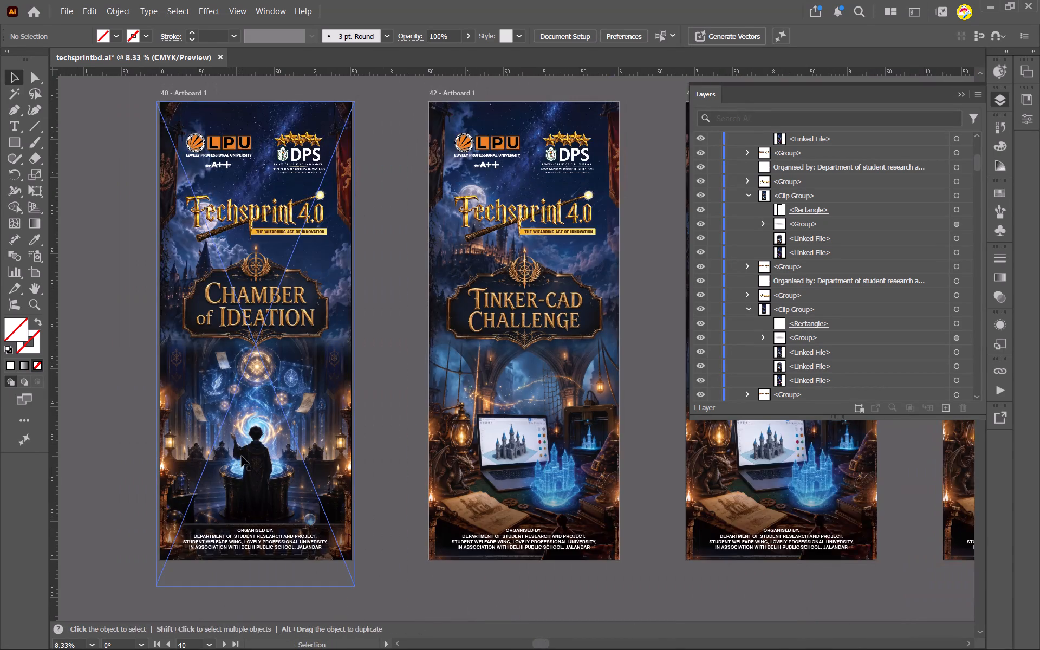
pyautogui.hscroll(-11, 241, 456)
pyautogui.hscroll(11, 241, 456)
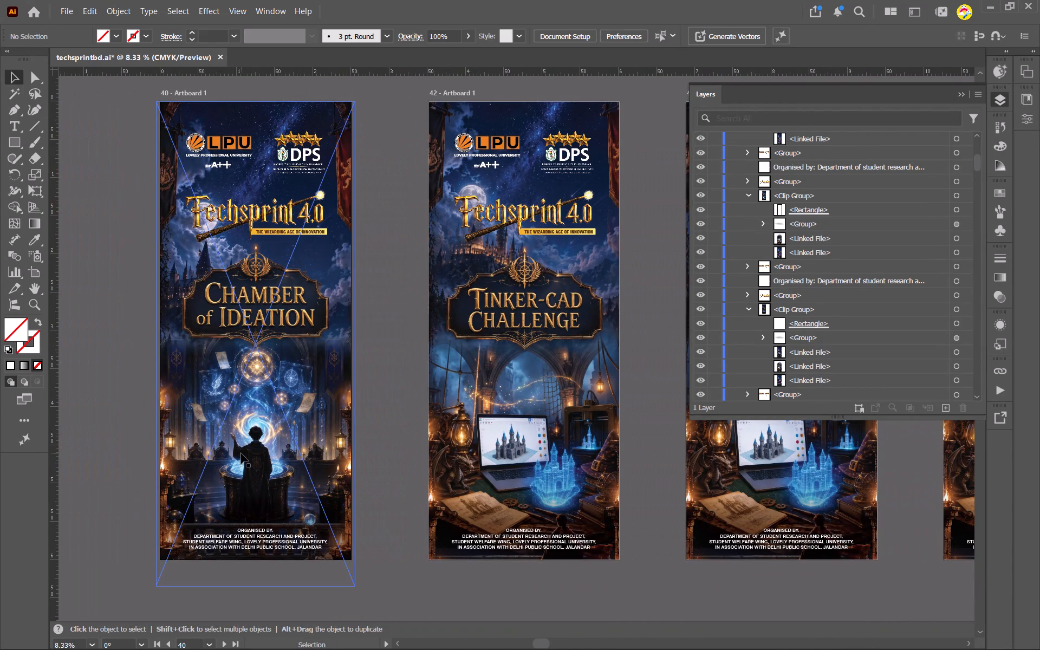
pyautogui.hscroll(-6, 241, 453)
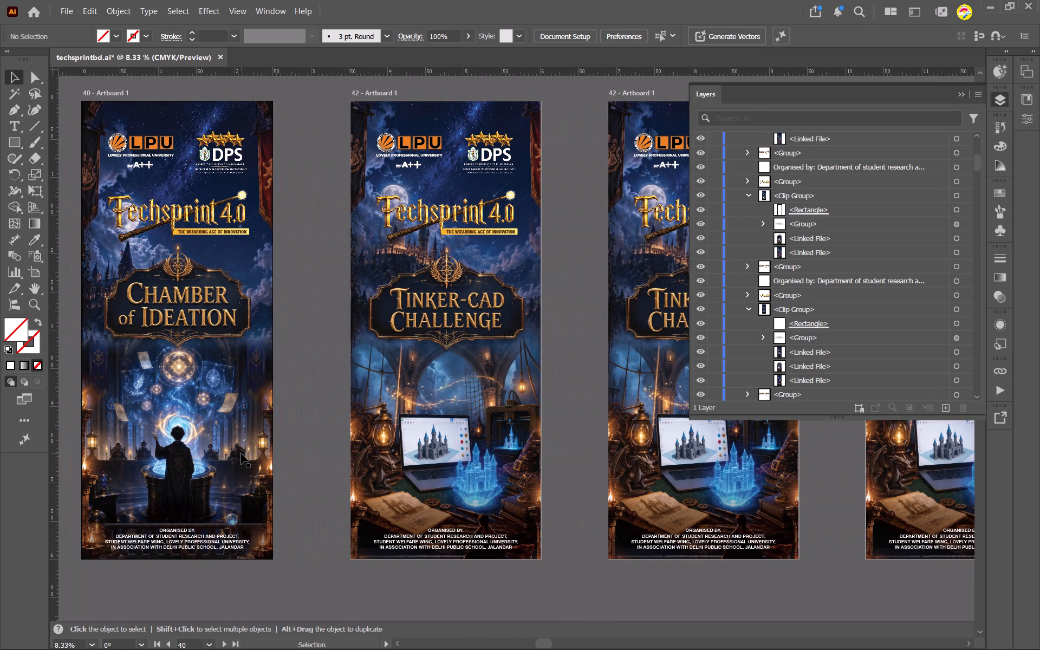
pyautogui.hscroll(-2, 241, 453)
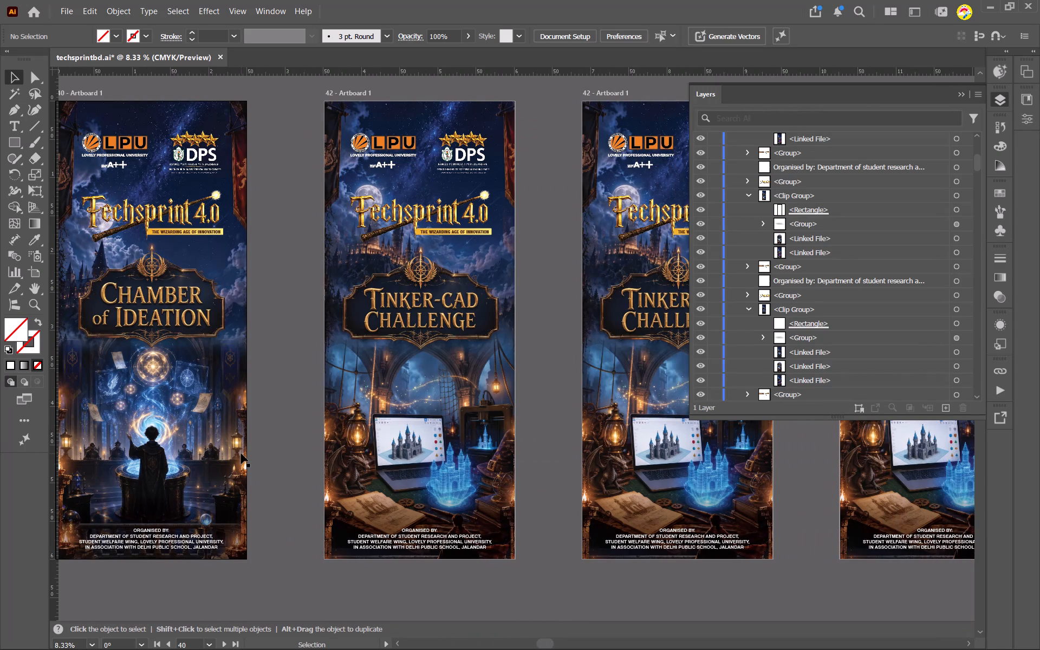
# Select the background clip group of the Tinker-CAD Challenge banner directly beside the Chamber of Ideation banner.
pyautogui.click(499, 315)
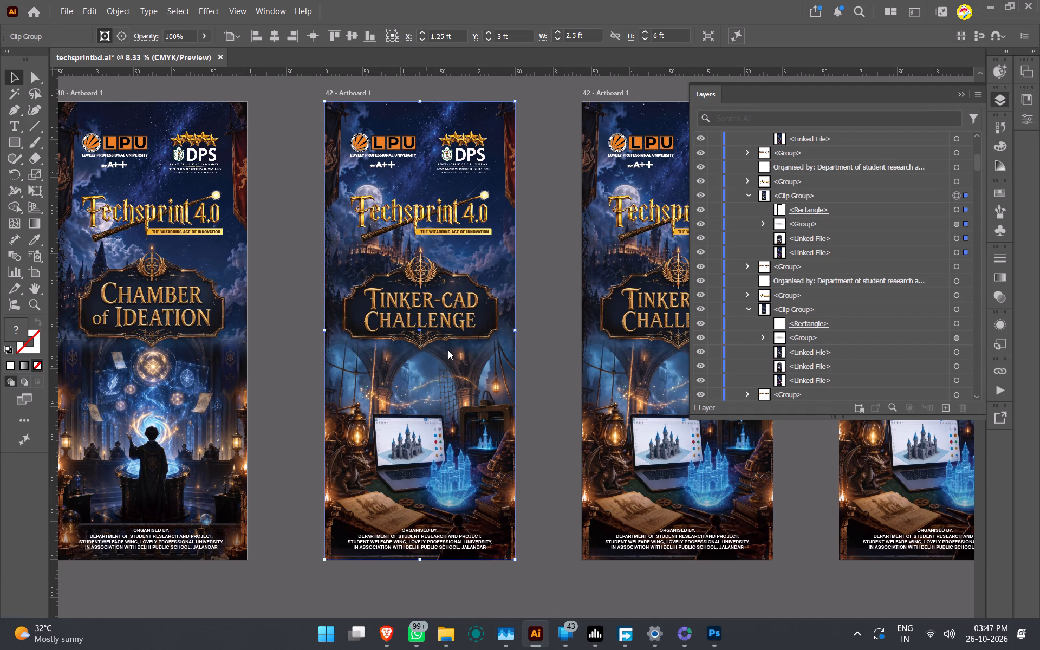
# Align the Filmstaan image with the top-left corner of artboard 41, the Tinker-CAD duplicate next to Chamber of Ideation.
pyautogui.hscroll(-8, 448, 350)
pyautogui.keyDown('ctrl'); pyautogui.keyDown('alt'); pyautogui.hscroll(-5, 448, 350); pyautogui.keyUp('alt'); pyautogui.keyUp('ctrl')
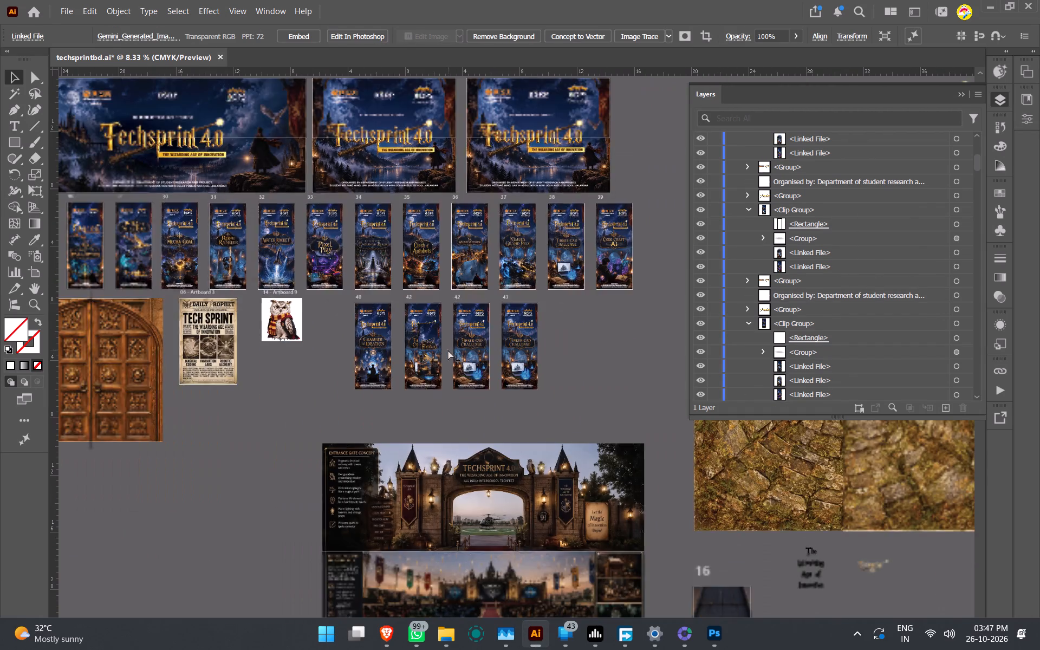
pyautogui.keyDown('ctrl'); pyautogui.keyDown('alt'); pyautogui.hscroll(3, 448, 350); pyautogui.keyUp('alt'); pyautogui.keyUp('ctrl')
pyautogui.moveTo(404, 343); pyautogui.dragTo(402, 343)
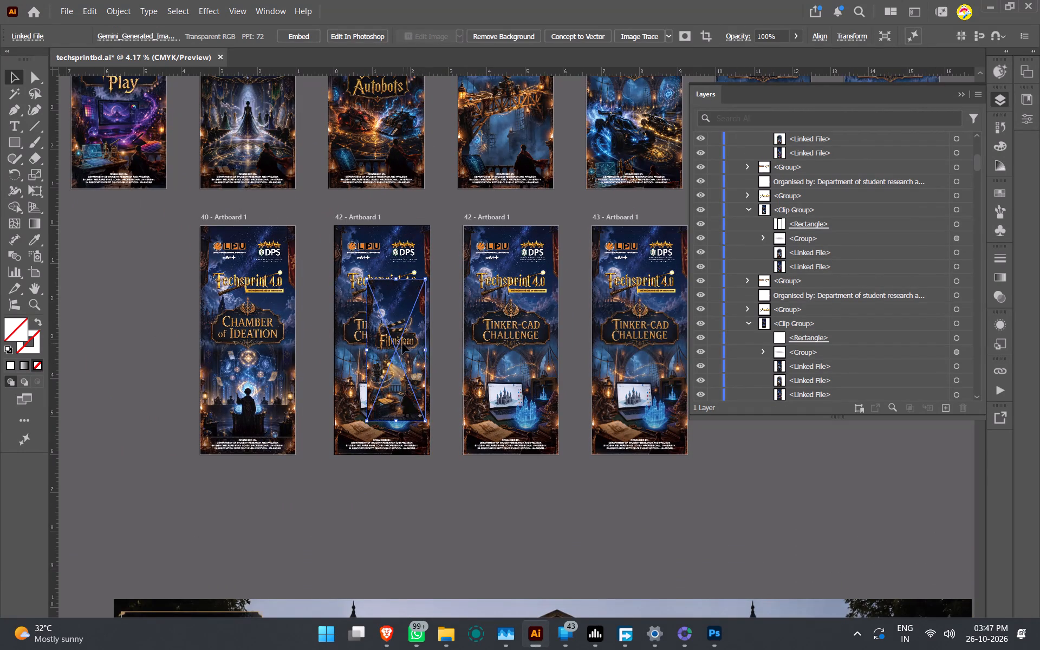
pyautogui.moveTo(402, 343); pyautogui.dragTo(369, 291)
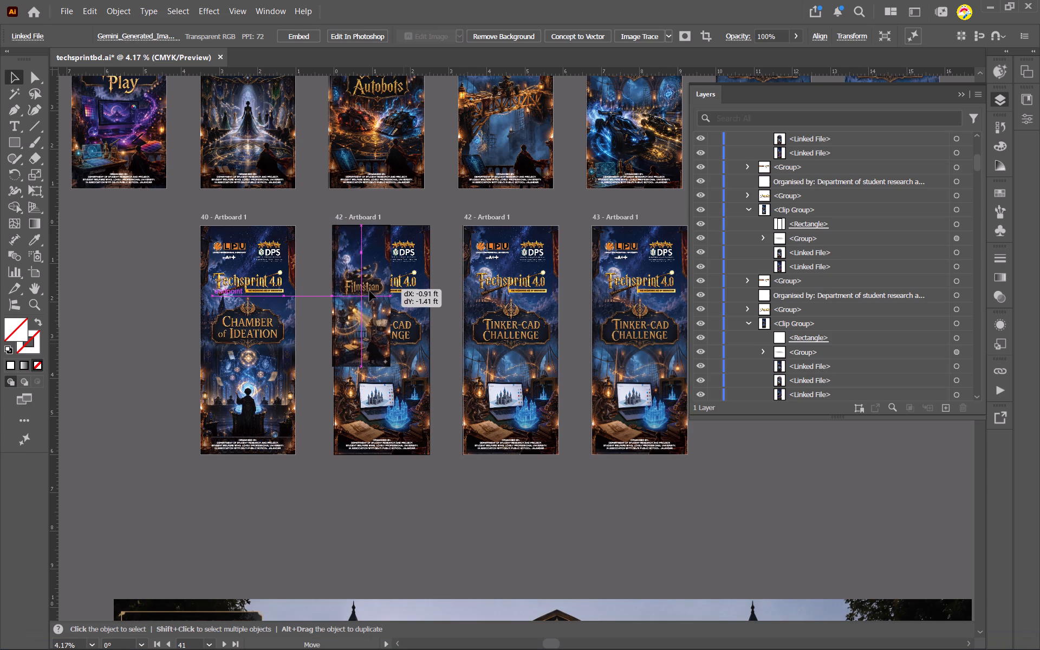
pyautogui.moveTo(369, 291); pyautogui.dragTo(370, 289)
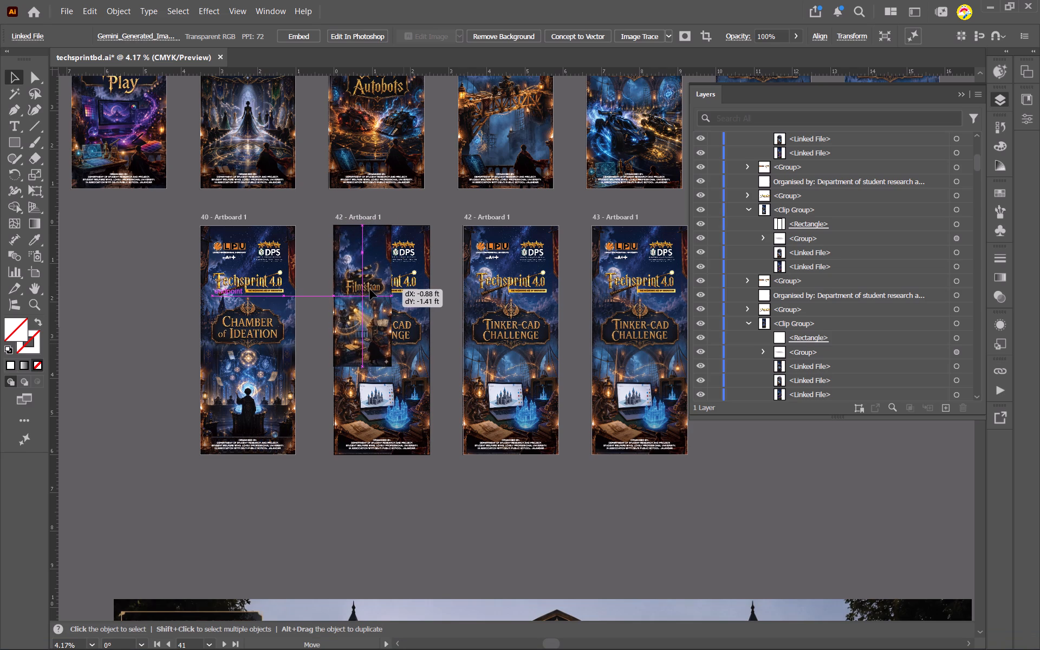
pyautogui.moveTo(370, 289); pyautogui.dragTo(371, 289)
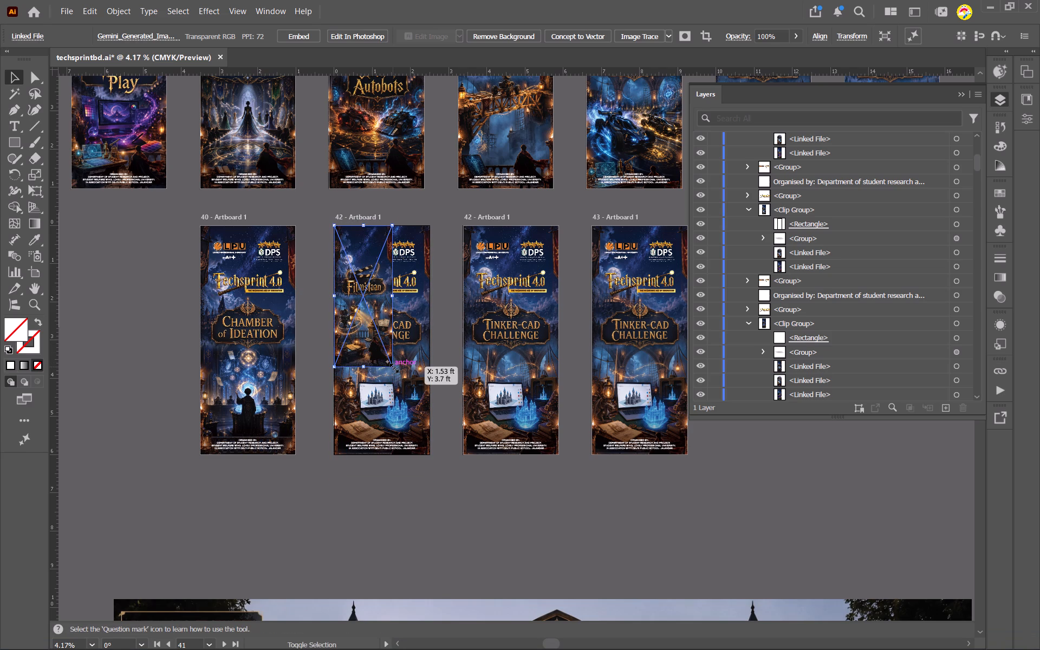
# Scale the Filmstaan image proportionally from its lower corner until it covers artboard 41.
pyautogui.hscroll(-20, 393, 367)
pyautogui.hscroll(-4, 393, 367)
pyautogui.hscroll(12, 396, 362)
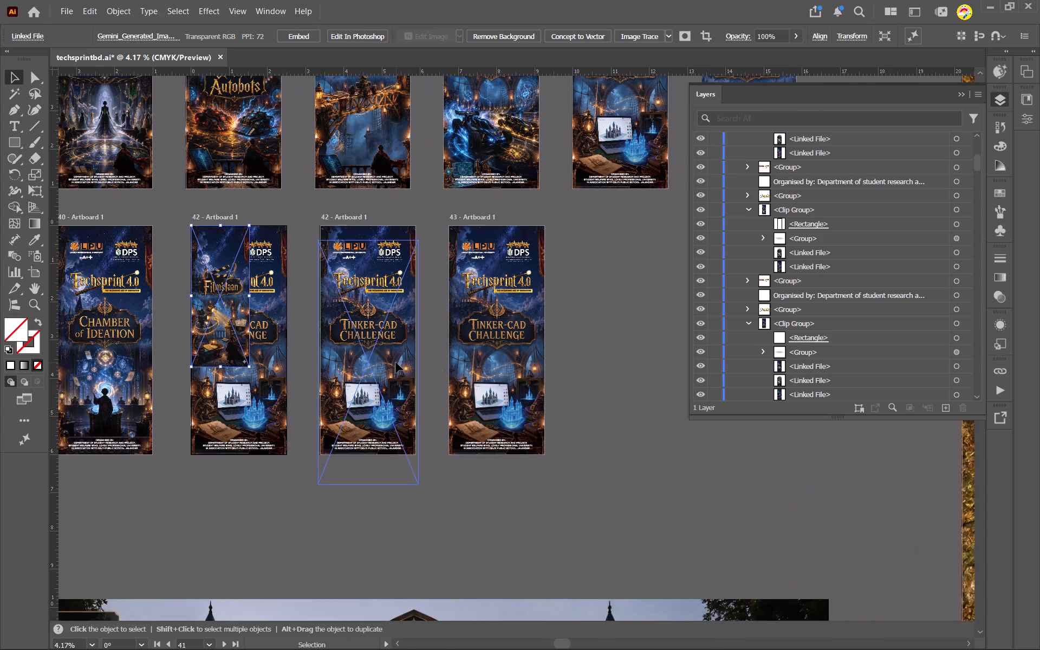
pyautogui.hscroll(10, 396, 362)
pyautogui.keyDown('shift'); pyautogui.moveTo(368, 368); pyautogui.dragTo(374, 386); pyautogui.keyUp('shift')
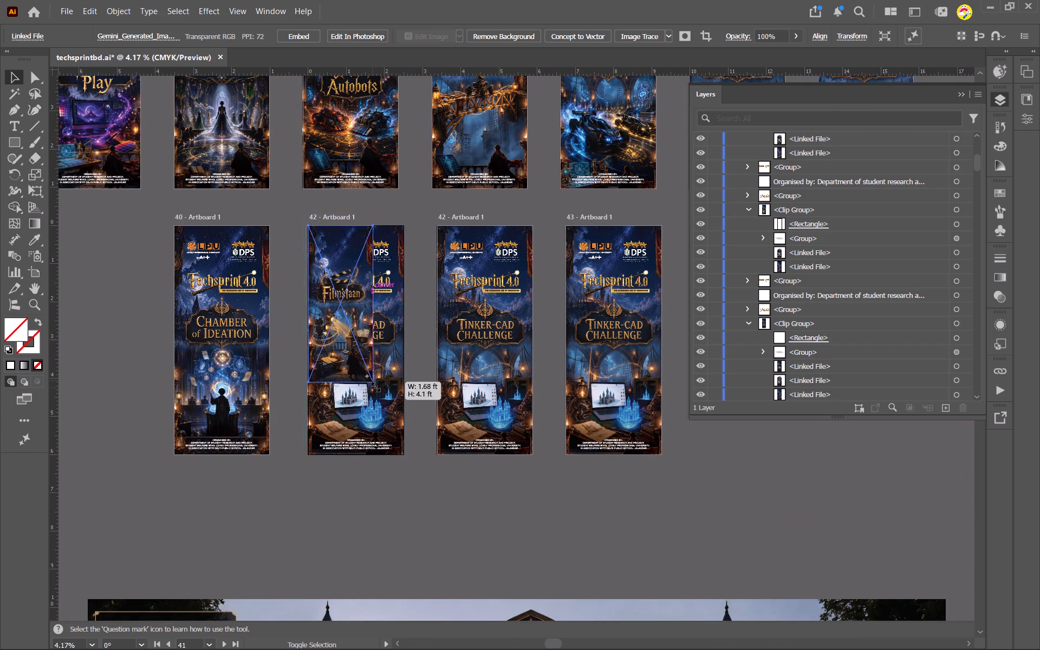
pyautogui.keyDown('shift'); pyautogui.moveTo(374, 386); pyautogui.dragTo(410, 488); pyautogui.keyUp('shift')
pyautogui.hotkey('ctrl', 'z')
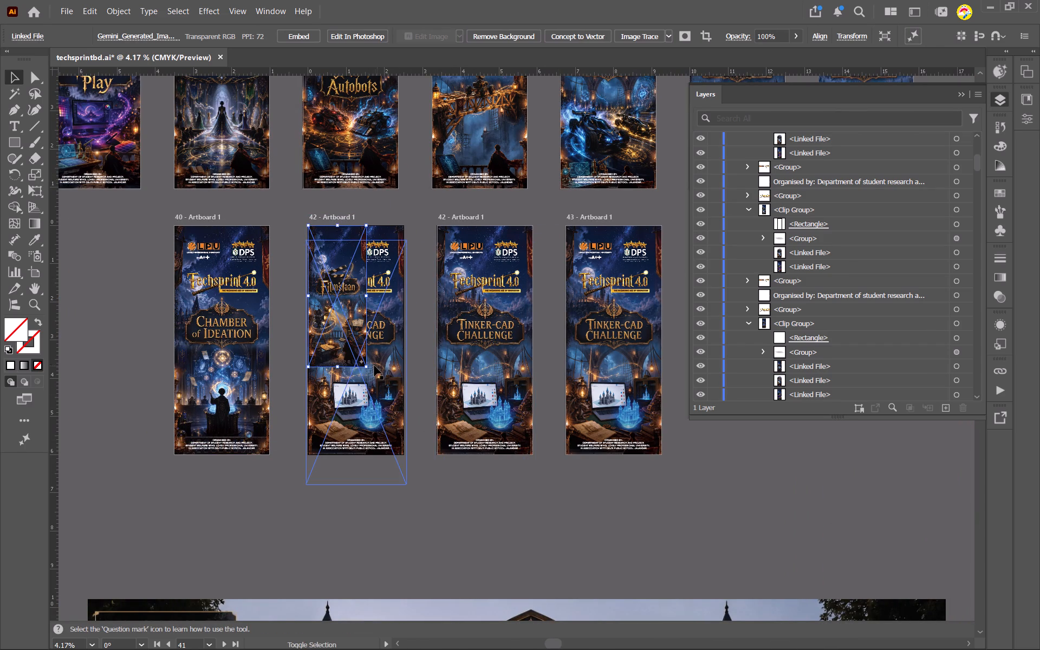
pyautogui.keyDown('shift'); pyautogui.moveTo(368, 367); pyautogui.dragTo(414, 458); pyautogui.keyUp('shift')
# Move the Filmstaan linked file from the top of the layer stack into artboard 41's clip group, above the Tinker-CAD images.
pyautogui.scroll(20, 882, 219)
pyautogui.scroll(20, 882, 219)
pyautogui.scroll(20, 882, 219)
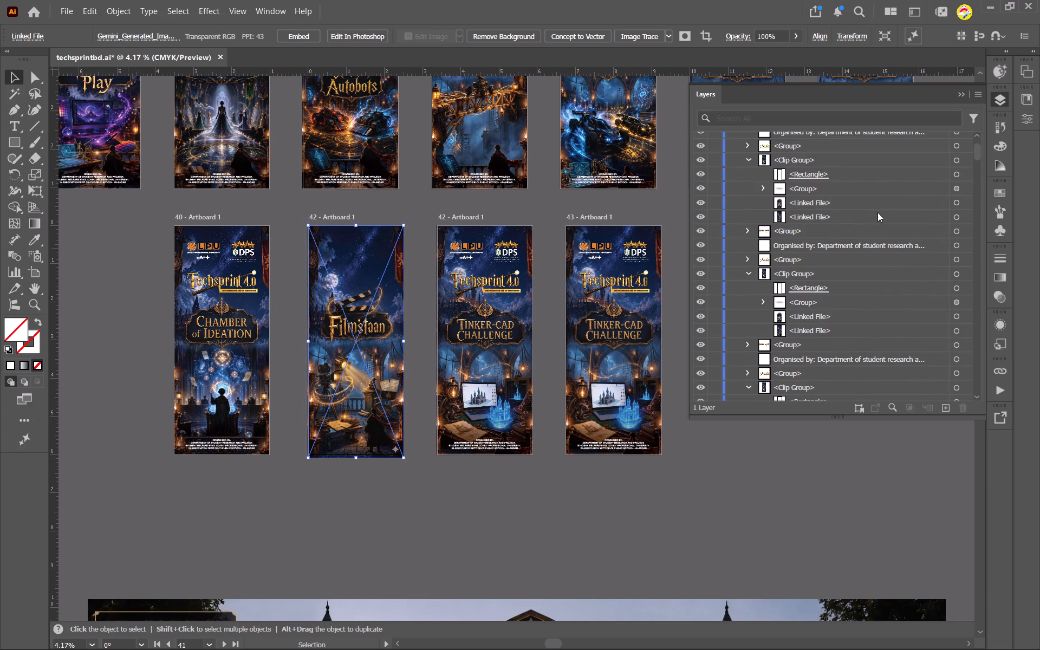
pyautogui.scroll(17, 877, 212)
pyautogui.scroll(5, 841, 199)
pyautogui.moveTo(811, 154); pyautogui.dragTo(808, 285)
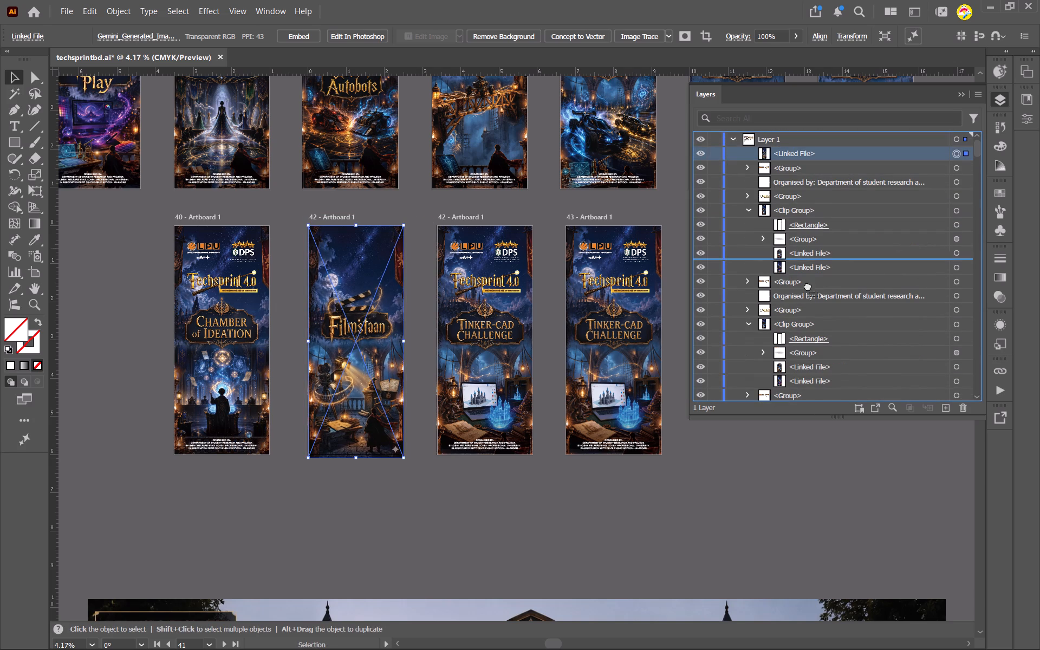
pyautogui.moveTo(808, 285); pyautogui.dragTo(807, 362)
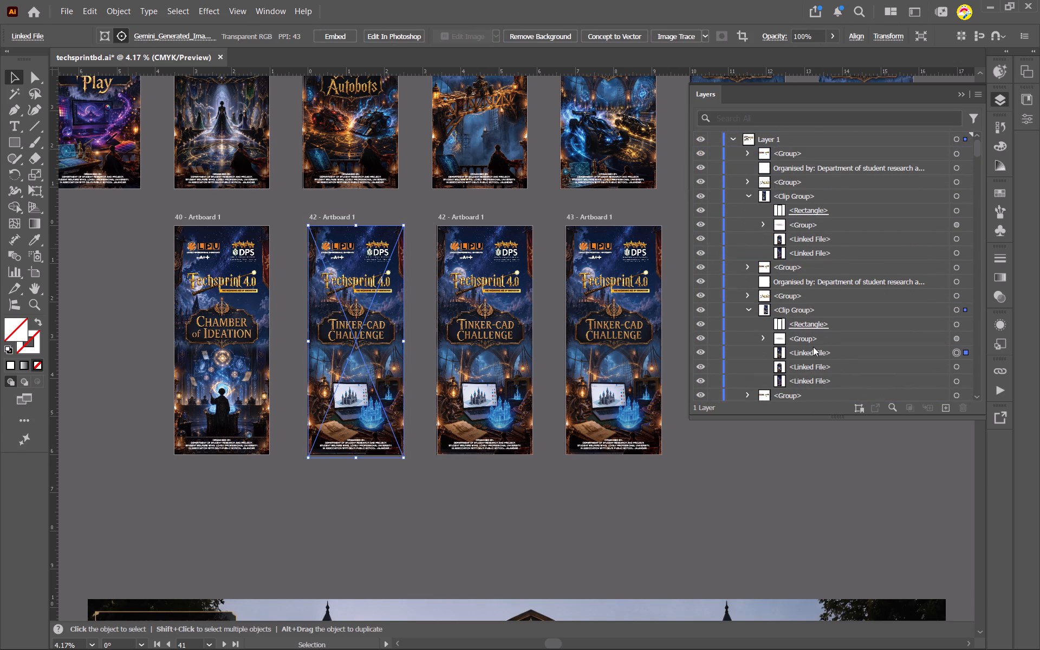
pyautogui.scroll(-6, 813, 347)
pyautogui.moveTo(808, 301); pyautogui.dragTo(791, 395)
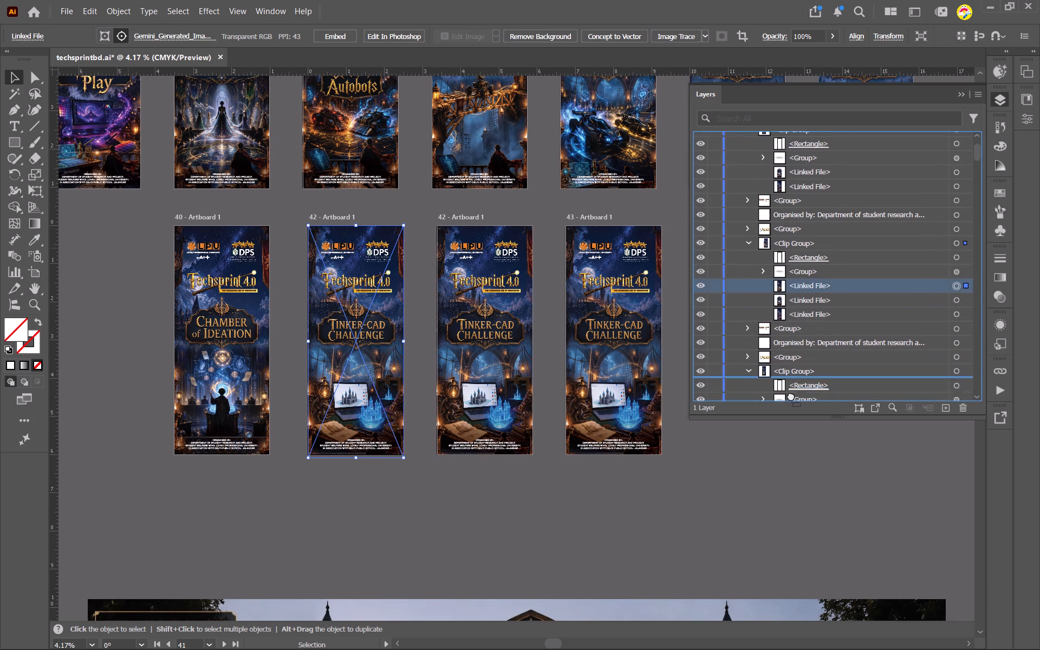
pyautogui.moveTo(791, 395); pyautogui.dragTo(796, 333)
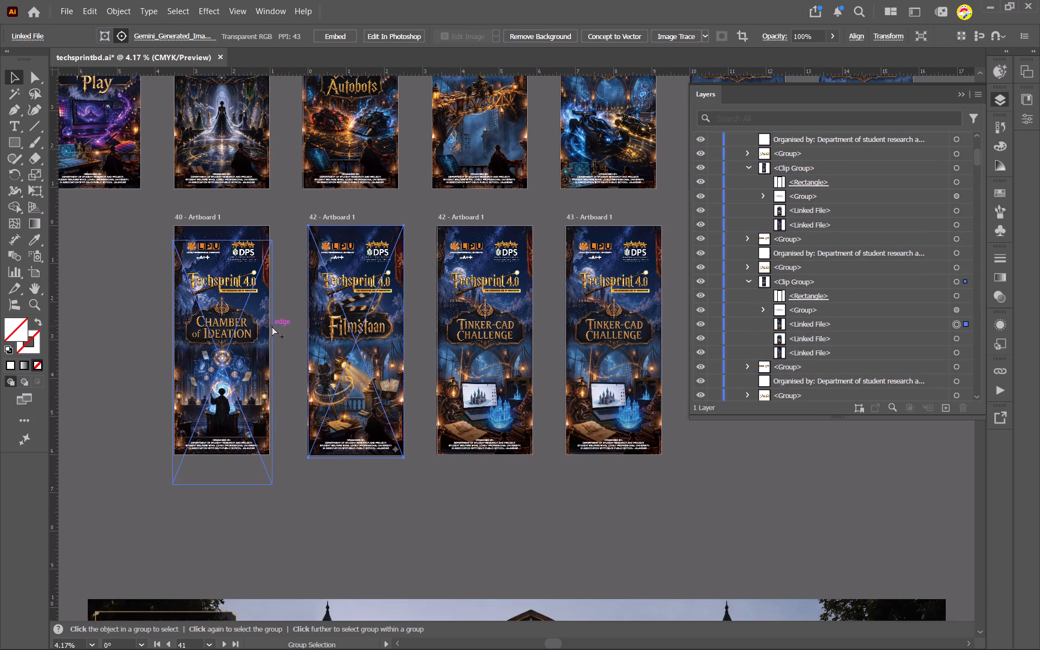
# Shift the clipped Filmstaan image straight down so its title artwork clears the Techsprint 4.0 logo.
pyautogui.keyDown('ctrl'); pyautogui.keyDown('alt'); pyautogui.scroll(2, 272, 324); pyautogui.keyUp('alt'); pyautogui.keyUp('ctrl')
pyautogui.moveTo(431, 344); pyautogui.dragTo(431, 355)
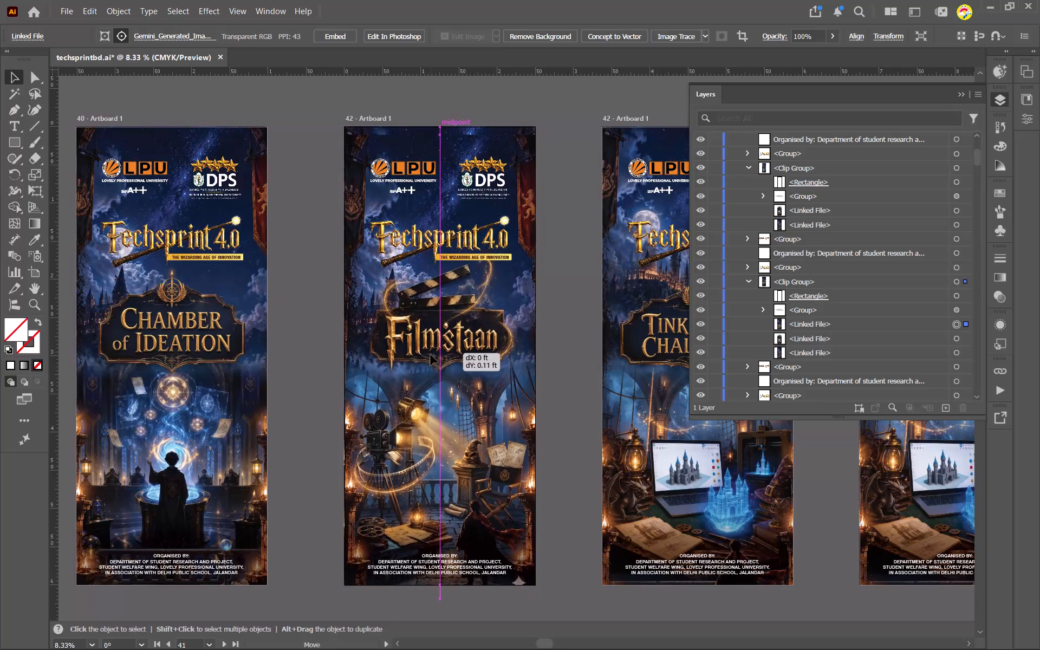
pyautogui.moveTo(431, 355); pyautogui.dragTo(431, 367)
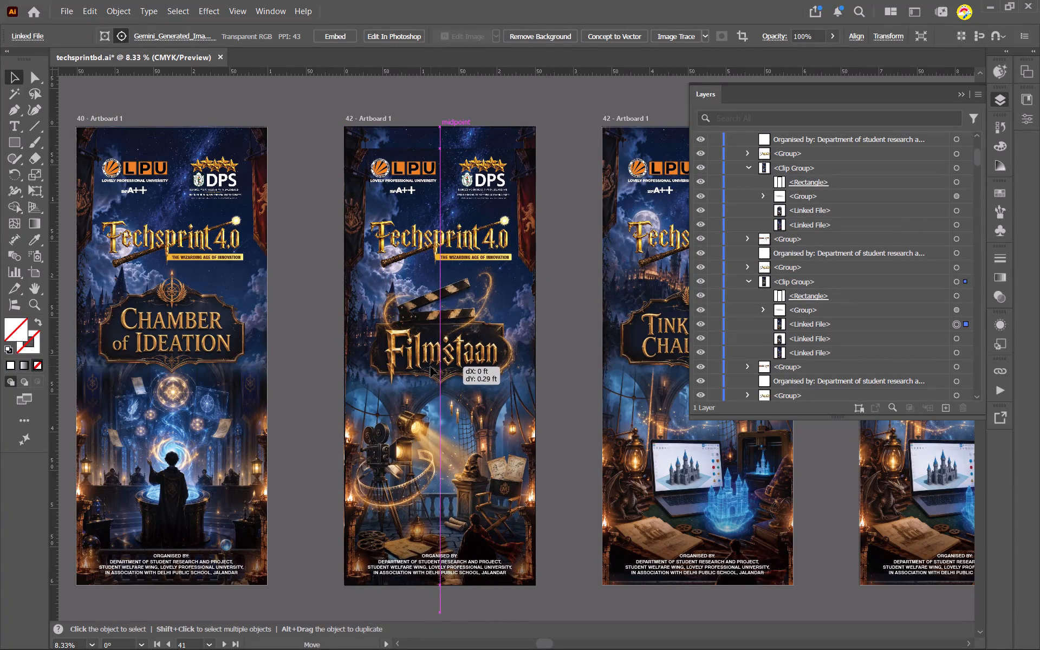
pyautogui.moveTo(431, 367); pyautogui.dragTo(431, 376)
# Open the linked Filmstaan image in Photoshop for editing.
pyautogui.click(397, 37)
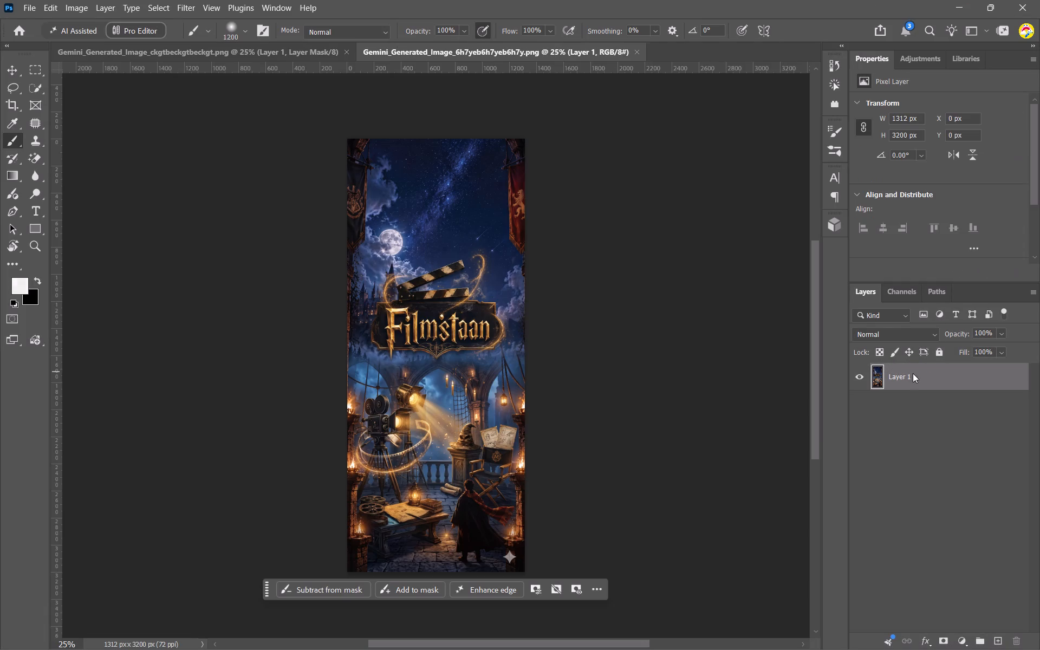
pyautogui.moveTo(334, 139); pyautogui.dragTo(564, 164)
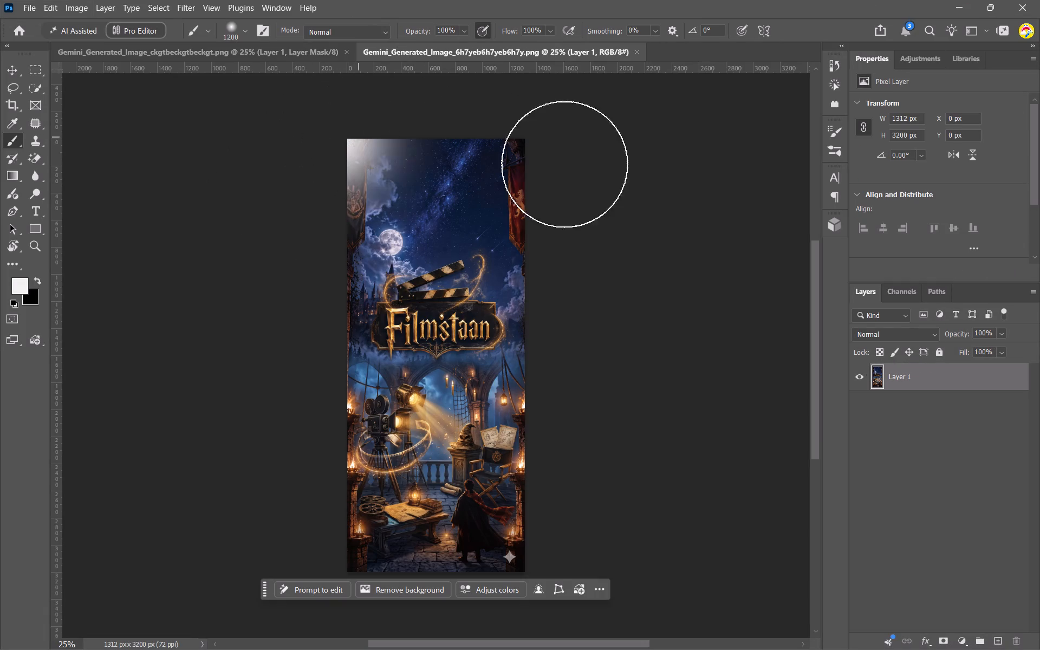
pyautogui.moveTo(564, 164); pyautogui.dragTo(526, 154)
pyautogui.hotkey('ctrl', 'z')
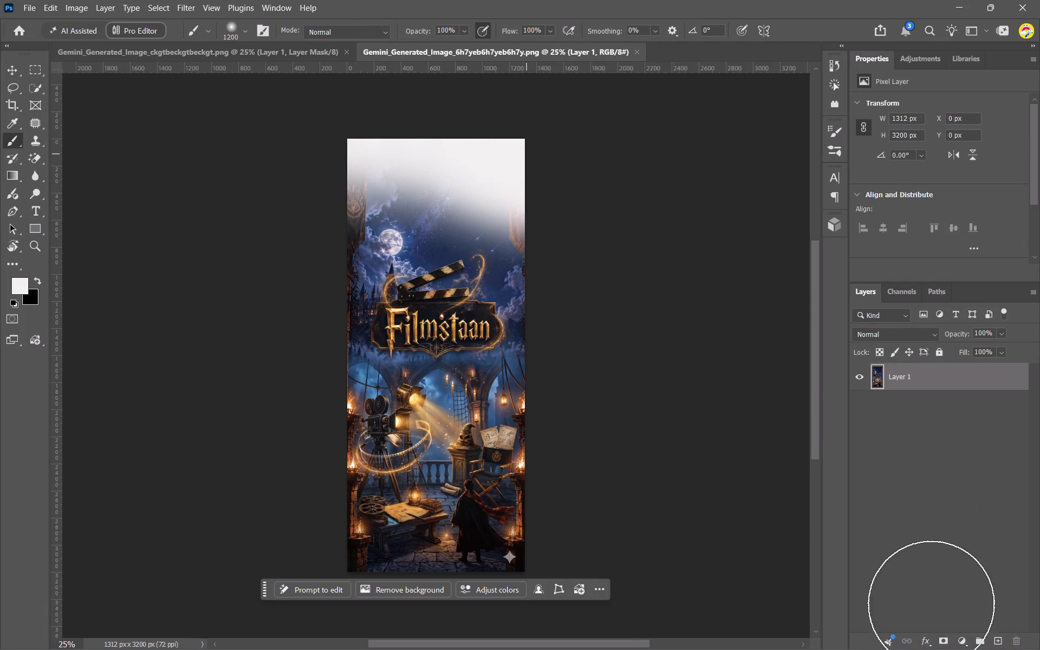
# Add a layer mask to the Filmstaan image and paint it black across the upper sky, fading out above the title artwork.
pyautogui.click(950, 638)
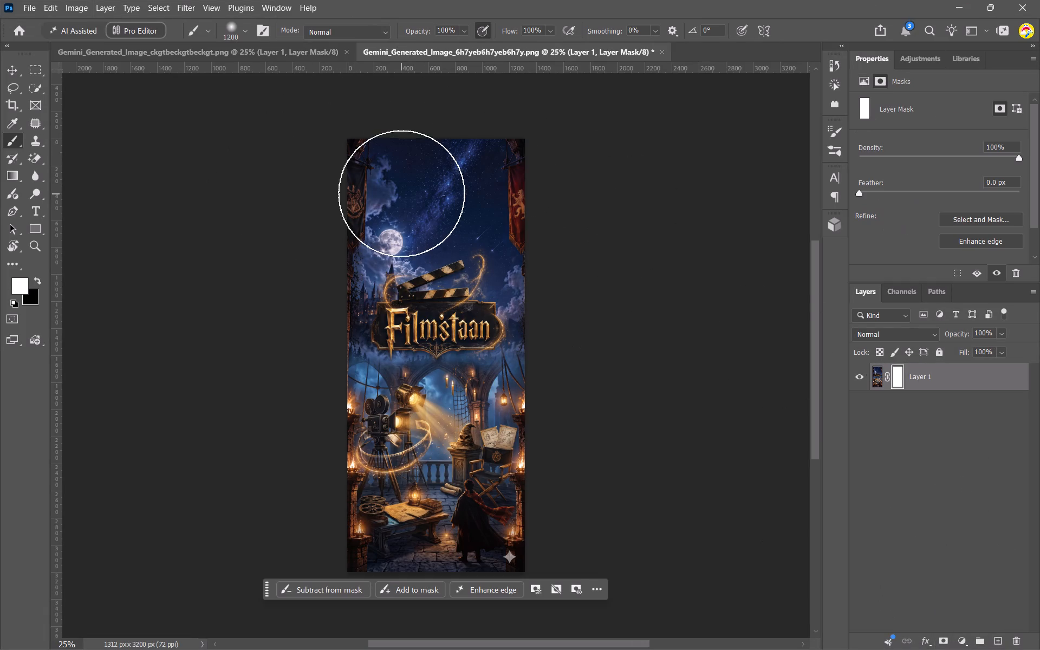
pyautogui.press('x')
pyautogui.moveTo(329, 179); pyautogui.dragTo(389, 99)
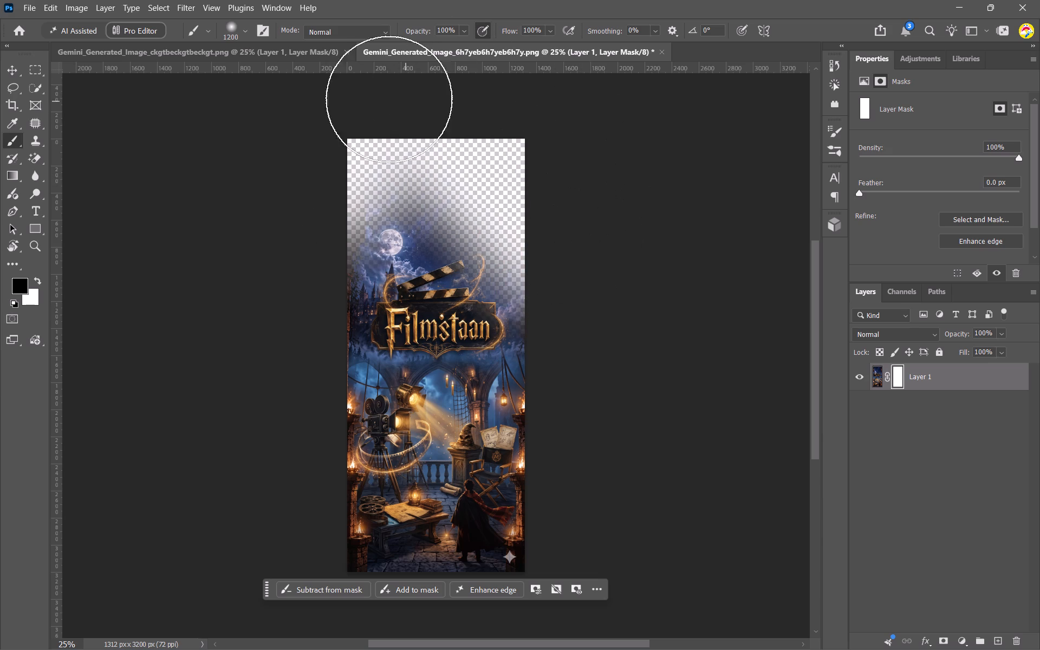
pyautogui.moveTo(389, 99); pyautogui.dragTo(356, 193)
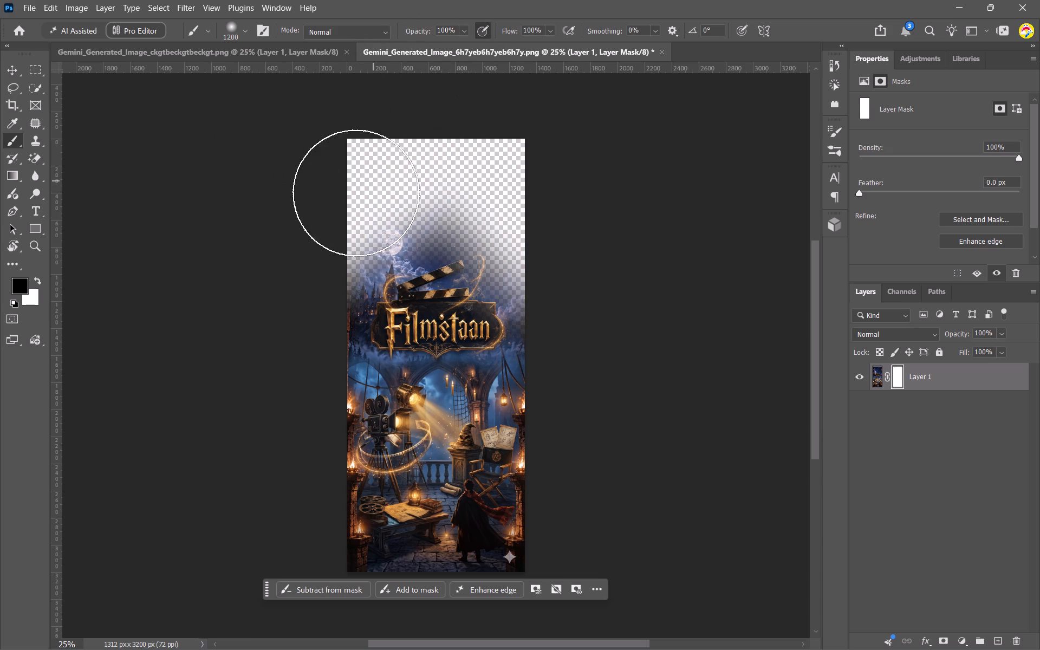
pyautogui.moveTo(356, 193); pyautogui.dragTo(473, 136)
# Save the masked Filmstaan PNG and close both open image documents.
pyautogui.hotkey('ctrl', 's')
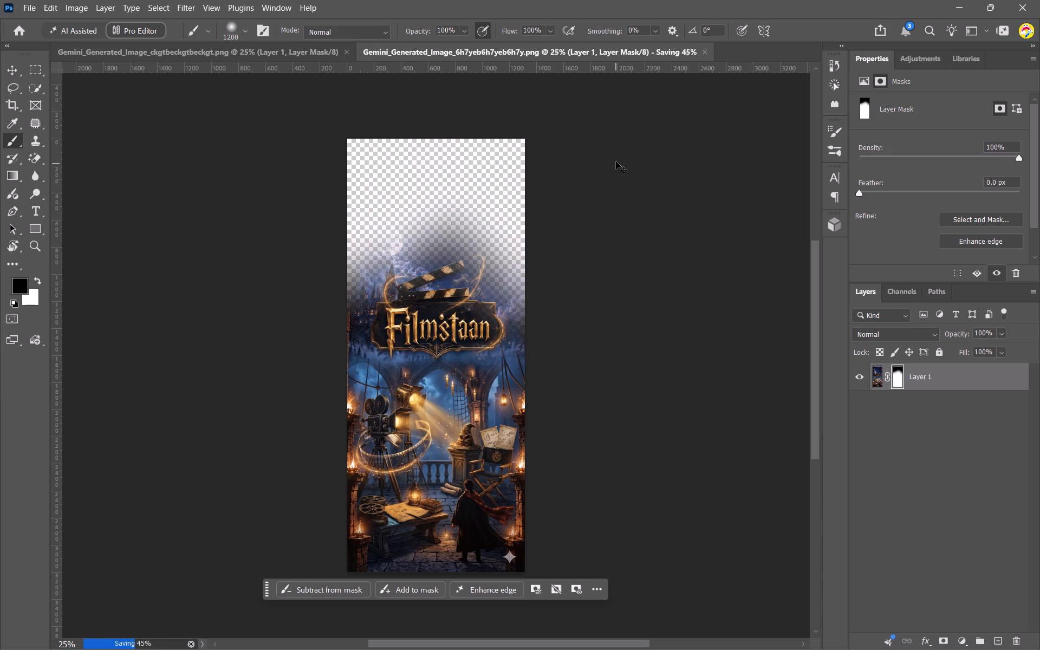
pyautogui.click(652, 47)
pyautogui.click(654, 48)
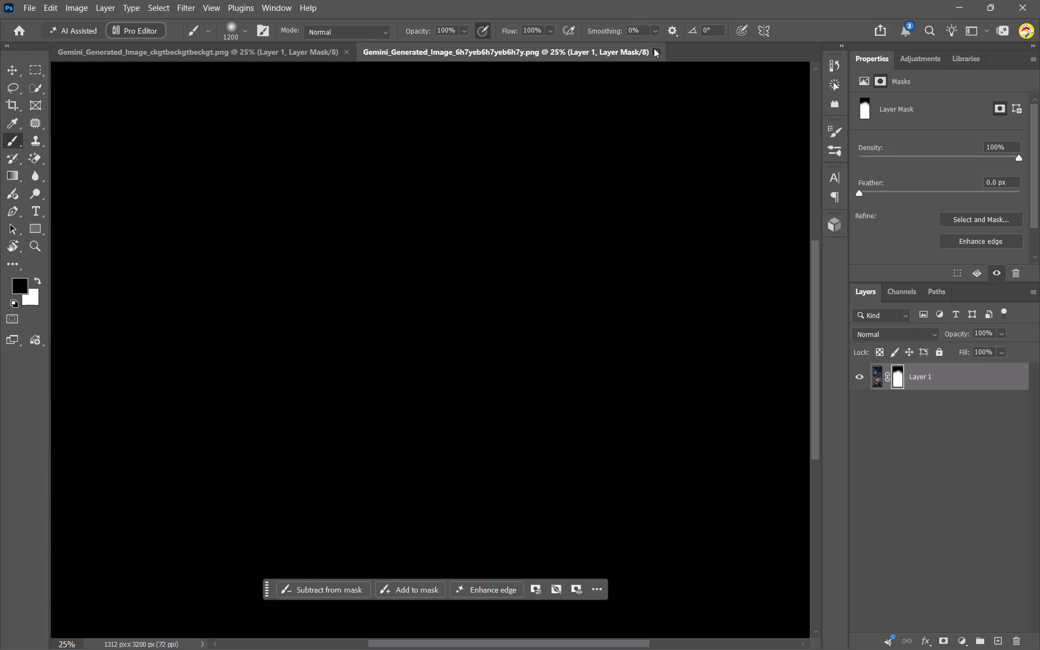
pyautogui.click(347, 51)
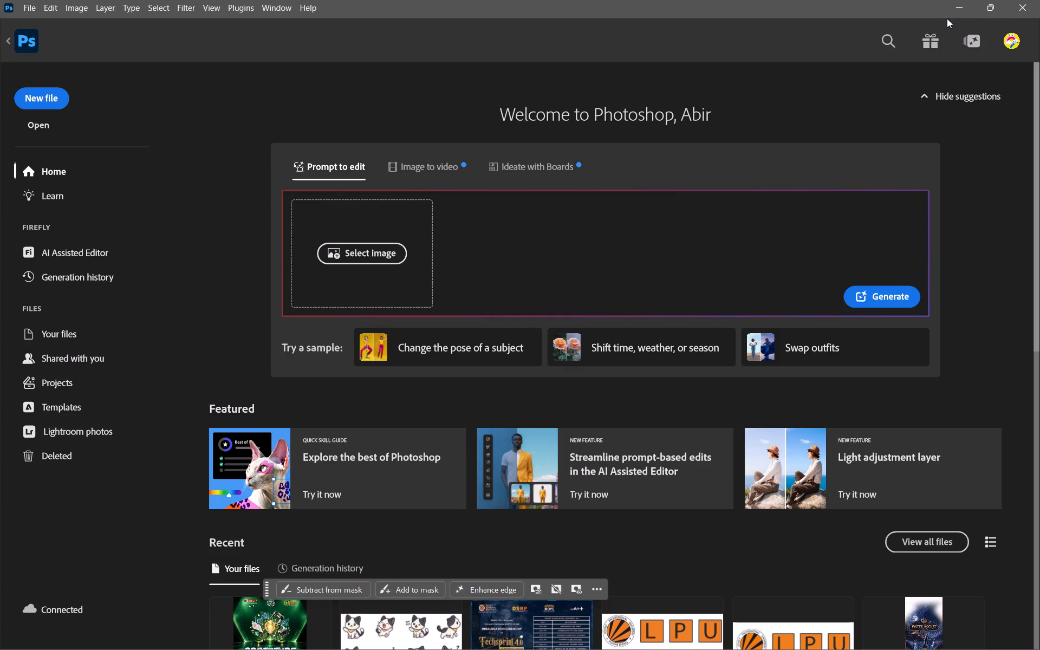
# Return to Illustrator and update the modified Filmstaan link so it loads the masked version.
pyautogui.click(951, 11)
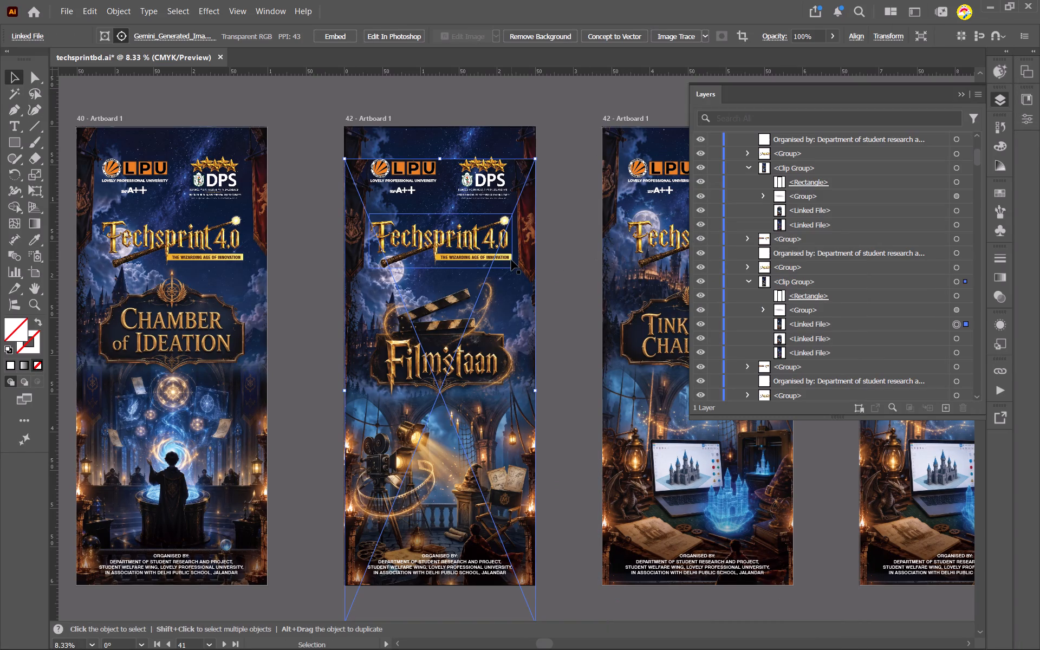
pyautogui.click(997, 366)
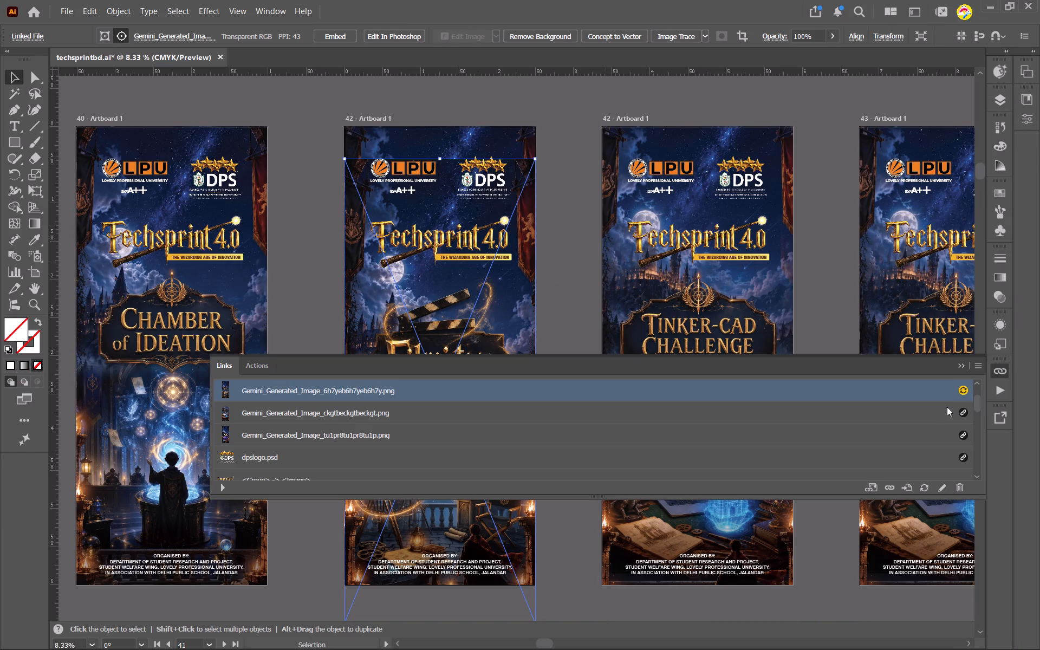
pyautogui.click(925, 490)
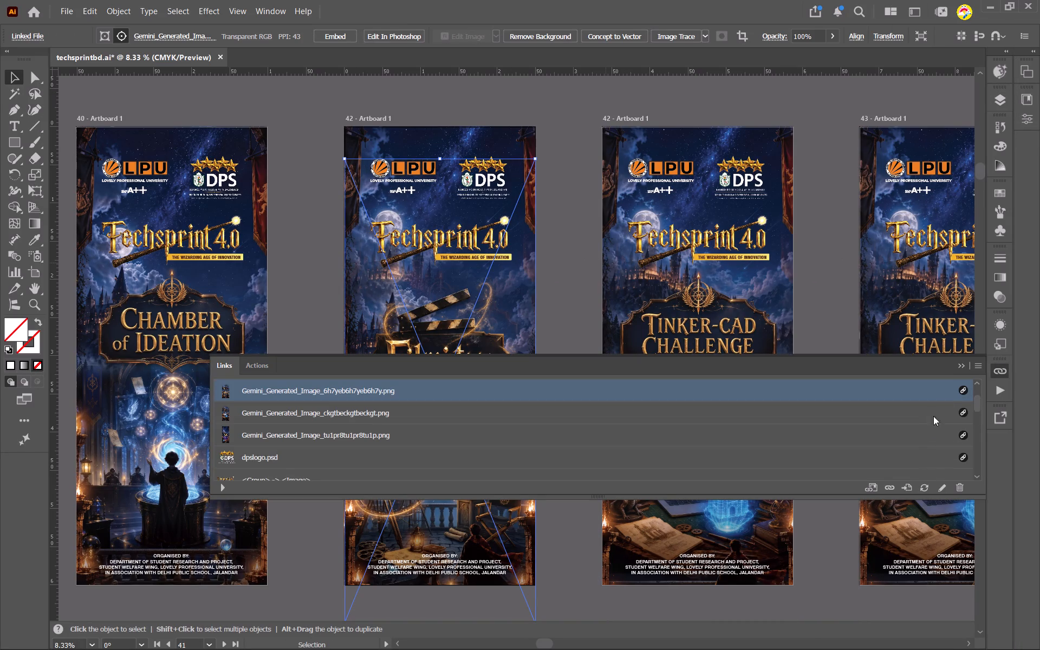
pyautogui.click(963, 369)
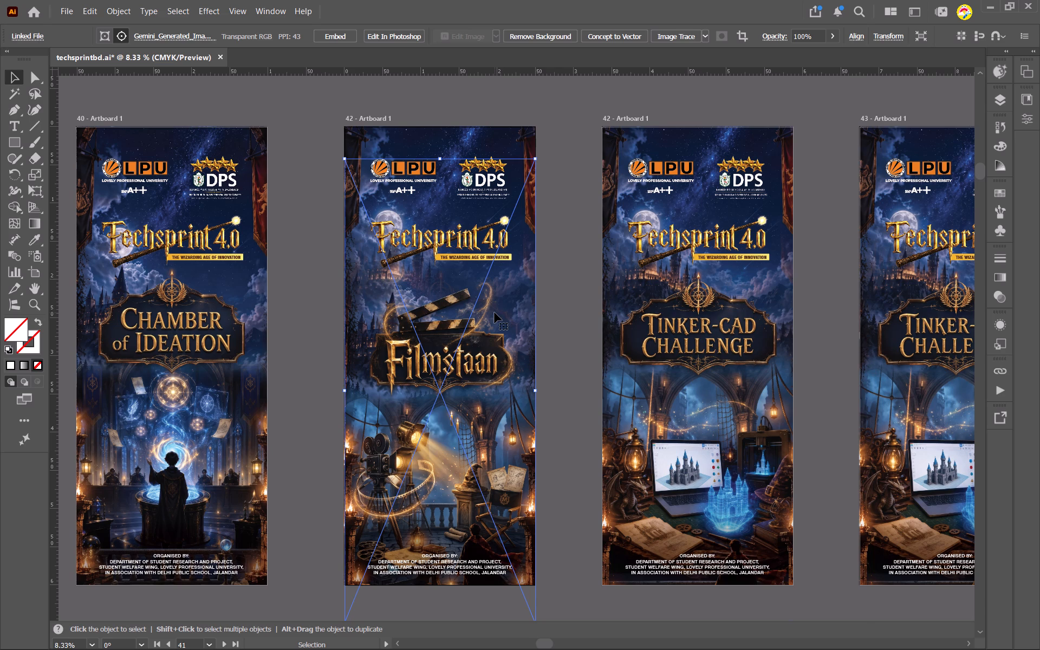
# Nudge the Filmstaan image slightly upward, about 0.08 ft, beneath the Techsprint 4.0 logo on its standee.
pyautogui.moveTo(415, 316); pyautogui.dragTo(417, 310)
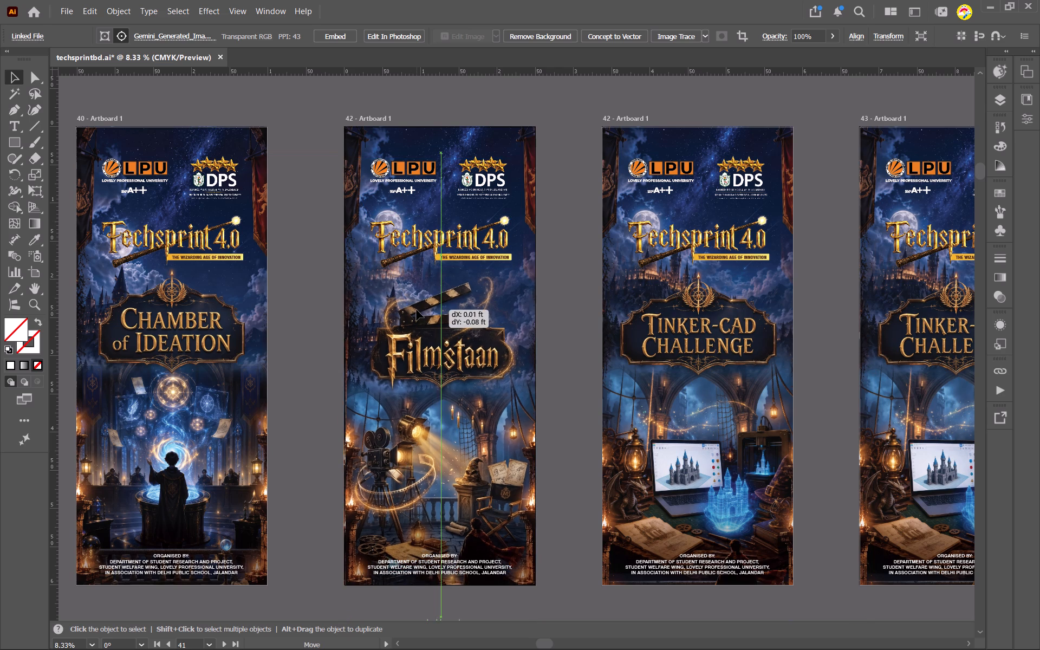
pyautogui.moveTo(417, 310); pyautogui.dragTo(412, 308)
# Look over the reference event posters and the standee rows to check which events still need a standee.
pyautogui.hscroll(-4, 529, 306)
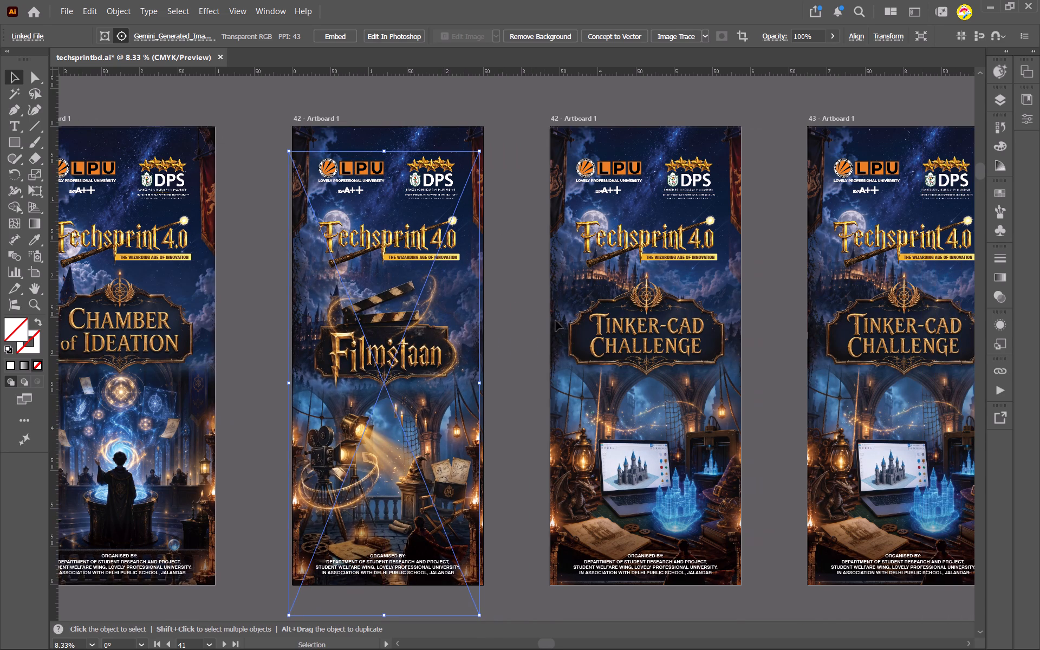
pyautogui.click(697, 350)
pyautogui.keyDown('ctrl'); pyautogui.keyDown('alt'); pyautogui.scroll(-2, 474, 337); pyautogui.keyUp('alt'); pyautogui.keyUp('ctrl')
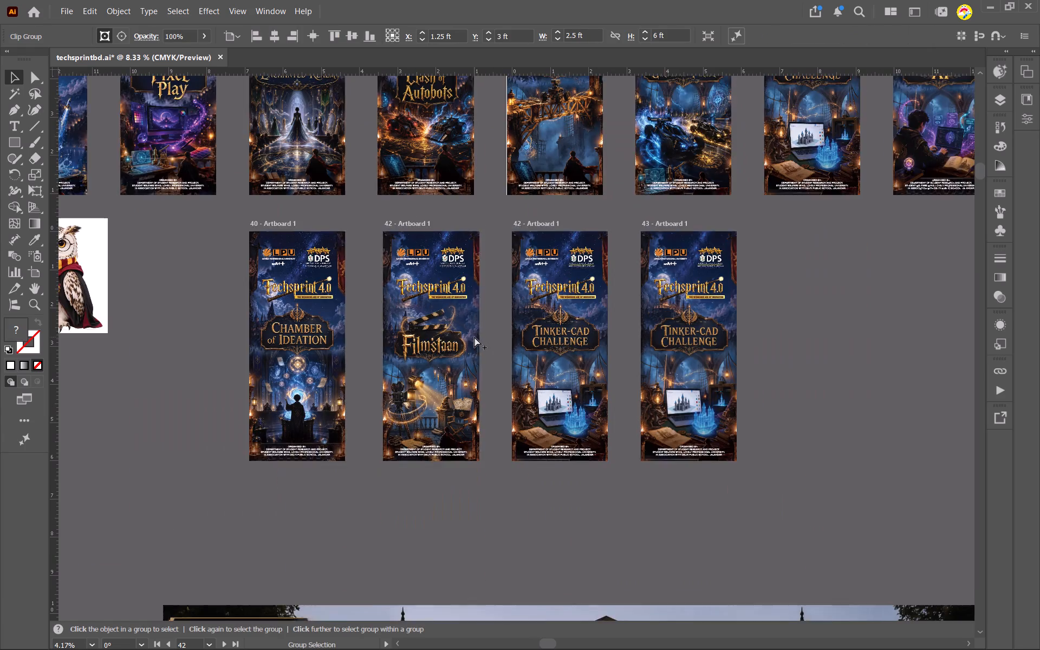
pyautogui.hscroll(12, 478, 335)
pyautogui.hscroll(-1, 498, 333)
pyautogui.hscroll(20, 498, 333)
pyautogui.hscroll(20, 498, 333)
pyautogui.hscroll(20, 498, 333)
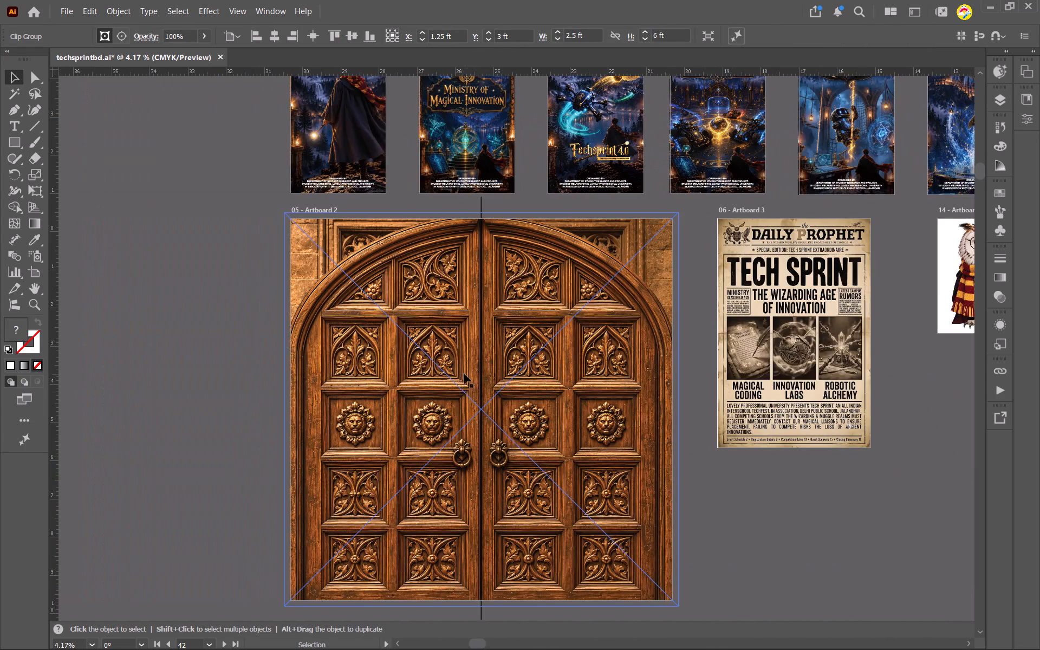
pyautogui.hscroll(20, 464, 374)
pyautogui.hscroll(20, 464, 374)
pyautogui.hscroll(3, 464, 374)
pyautogui.scroll(13, 406, 361)
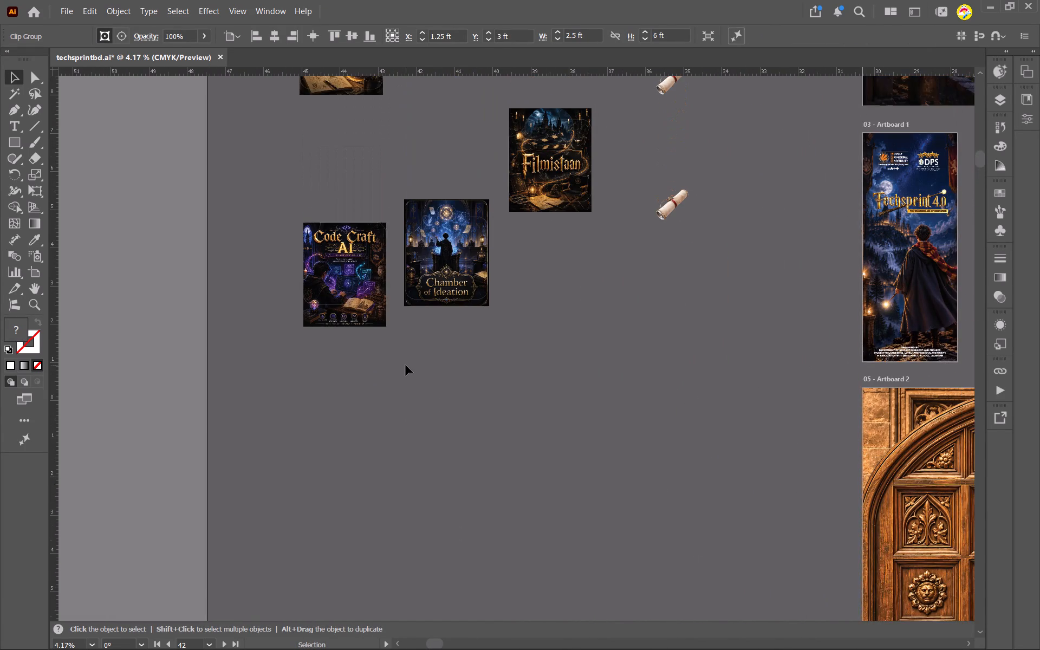
pyautogui.scroll(12, 406, 365)
pyautogui.hscroll(-17, 405, 368)
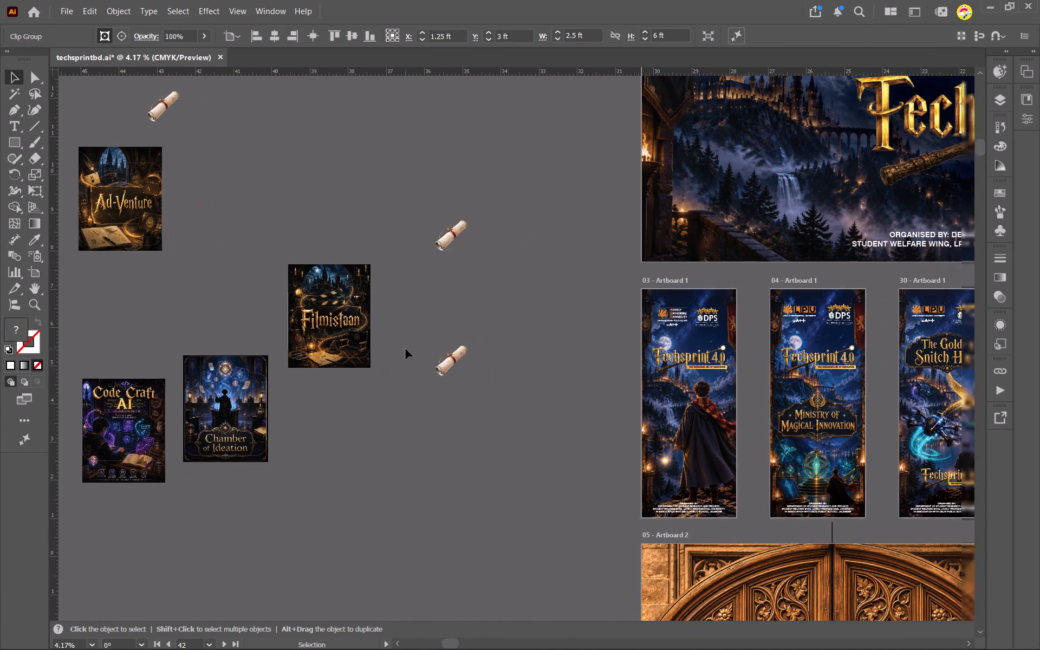
pyautogui.hscroll(-20, 406, 349)
pyautogui.hscroll(-9, 406, 349)
pyautogui.hscroll(1, 364, 283)
pyautogui.hscroll(-20, 256, 256)
pyautogui.hscroll(-20, 256, 256)
pyautogui.hscroll(-6, 256, 256)
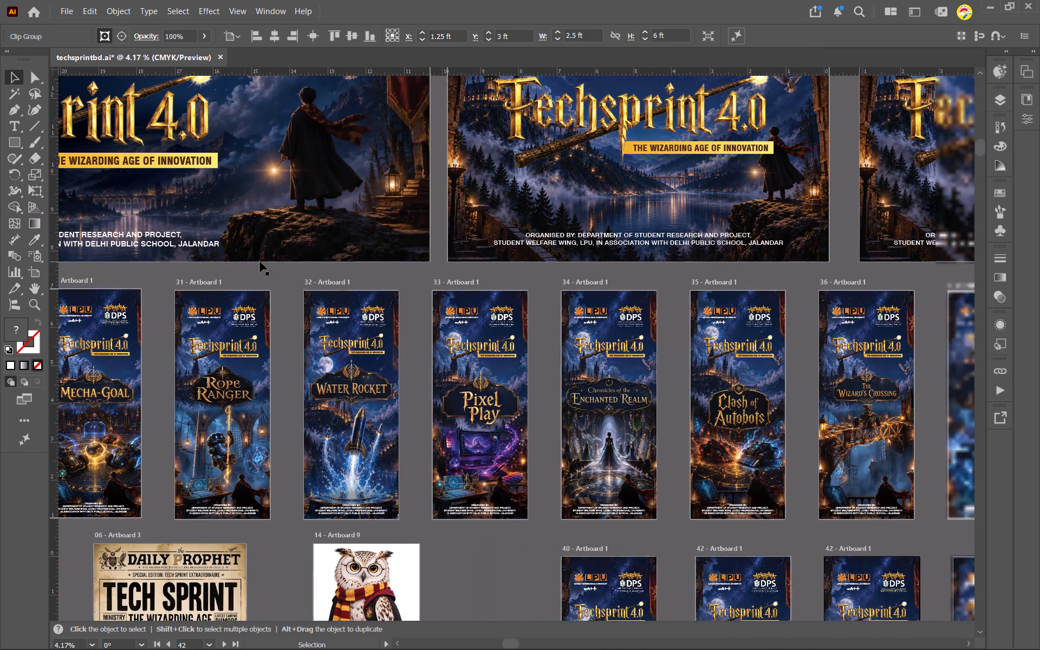
pyautogui.scroll(-9, 260, 263)
pyautogui.hscroll(-18, 254, 283)
pyautogui.hscroll(2, 286, 232)
pyautogui.hscroll(-16, 279, 245)
pyautogui.scroll(-10, 278, 257)
# Delete the surplus artboard 43 holding the last Tinker-CAD Challenge duplicate.
pyautogui.click(42, 276)
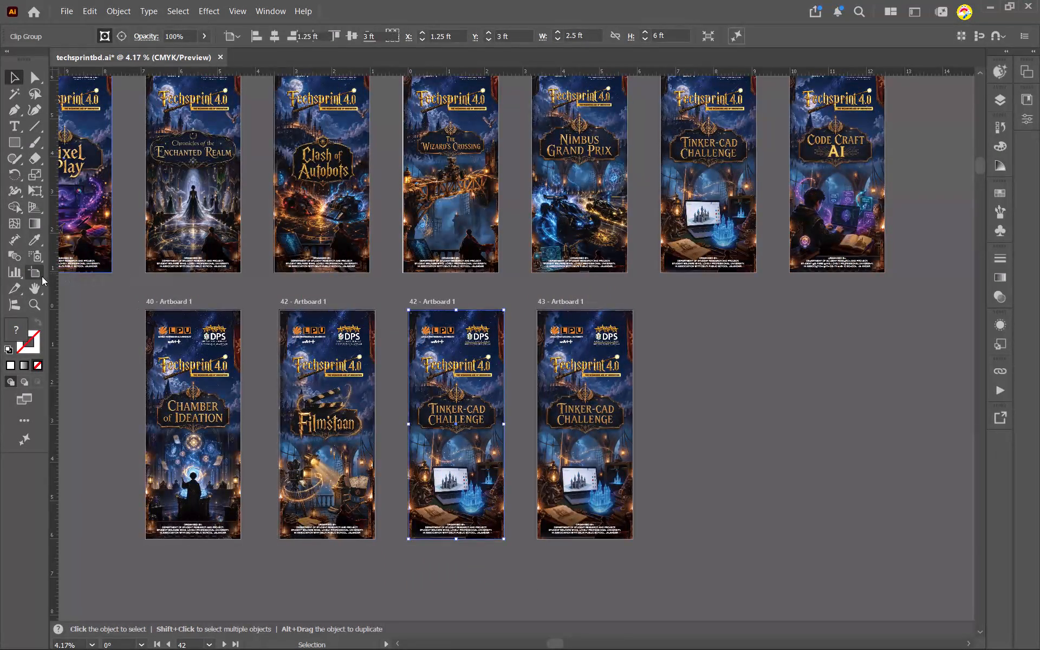
pyautogui.click(593, 316)
pyautogui.press('Delete')
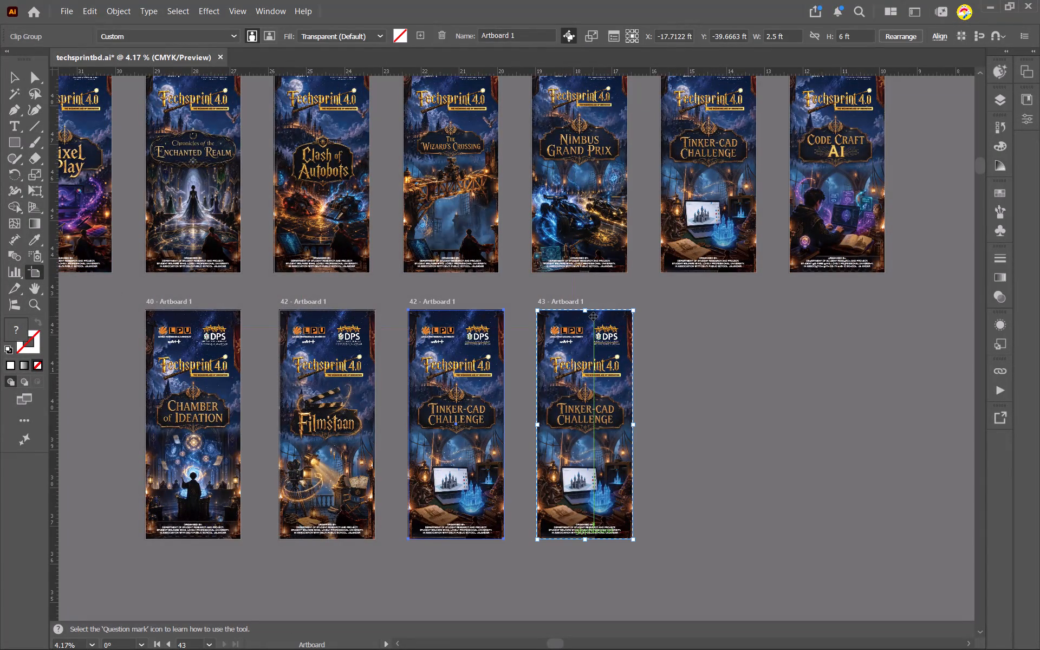
# Delete all the leftover Tinker-CAD Challenge artwork that sat on artboard 43.
pyautogui.click(12, 77)
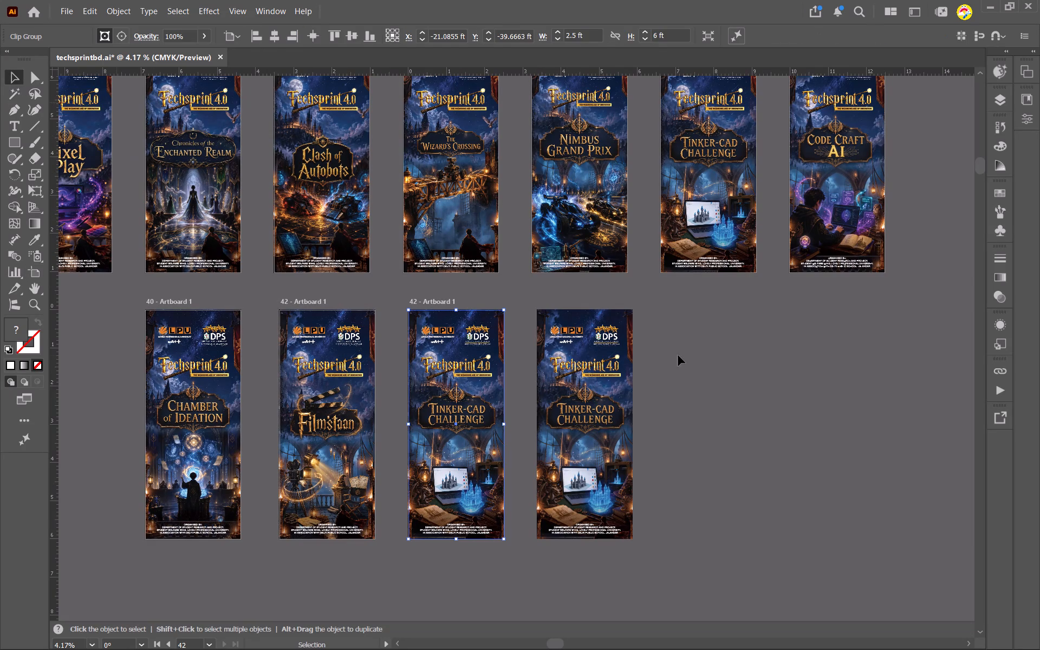
pyautogui.moveTo(701, 318); pyautogui.dragTo(544, 534)
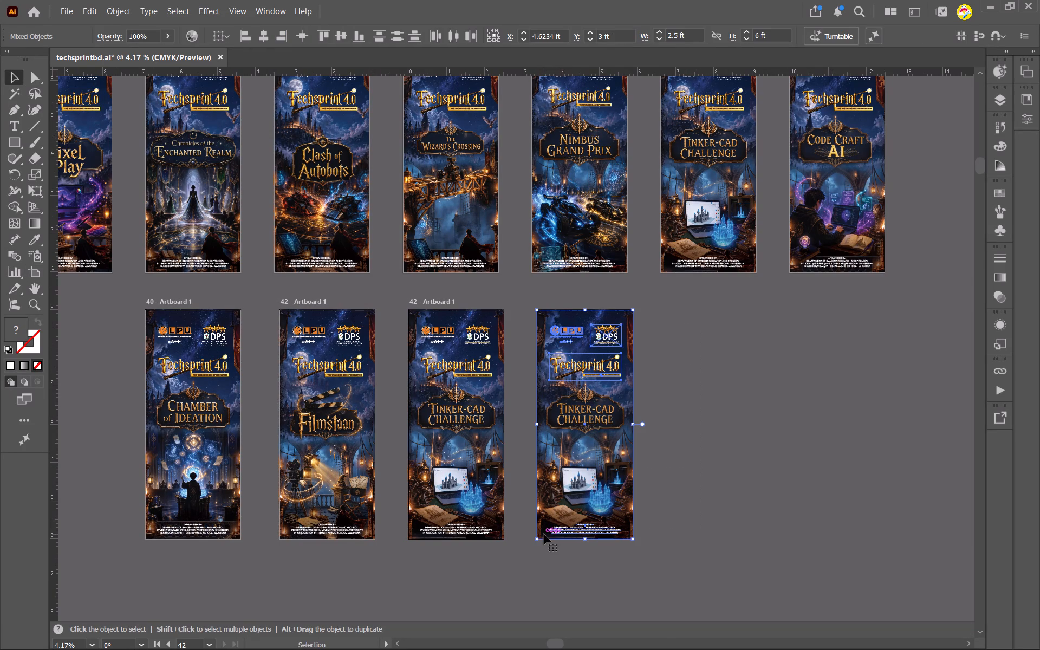
pyautogui.press('Delete')
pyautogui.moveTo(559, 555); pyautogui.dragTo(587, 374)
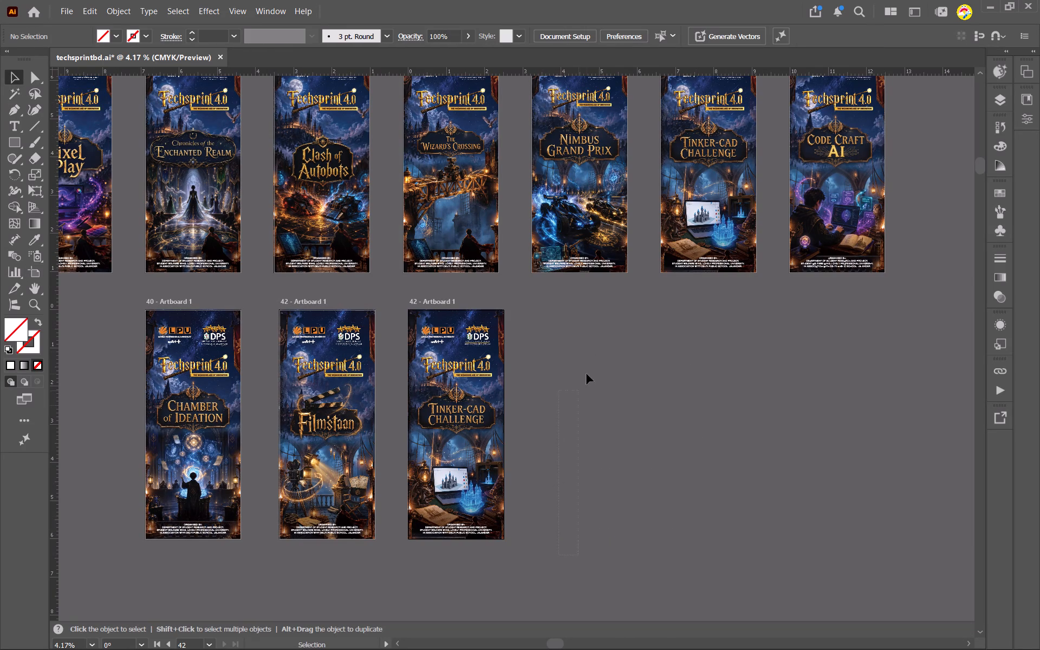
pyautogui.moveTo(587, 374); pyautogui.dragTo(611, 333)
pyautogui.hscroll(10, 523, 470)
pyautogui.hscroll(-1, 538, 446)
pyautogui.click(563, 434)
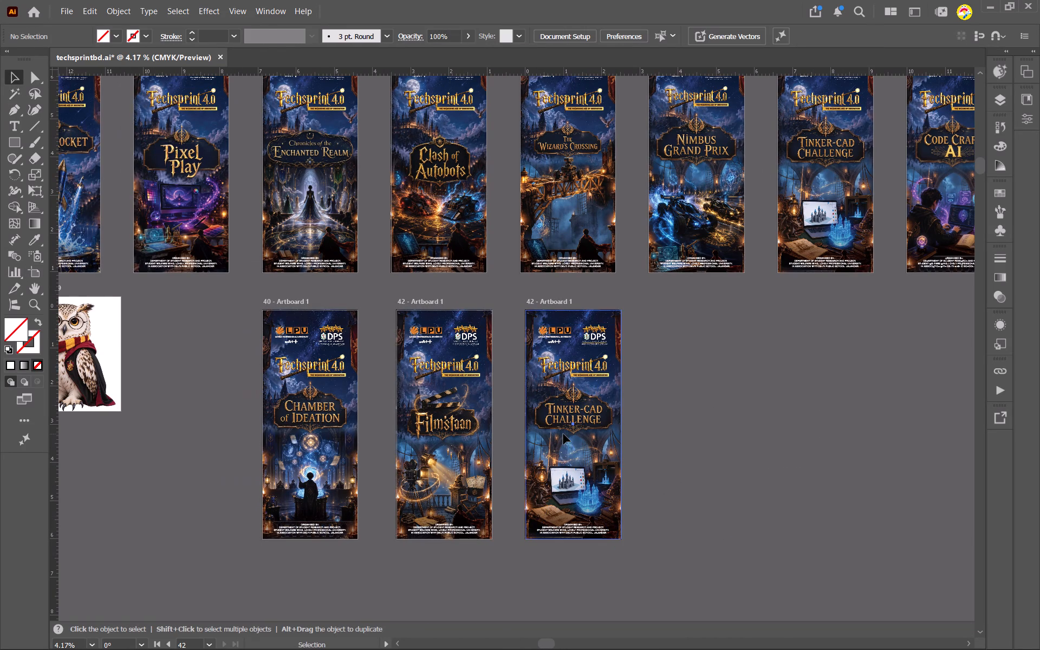
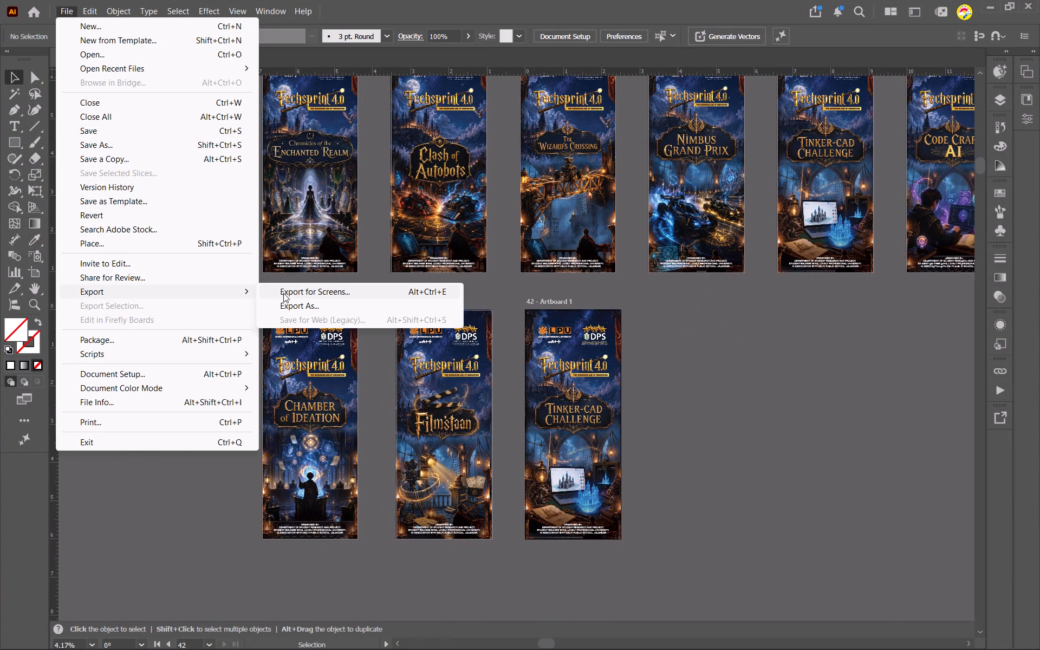
pyautogui.click(283, 293)
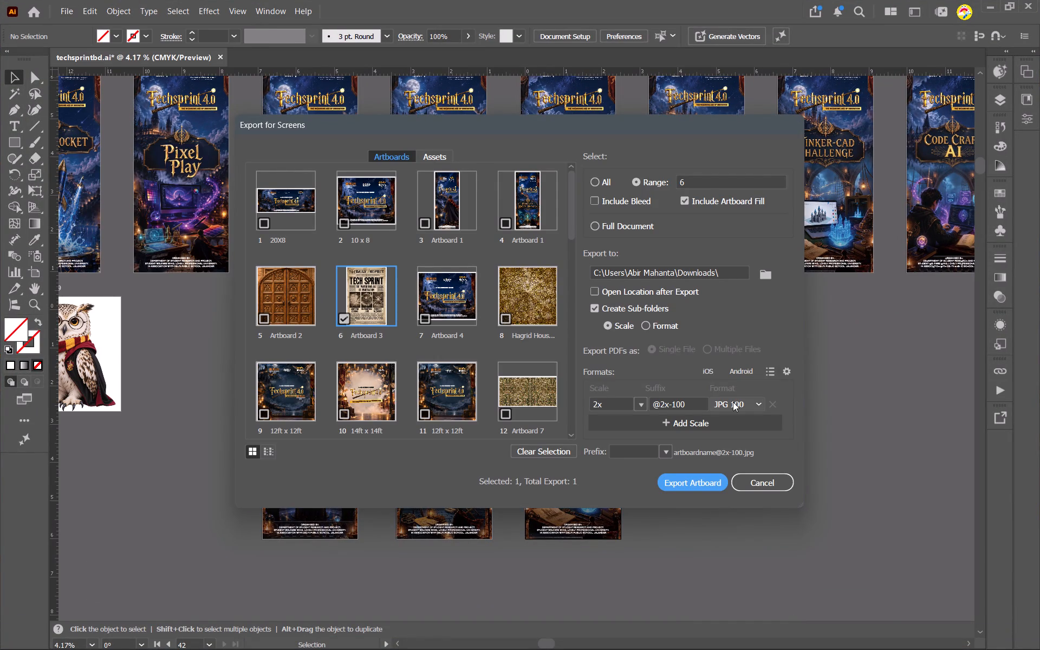
pyautogui.click(733, 402)
pyautogui.click(730, 272)
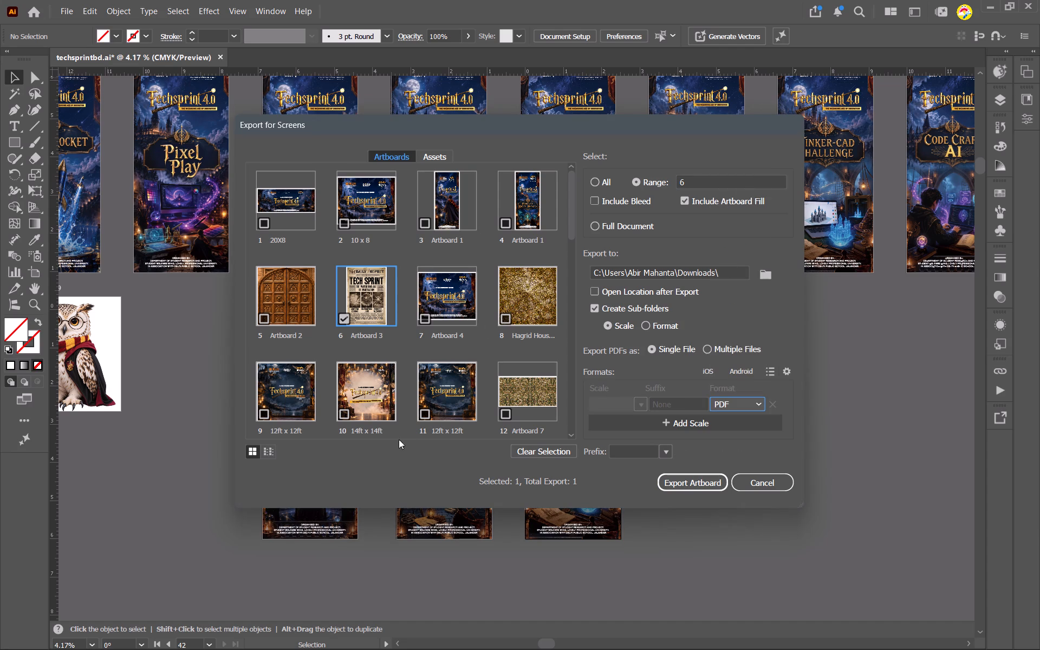
pyautogui.click(537, 450)
pyautogui.click(536, 445)
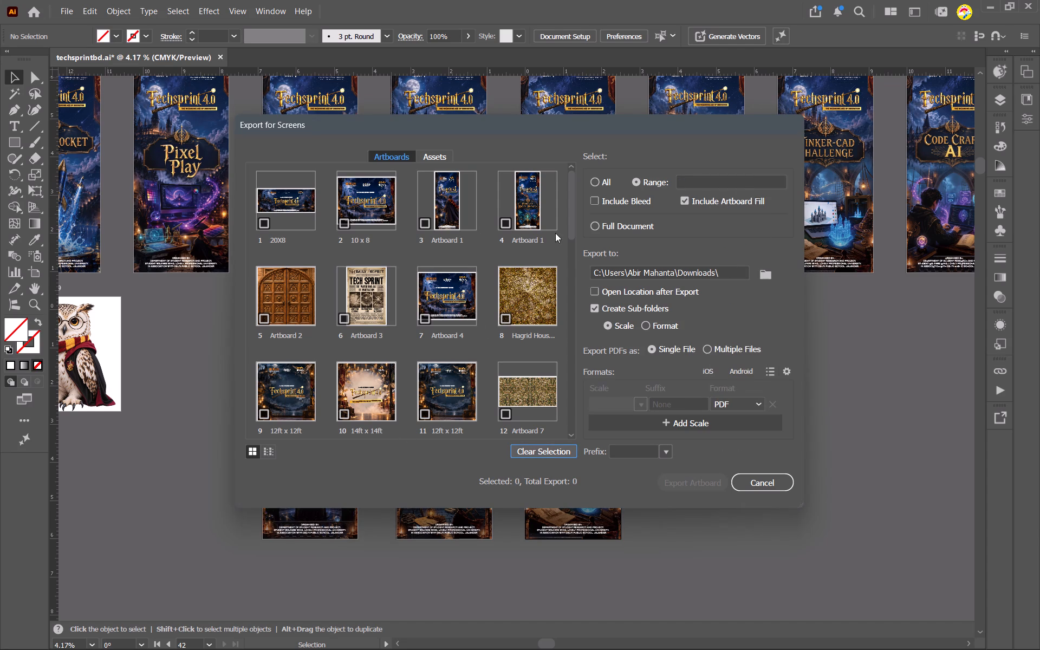
# Select standee artboards 4 and 33 to 42 for the export.
pyautogui.click(544, 227)
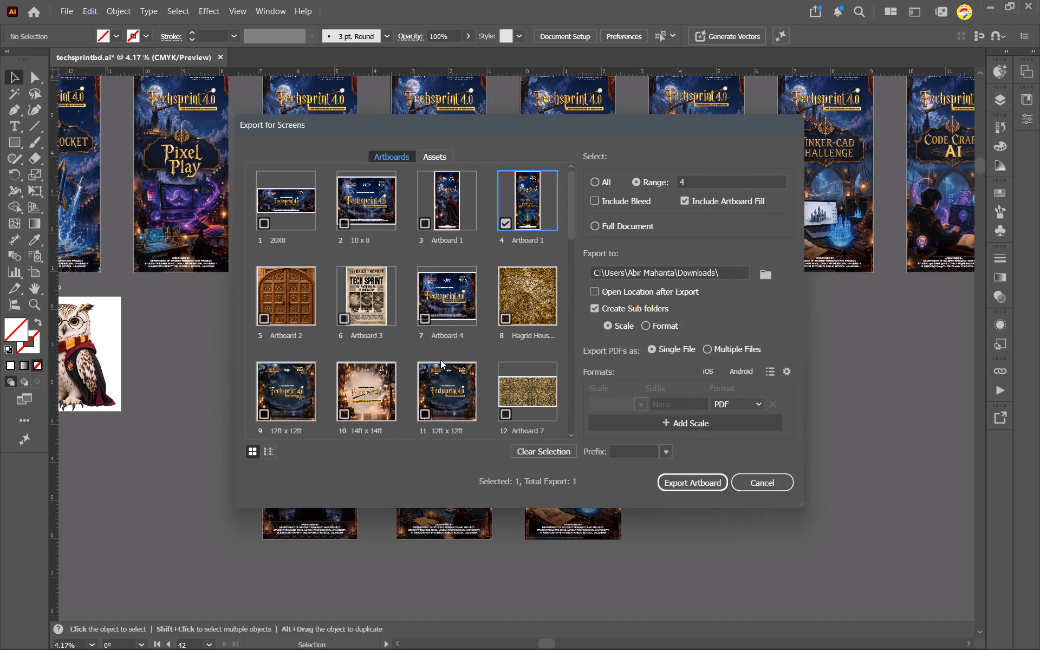
pyautogui.scroll(-4, 439, 364)
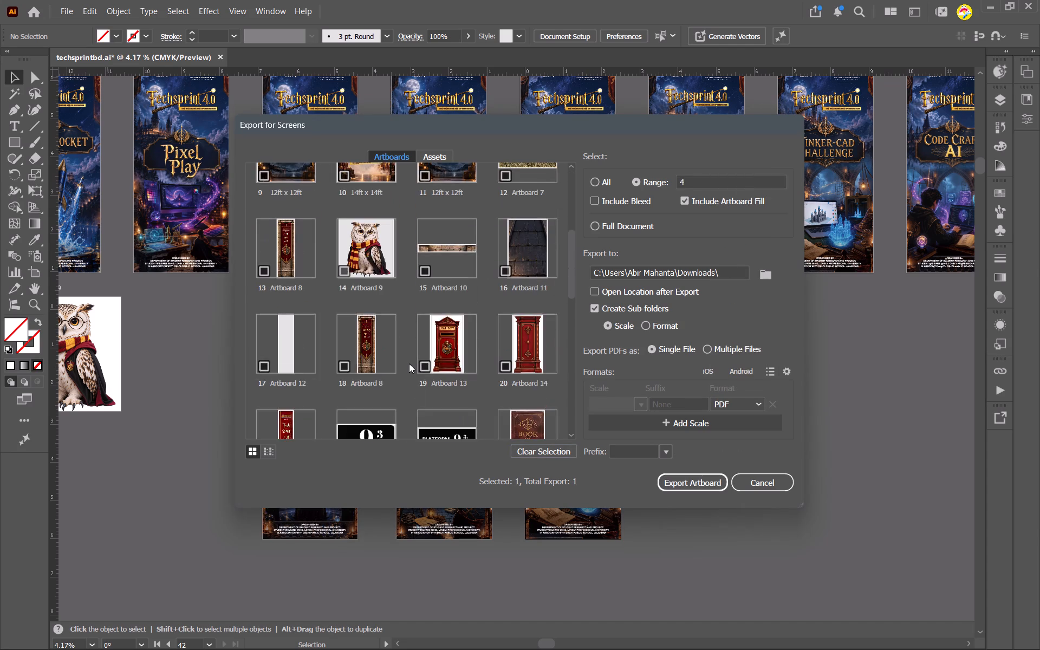
pyautogui.scroll(-5, 409, 363)
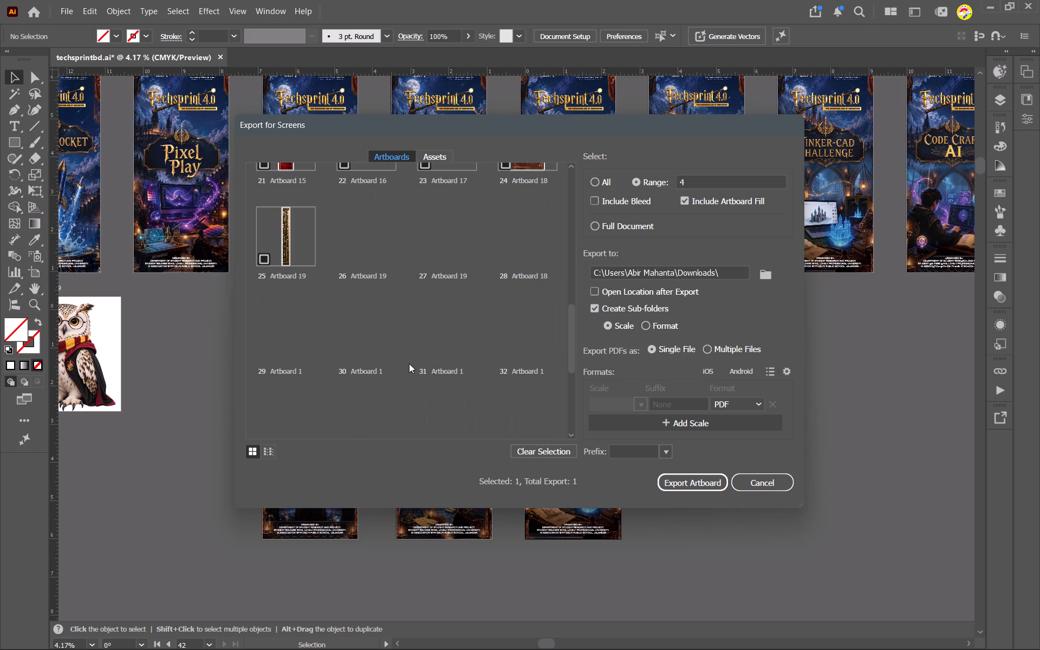
pyautogui.scroll(-8, 409, 363)
pyautogui.click(372, 392)
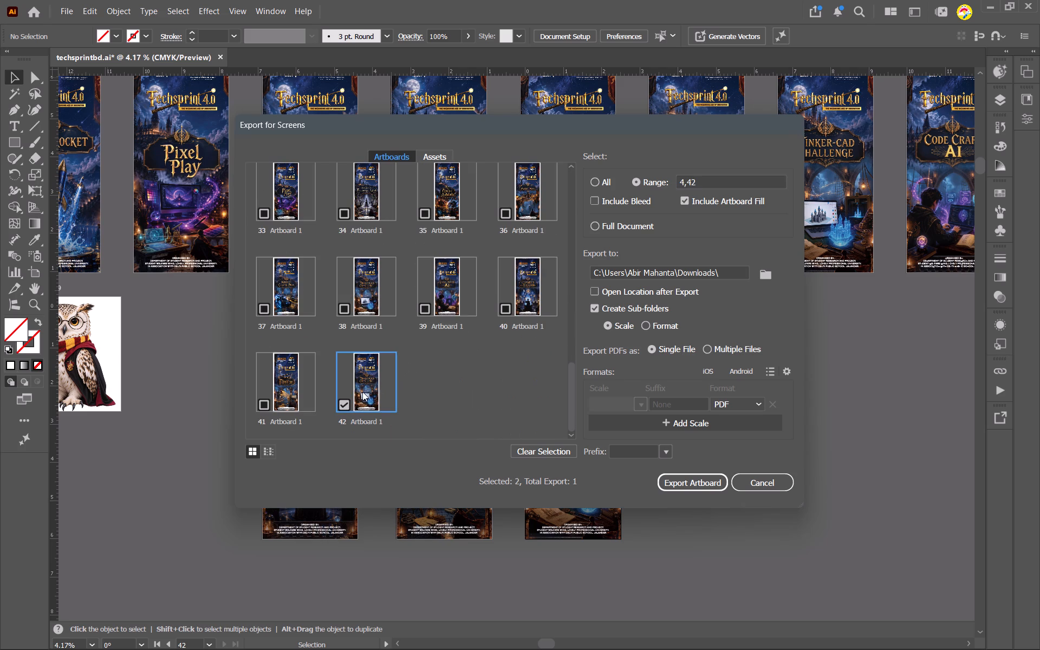
pyautogui.click(300, 391)
pyautogui.click(299, 312)
pyautogui.click(388, 289)
pyautogui.click(463, 289)
pyautogui.click(527, 287)
pyautogui.click(537, 207)
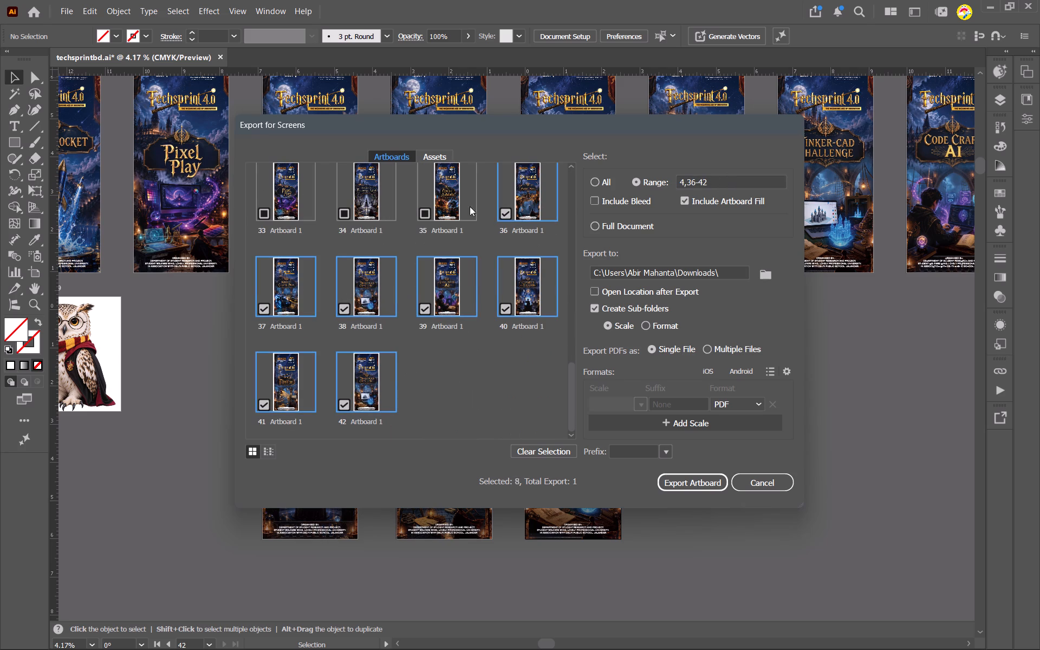
pyautogui.click(451, 206)
pyautogui.click(348, 198)
pyautogui.click(283, 202)
# Add the remaining standee artboards, 29 to 32 and 3, to the export selection.
pyautogui.scroll(2, 352, 281)
pyautogui.click(492, 219)
pyautogui.click(462, 222)
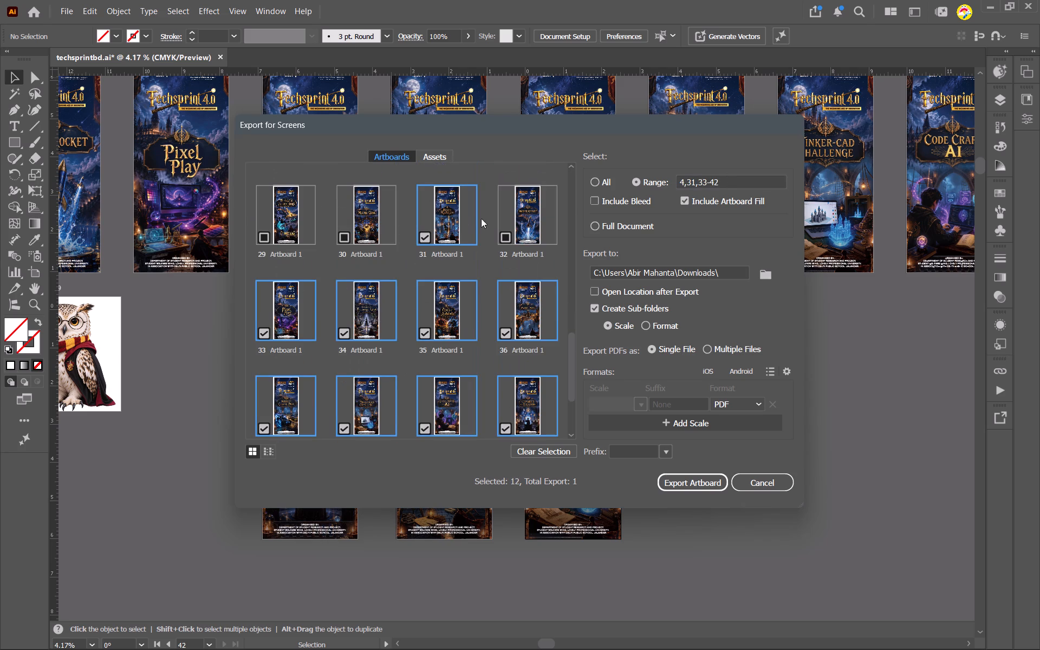
pyautogui.click(513, 217)
pyautogui.click(346, 216)
pyautogui.click(301, 221)
pyautogui.scroll(2, 359, 303)
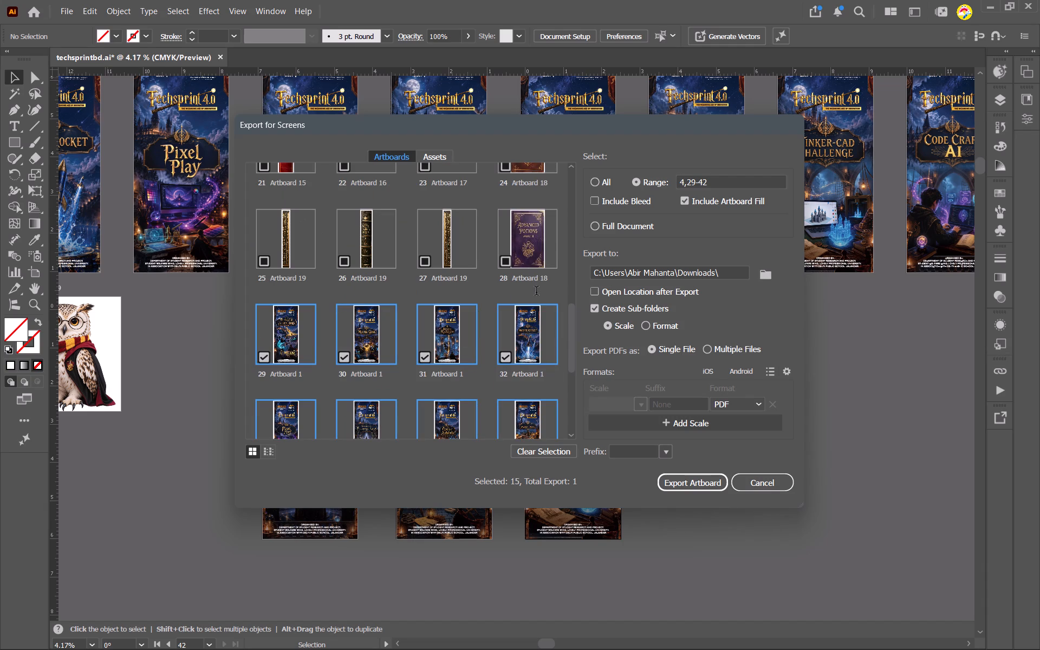
pyautogui.scroll(5, 541, 383)
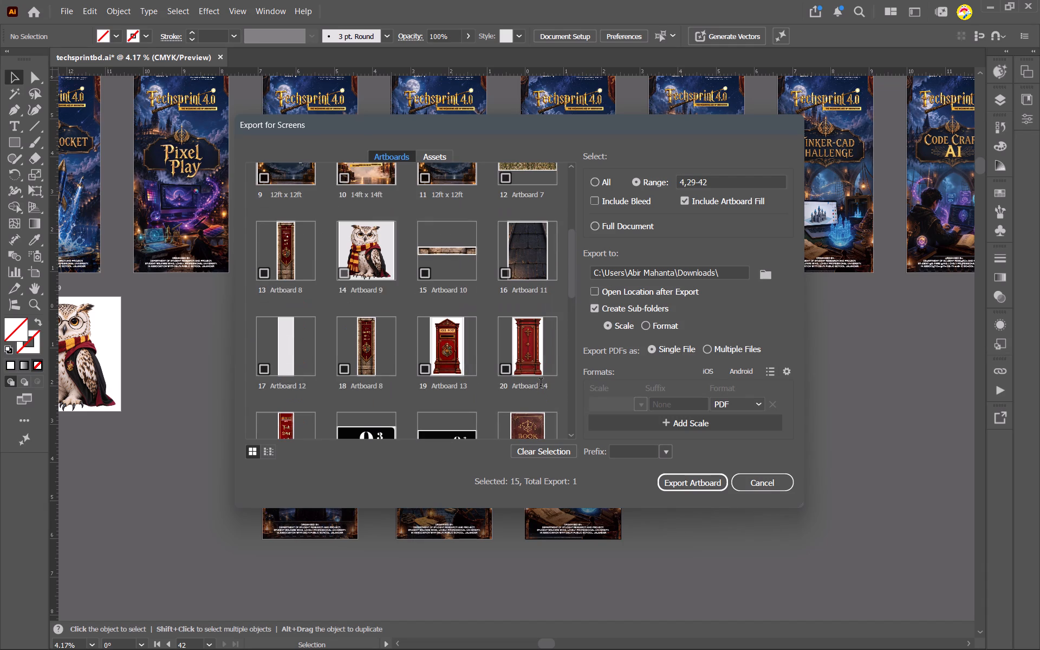
pyautogui.scroll(7, 541, 384)
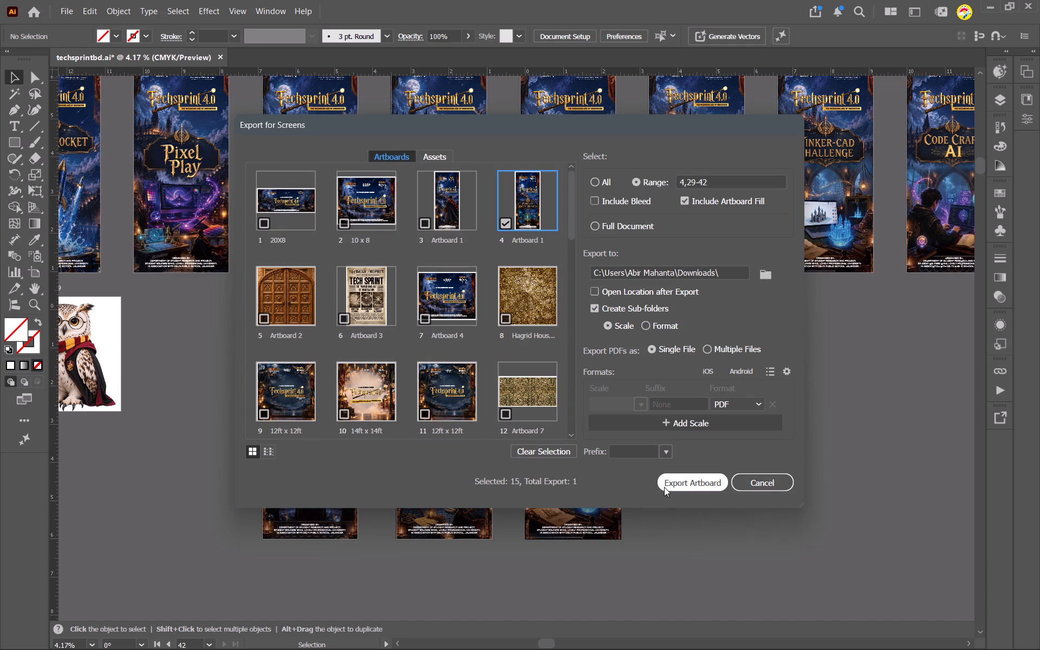
pyautogui.click(459, 226)
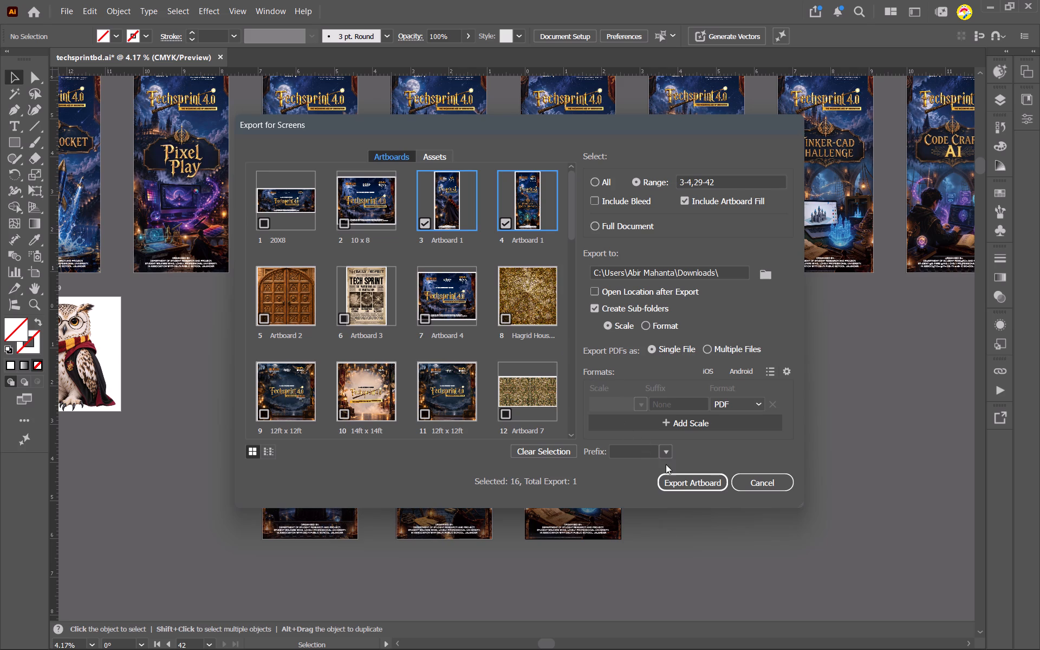
# Export the selected standee artboards as a single PDF with the suffix -standee, without replacing the existing techsprintbd.pdf.
pyautogui.click(675, 485)
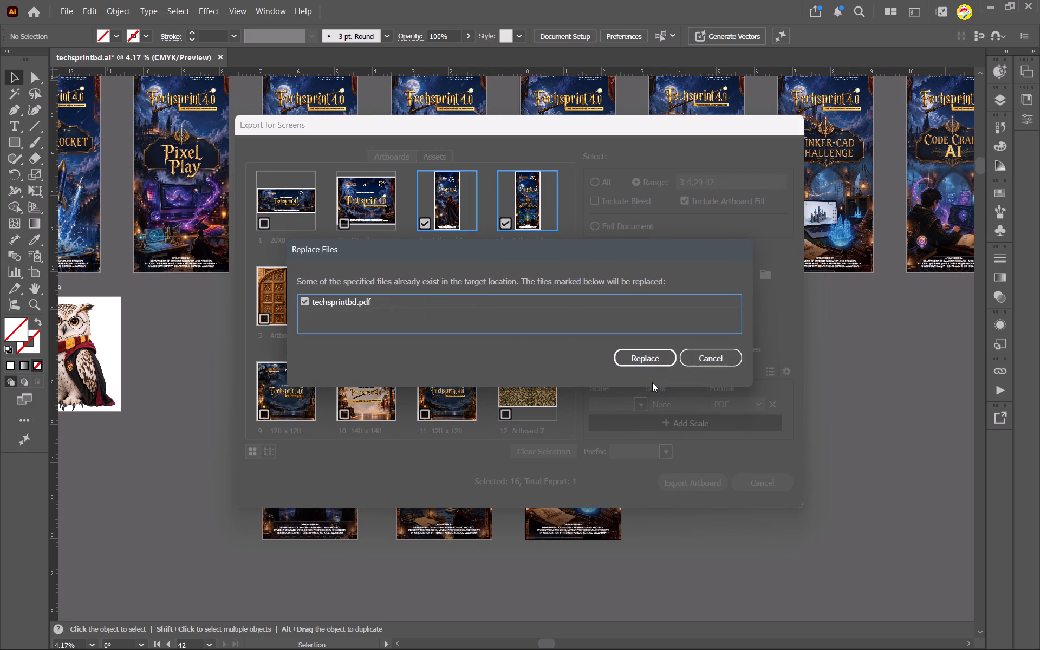
pyautogui.click(698, 364)
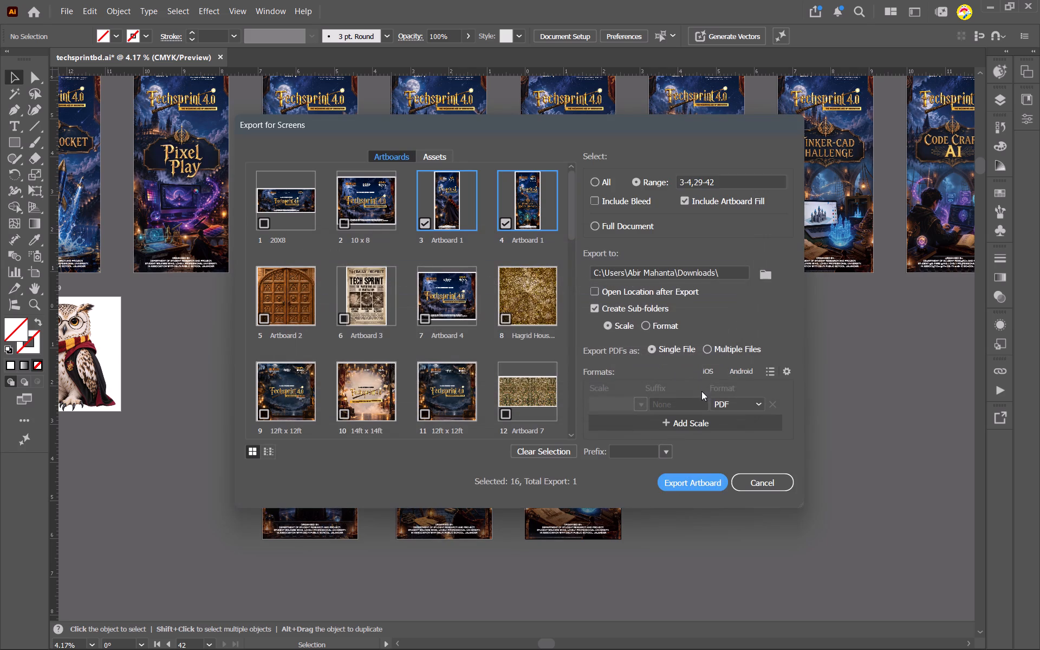
pyautogui.click(686, 400)
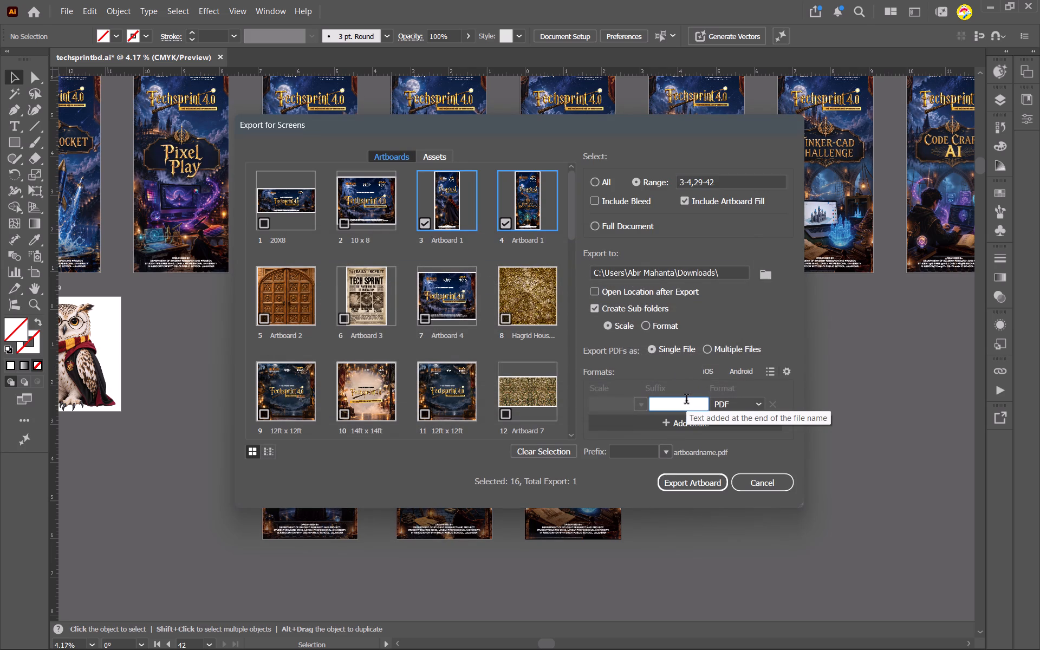
pyautogui.write('sa')
pyautogui.press('BackSpace')
pyautogui.press('BackSpace')
pyautogui.press('BackSpace')
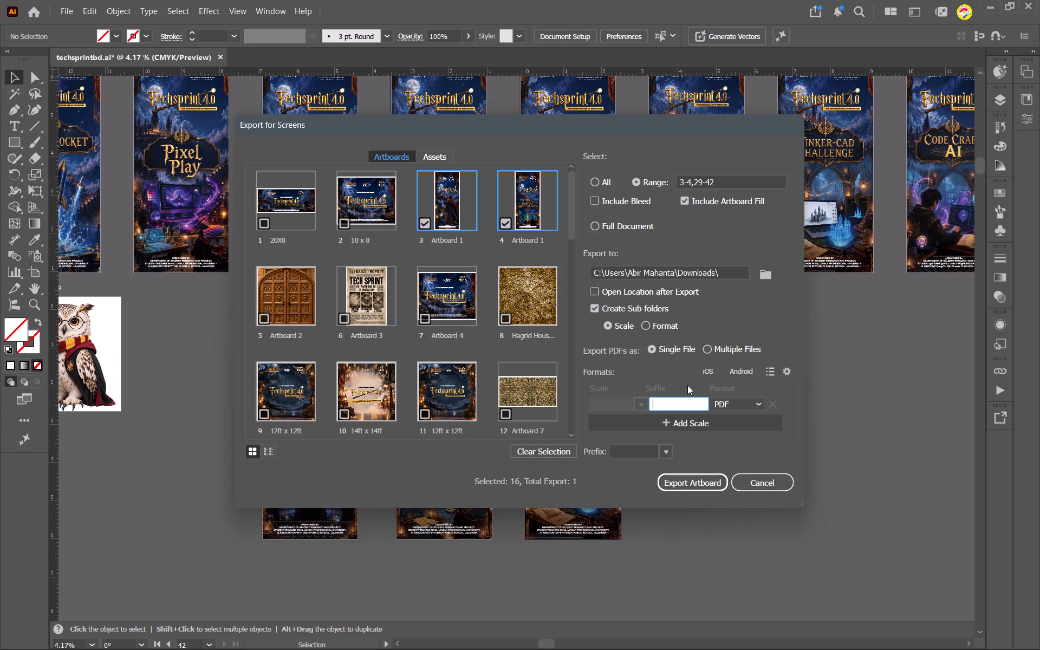
pyautogui.write('-standde')
pyautogui.press('BackSpace')
pyautogui.press('BackSpace')
pyautogui.write('ee')
pyautogui.press('Return')
pyautogui.click(710, 478)
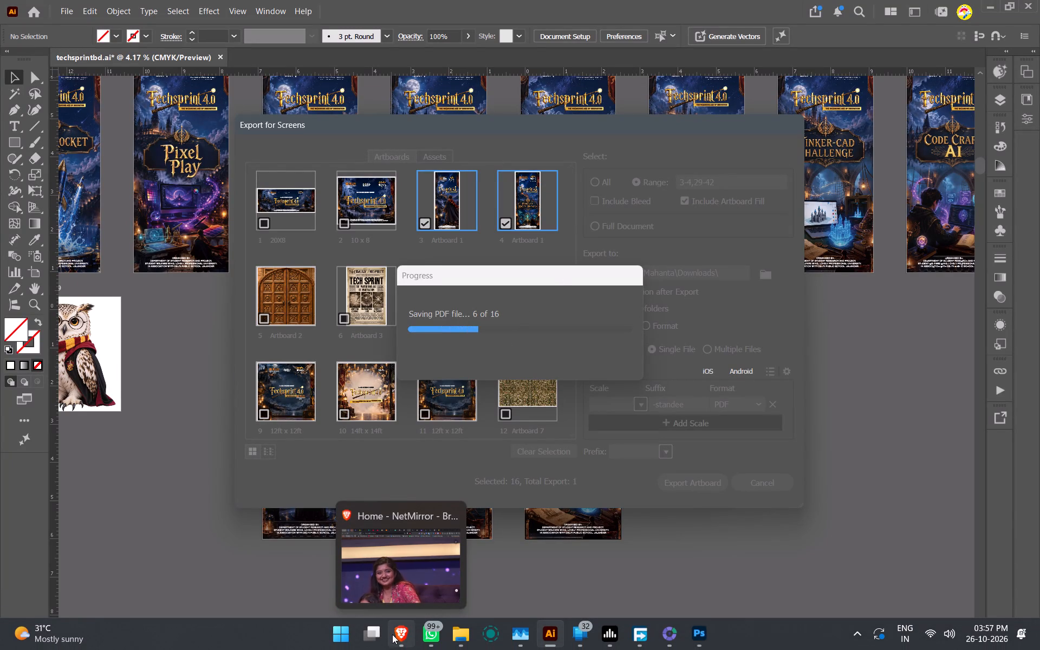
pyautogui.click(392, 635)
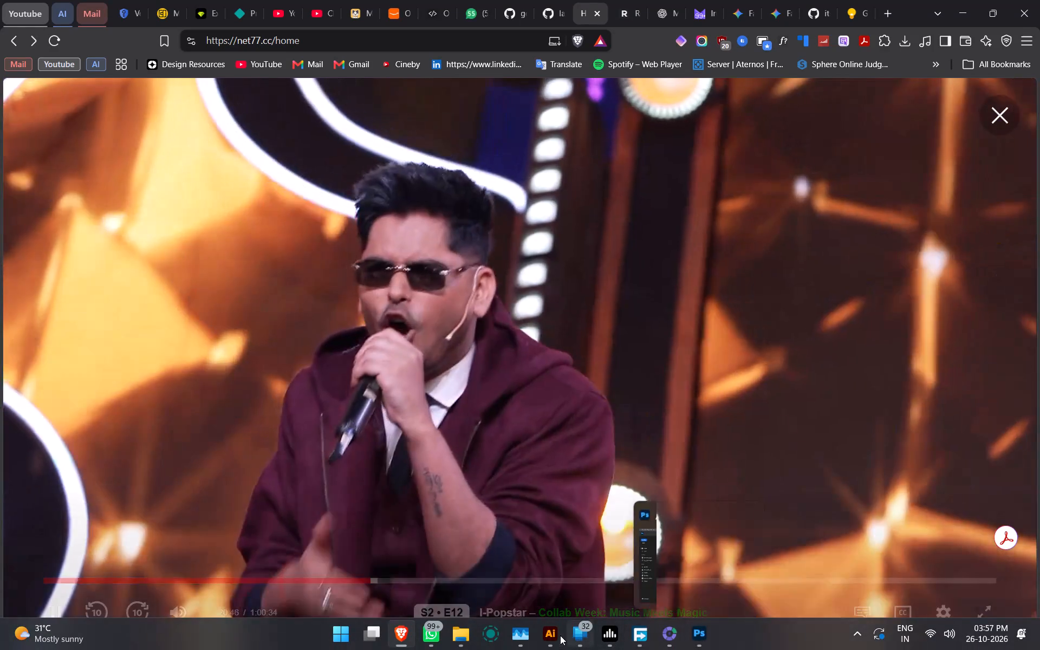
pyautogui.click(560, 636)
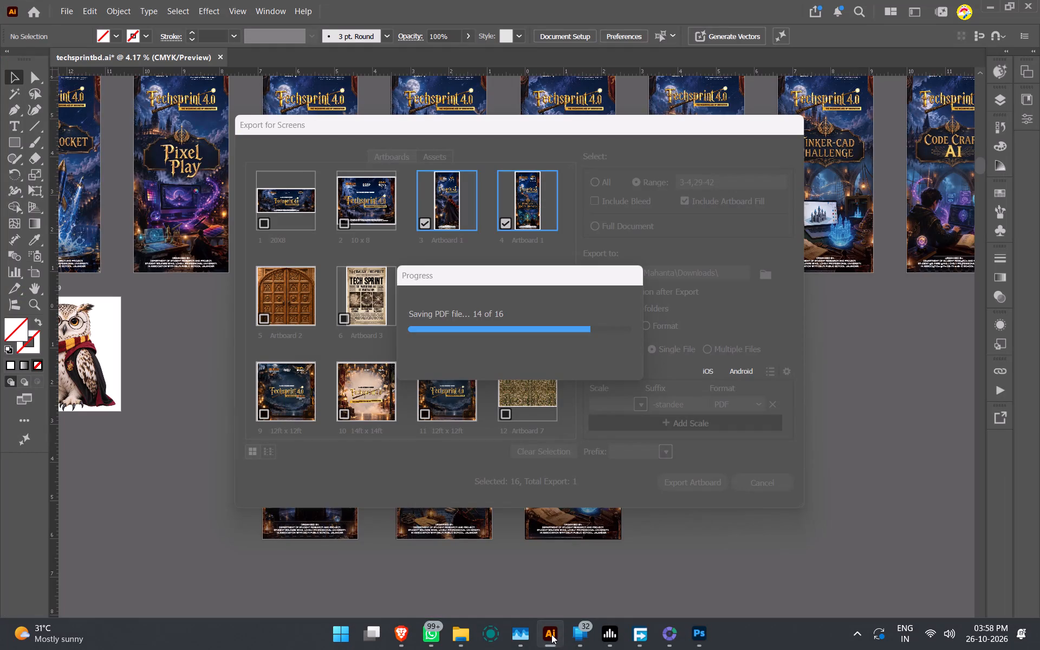
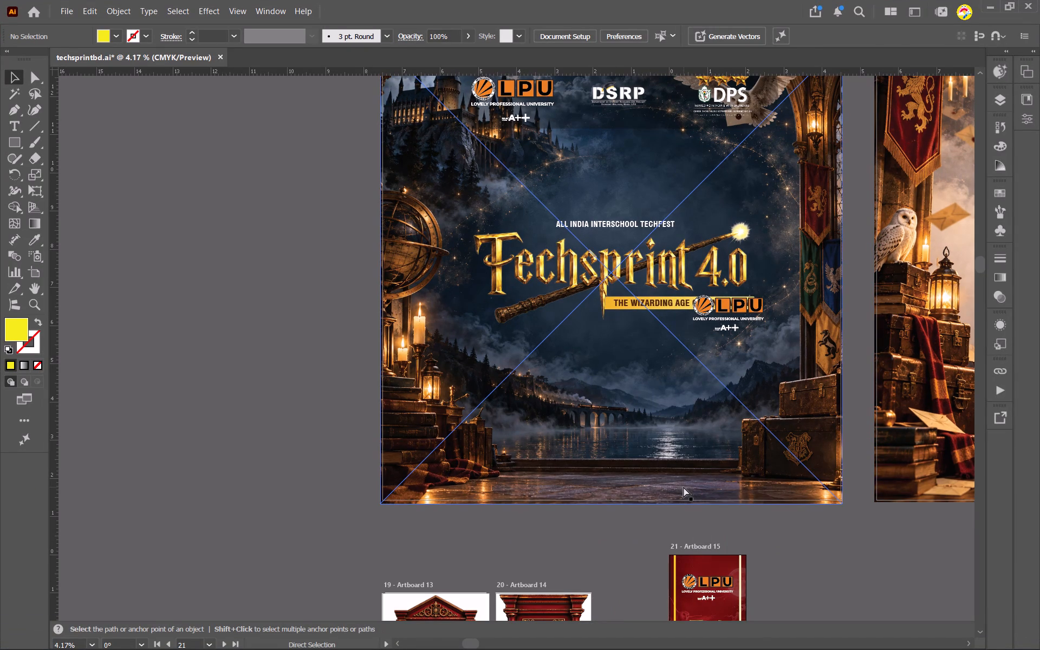
pyautogui.hscroll(1, 684, 487)
pyautogui.hscroll(-10, 684, 487)
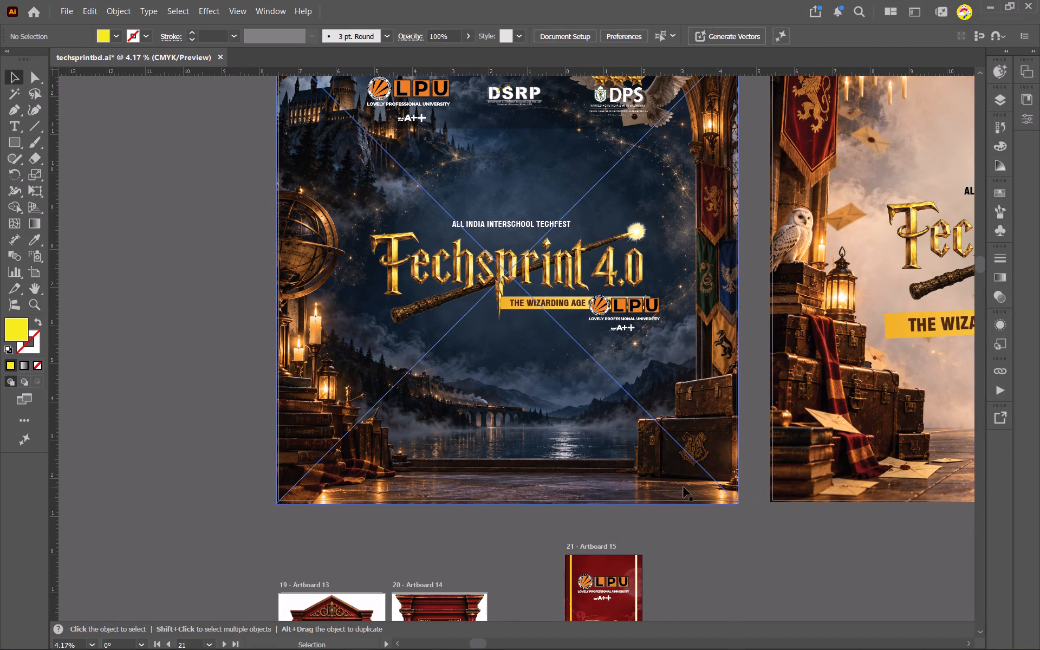
pyautogui.click(613, 322)
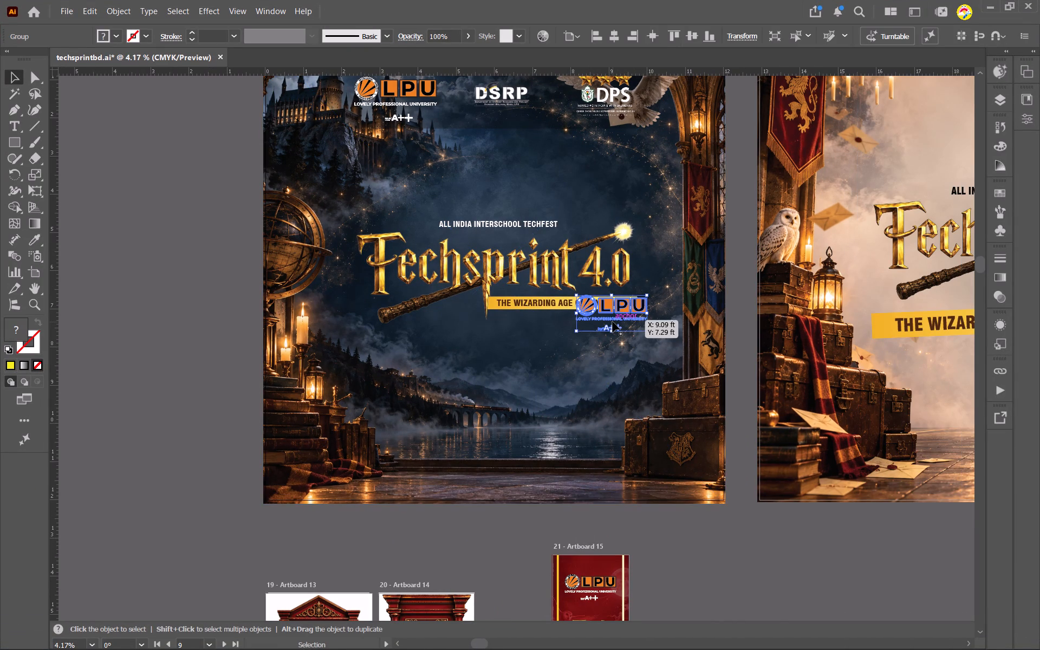
pyautogui.press('Delete')
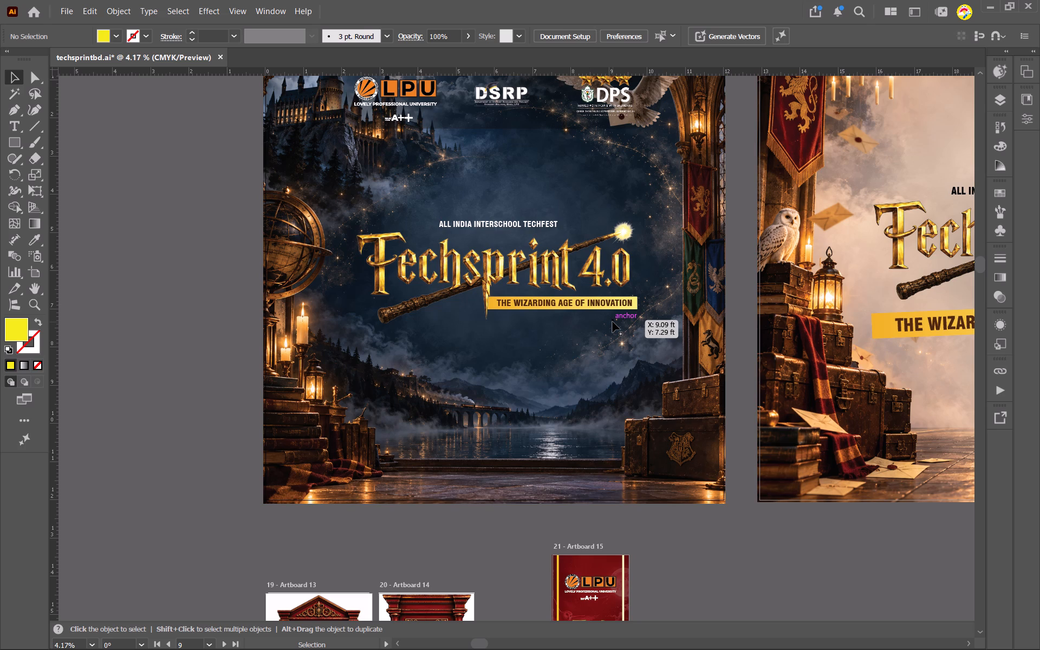
# Look over the row of activity standee artboards, from Ministry of Magical Innovation through Tinker-Cad Challenge, and those below it.
pyautogui.scroll(20, 613, 322)
pyautogui.scroll(20, 613, 322)
pyautogui.scroll(2, 613, 322)
pyautogui.scroll(-1, 613, 322)
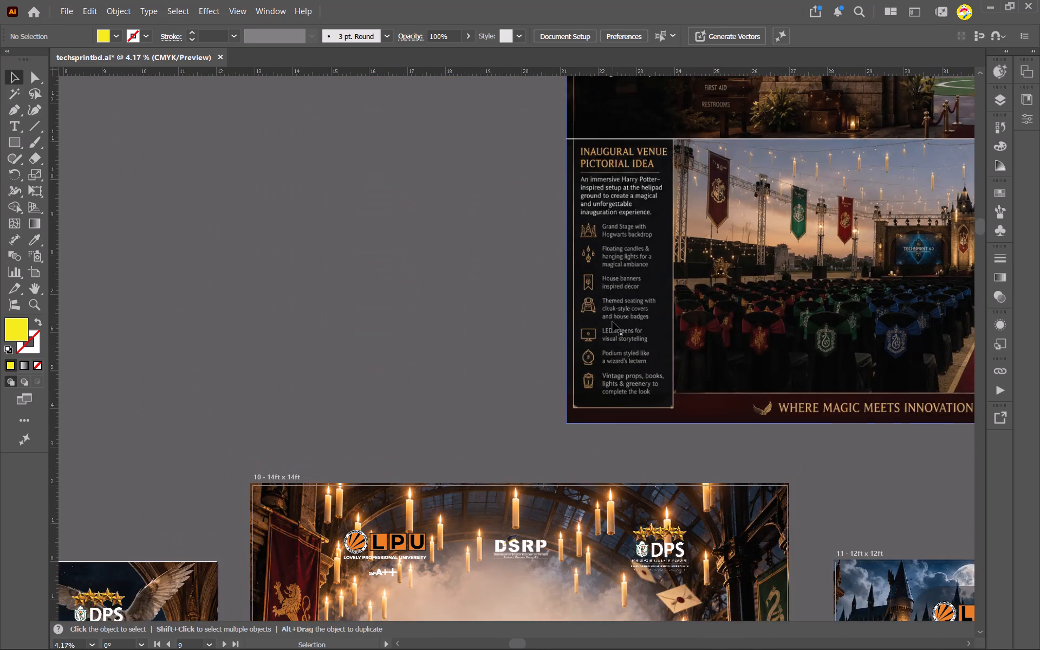
pyautogui.scroll(20, 613, 322)
pyautogui.scroll(20, 613, 322)
pyautogui.scroll(20, 613, 322)
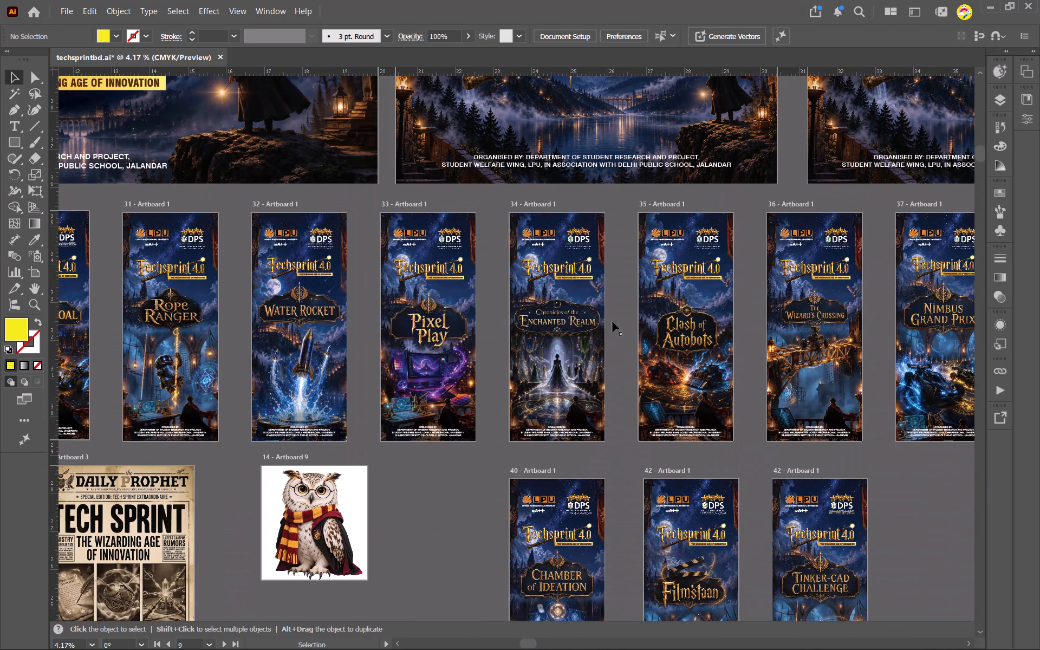
pyautogui.hscroll(-9, 613, 322)
pyautogui.hscroll(-17, 613, 322)
pyautogui.hscroll(1, 613, 322)
pyautogui.hscroll(-5, 613, 322)
pyautogui.hscroll(12, 613, 322)
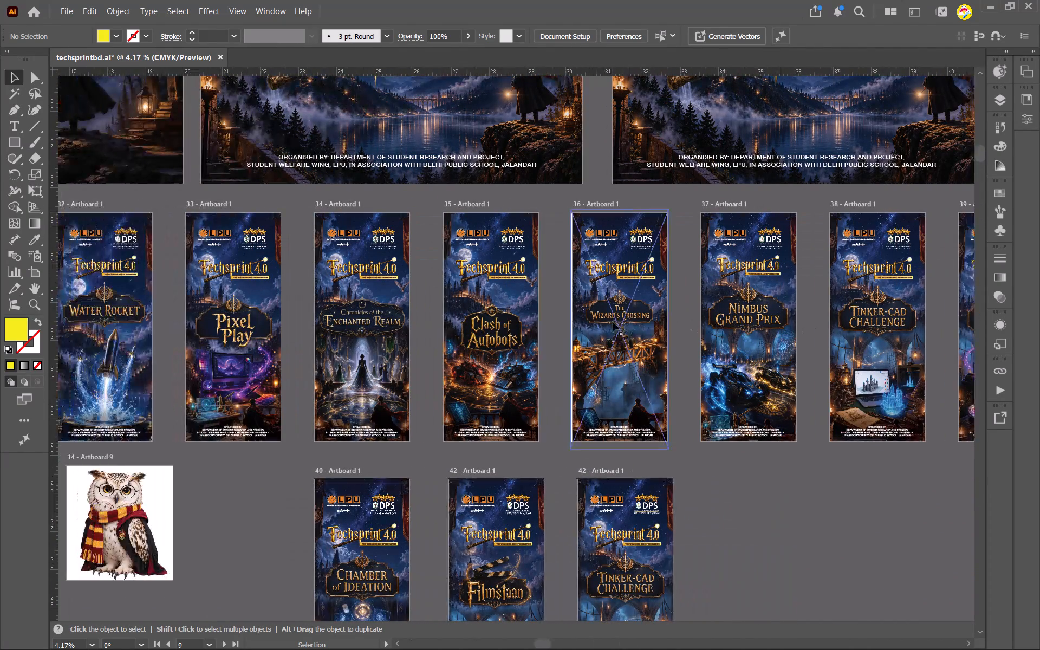
pyautogui.hscroll(20, 613, 322)
pyautogui.hscroll(13, 613, 322)
pyautogui.hscroll(-1, 613, 322)
pyautogui.hscroll(13, 613, 322)
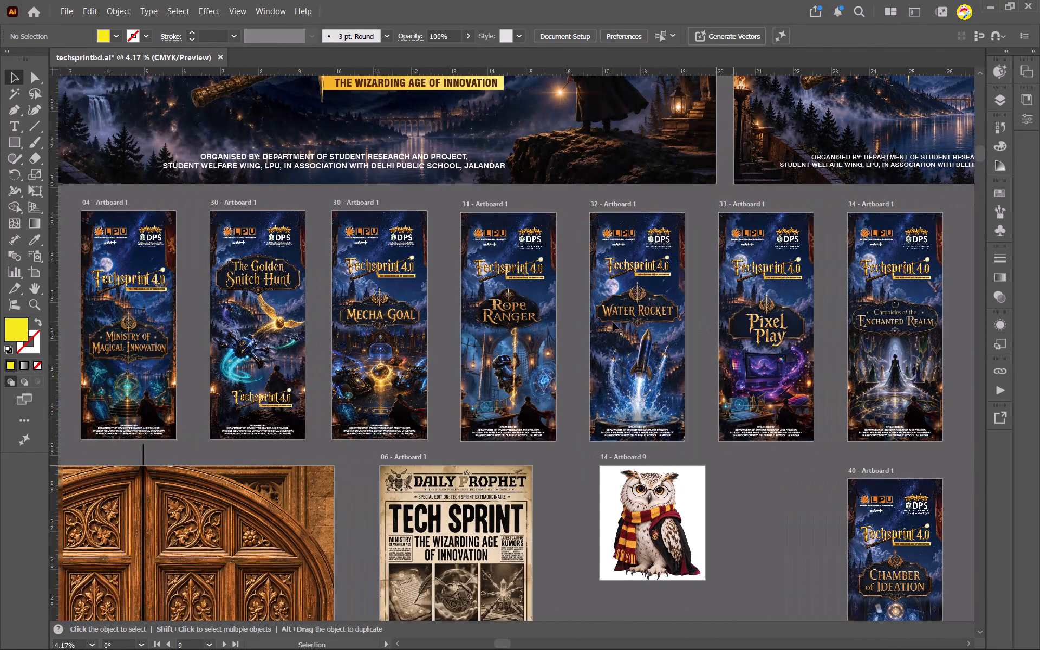
pyautogui.hscroll(12, 613, 322)
pyautogui.hscroll(-1, 613, 322)
pyautogui.hscroll(2, 613, 322)
pyautogui.hscroll(-14, 613, 322)
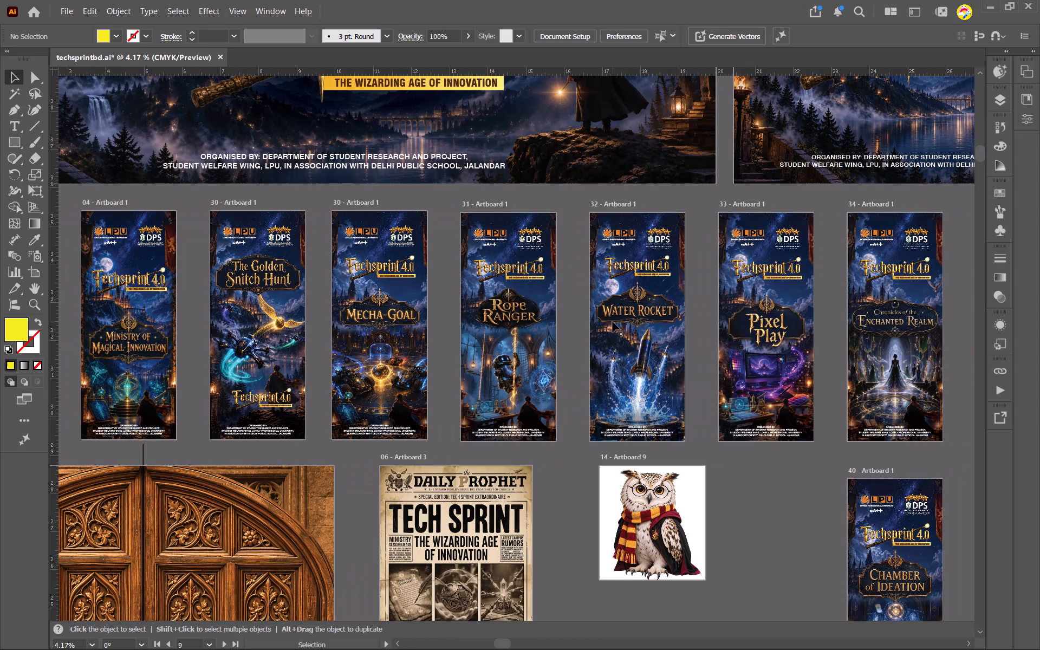
pyautogui.hscroll(-3, 613, 322)
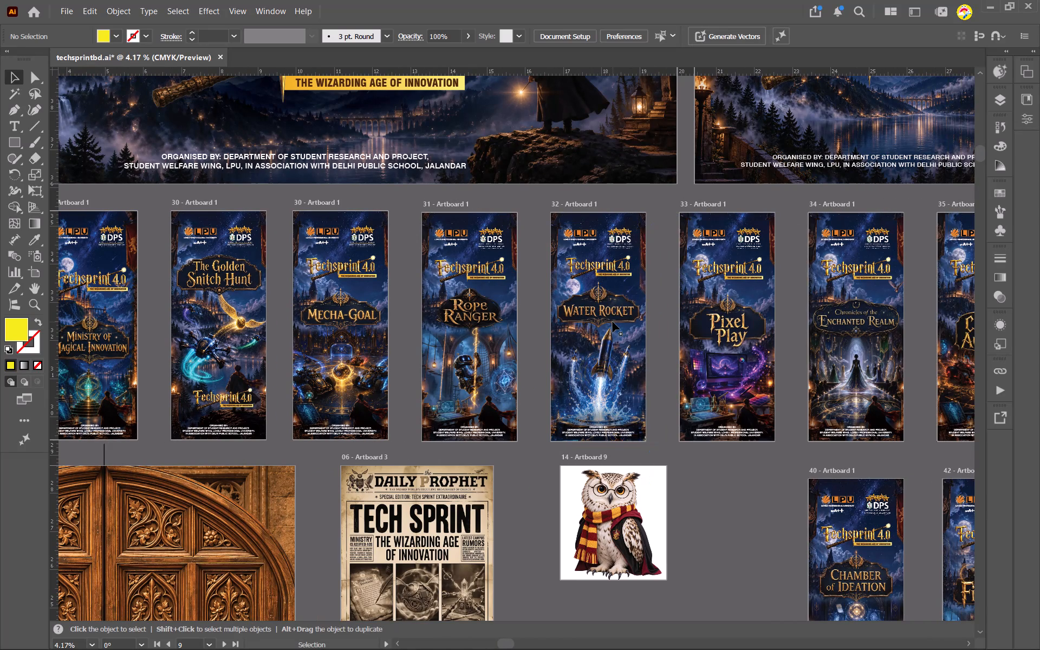
# Switch back to the browser, resume the I-Popstar episode and skip forward in it three times.
pyautogui.click(982, 3)
pyautogui.click(604, 2)
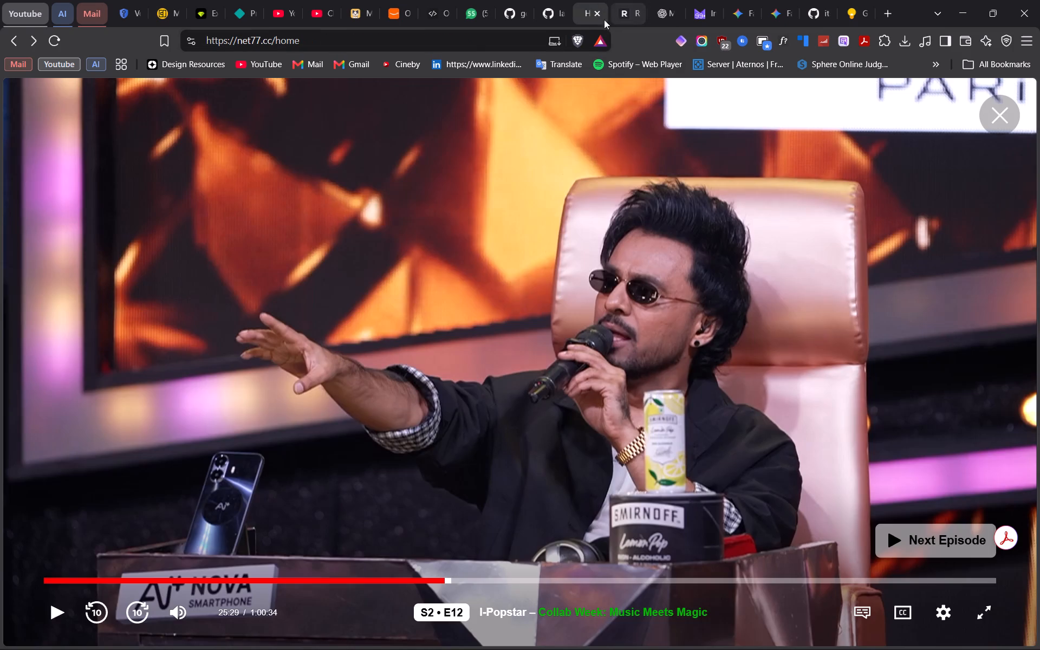
pyautogui.click(613, 265)
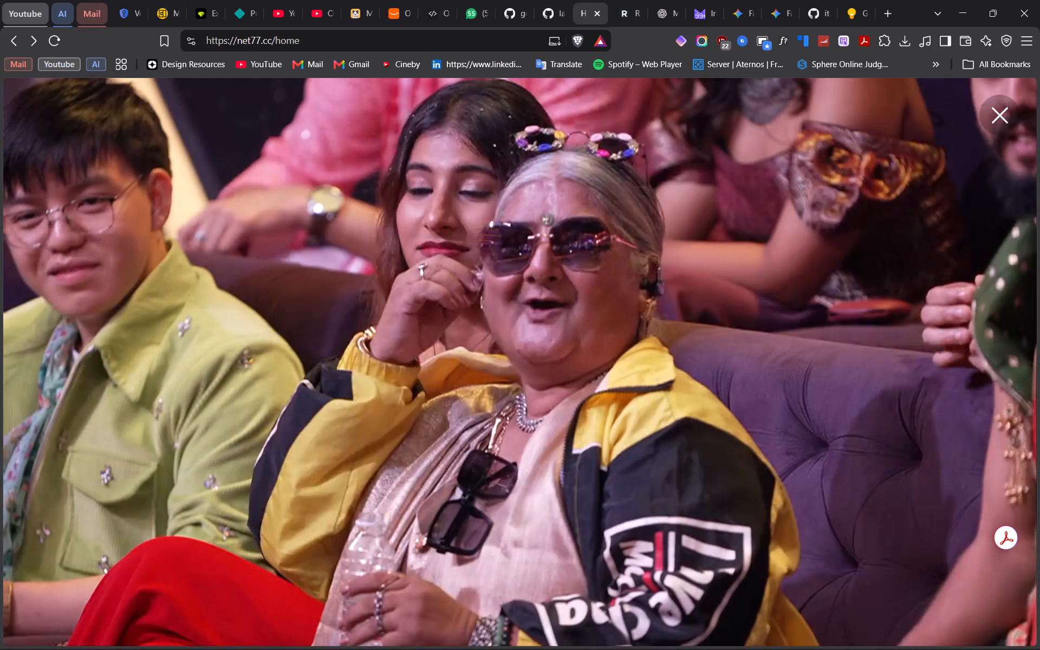
pyautogui.press('Right')
pyautogui.press('Right')
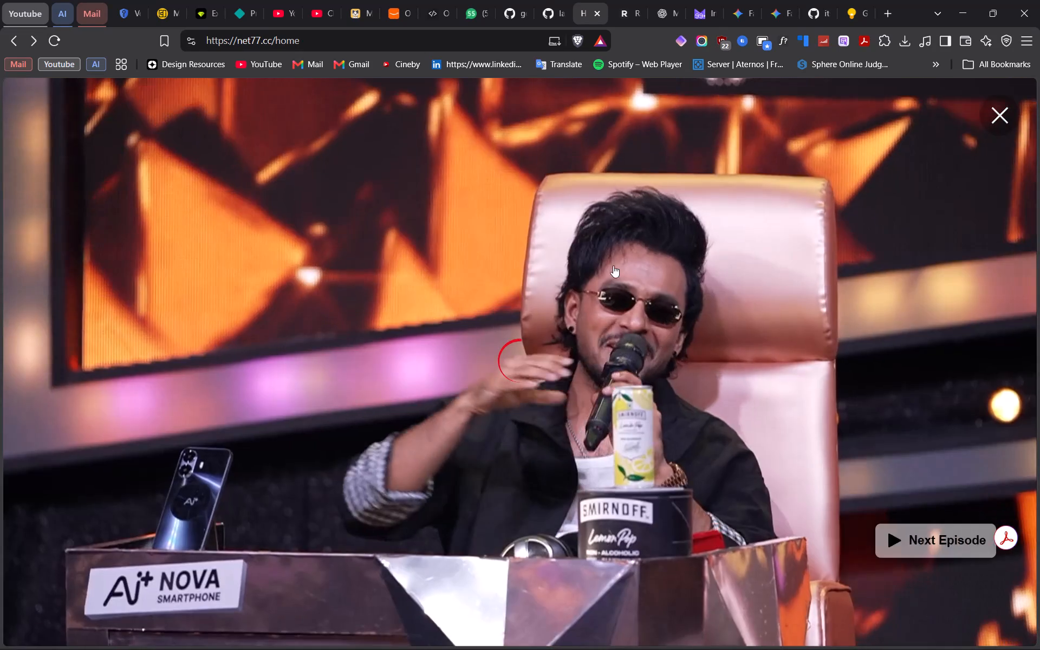
pyautogui.press('Right')
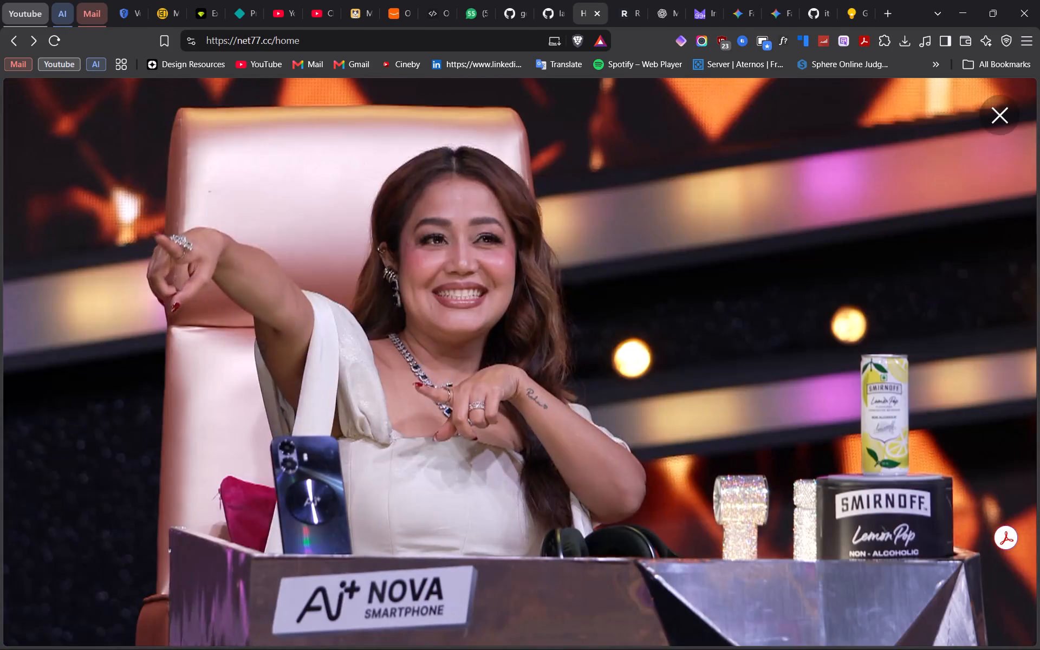
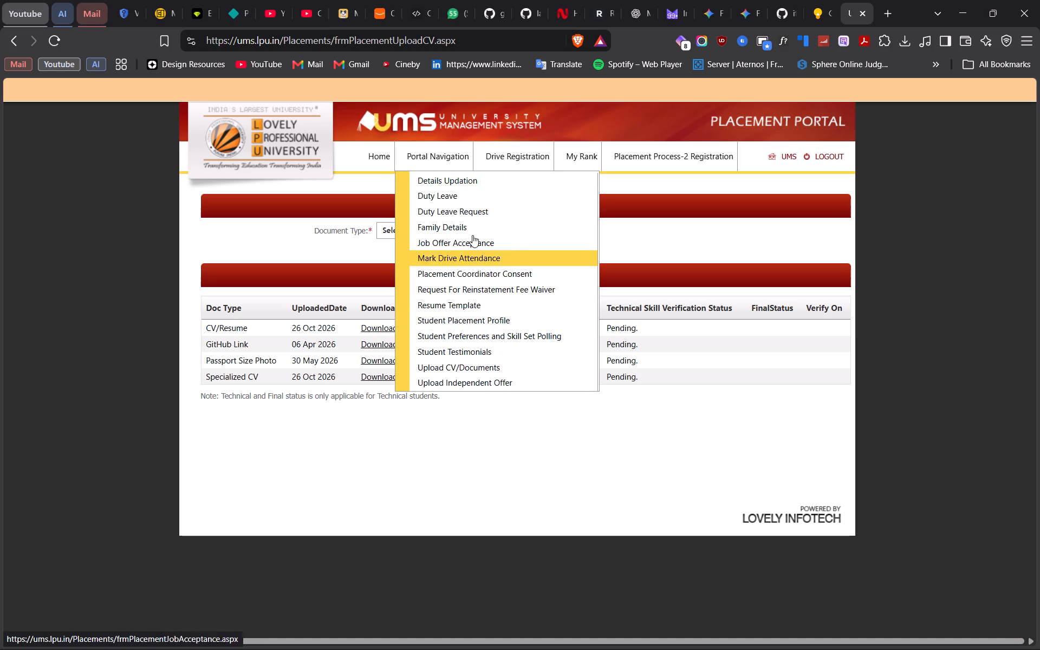
# Open the placement portal's Drive Registration list and examine the TCS drive's registration deadline and eligible streams.
pyautogui.click(508, 158)
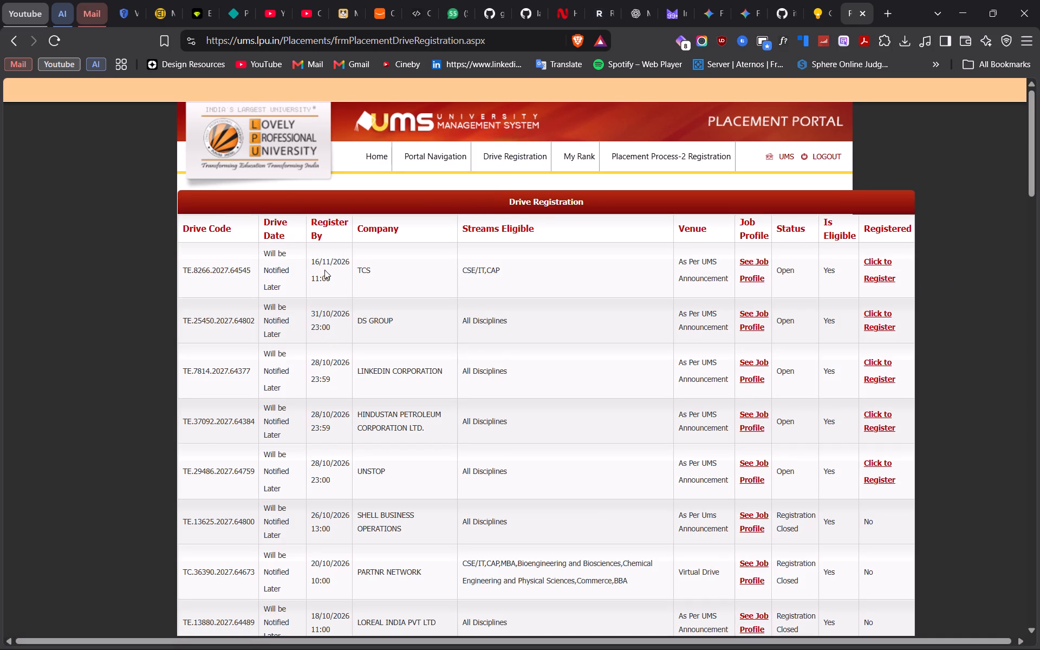
pyautogui.moveTo(541, 273); pyautogui.dragTo(447, 279)
pyautogui.click(387, 270)
pyautogui.moveTo(373, 271); pyautogui.dragTo(317, 278)
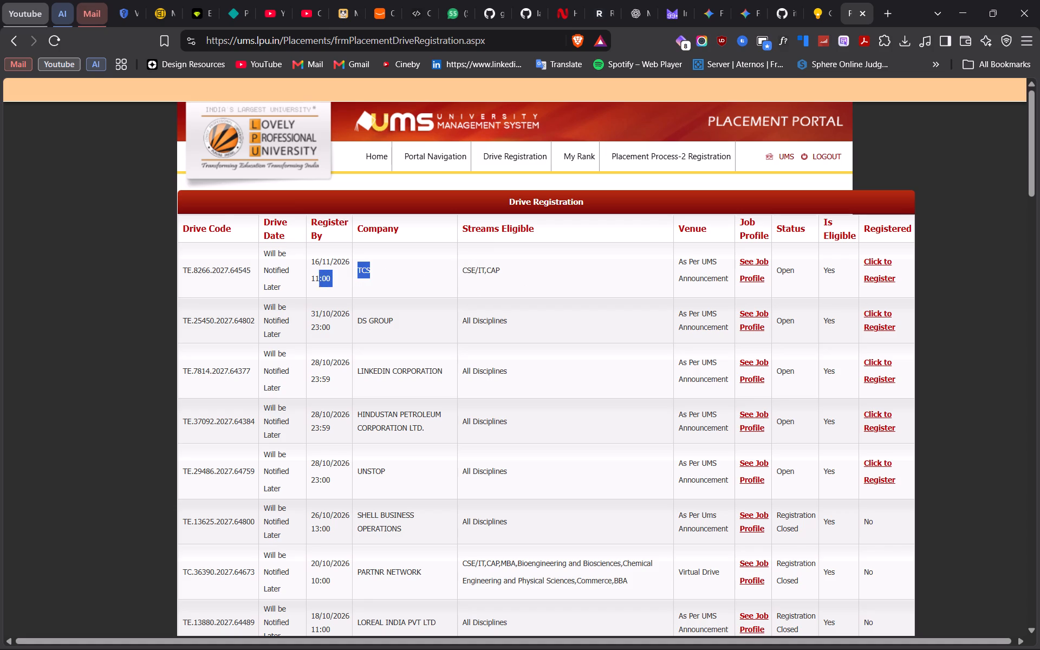
pyautogui.moveTo(317, 278); pyautogui.dragTo(300, 258)
pyautogui.click(329, 257)
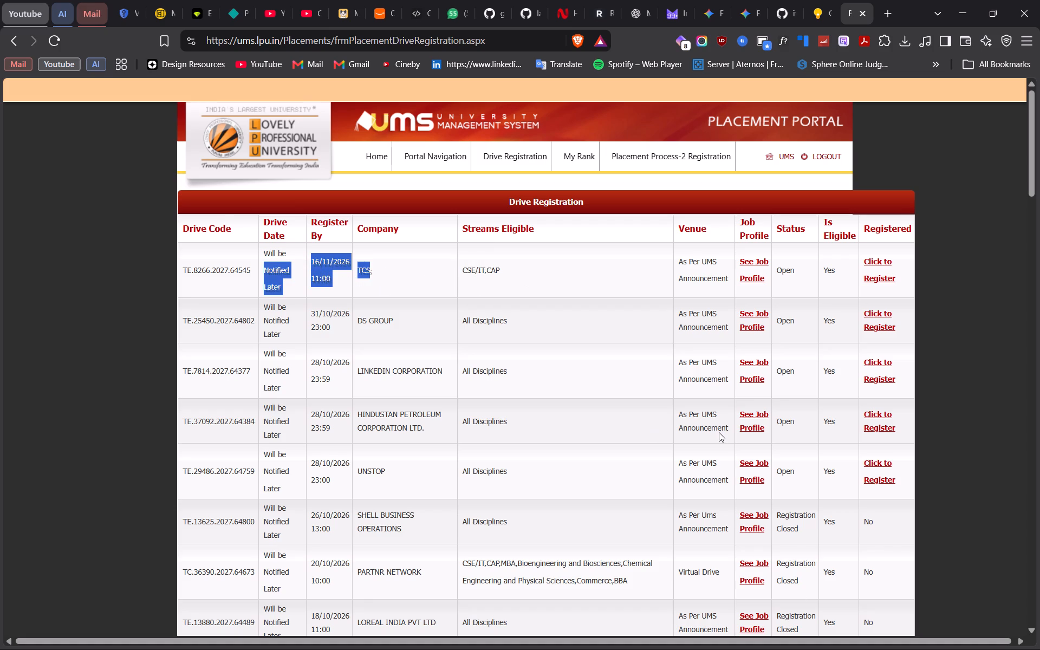
pyautogui.click(719, 432)
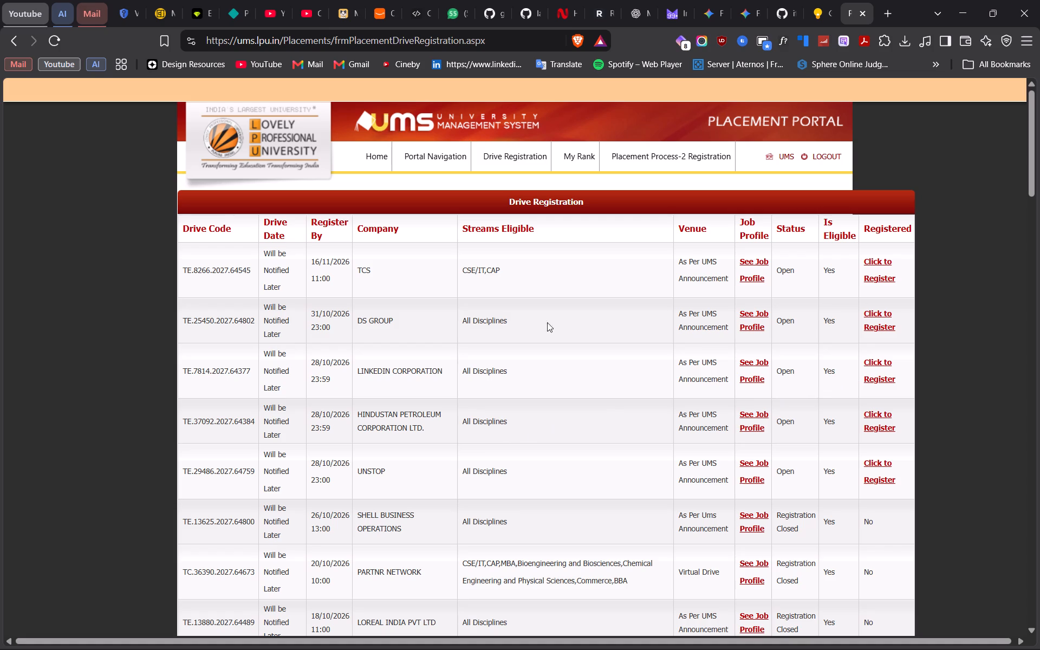
pyautogui.moveTo(467, 260); pyautogui.dragTo(585, 286)
pyautogui.click(631, 280)
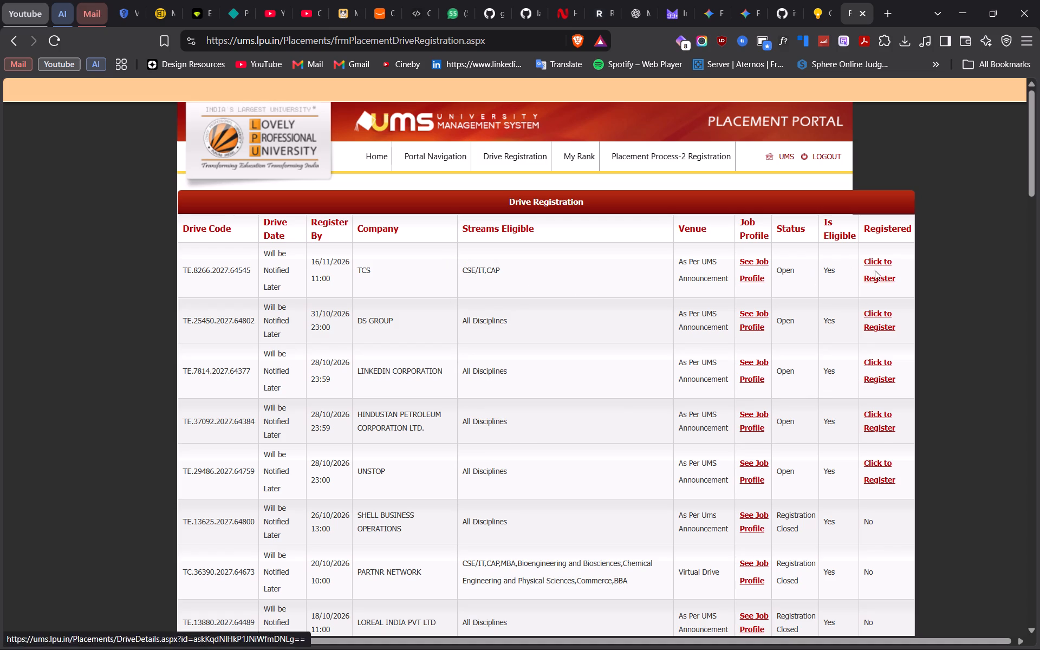
# Open the TCS drive's job profile, read its job profile, selection process, contact and company sections, and close the page.
pyautogui.click(744, 266)
pyautogui.click(772, 257)
pyautogui.click(755, 263)
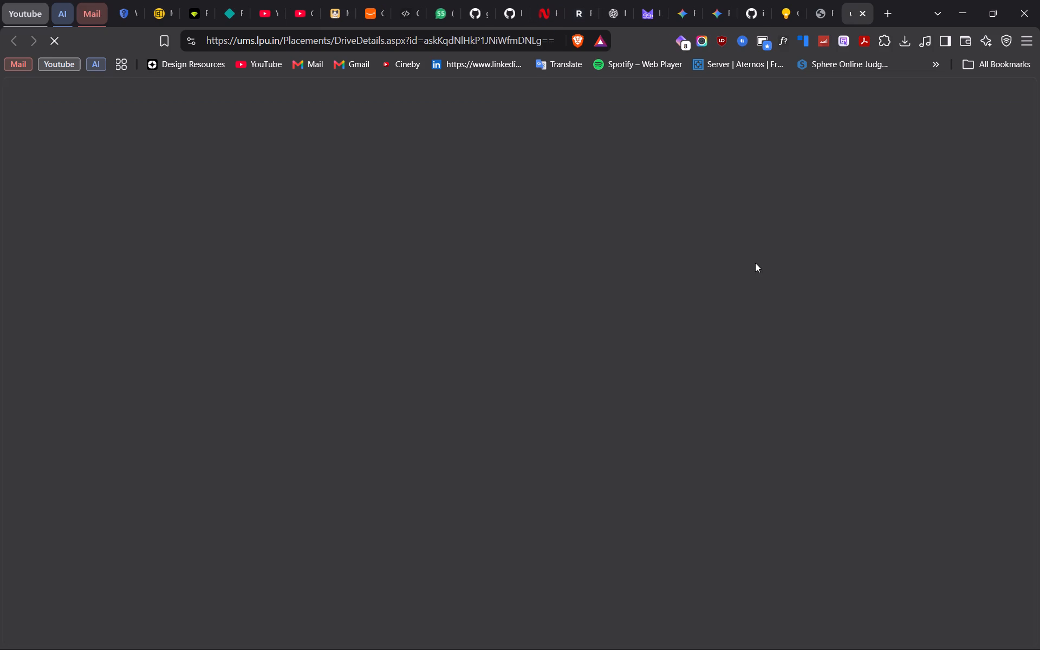
pyautogui.scroll(-6, 497, 358)
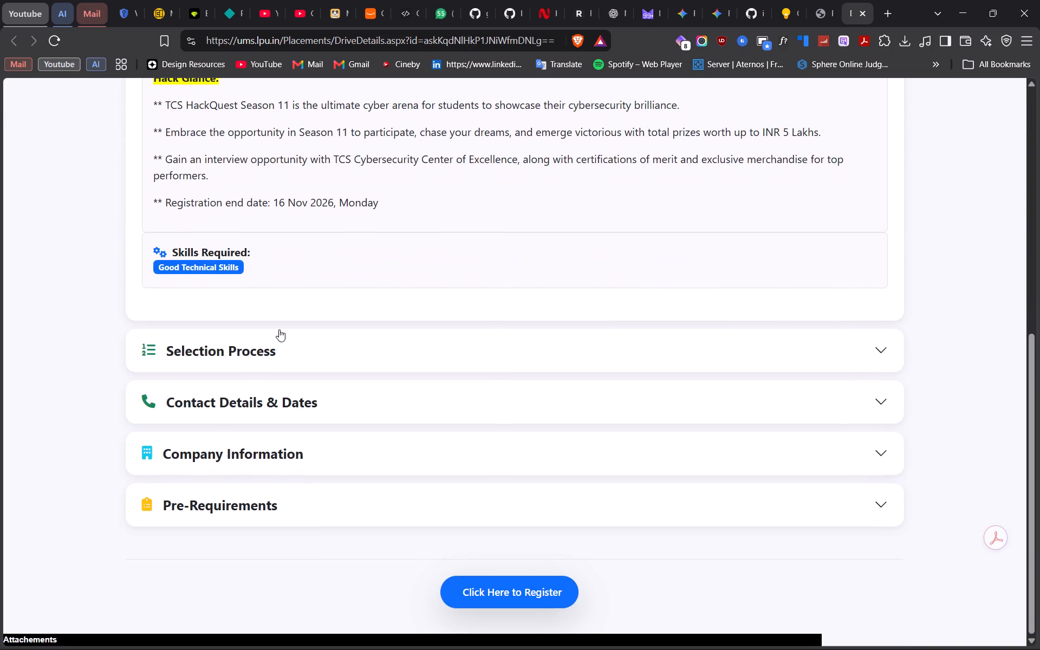
pyautogui.scroll(2, 271, 327)
pyautogui.moveTo(146, 324); pyautogui.dragTo(610, 338)
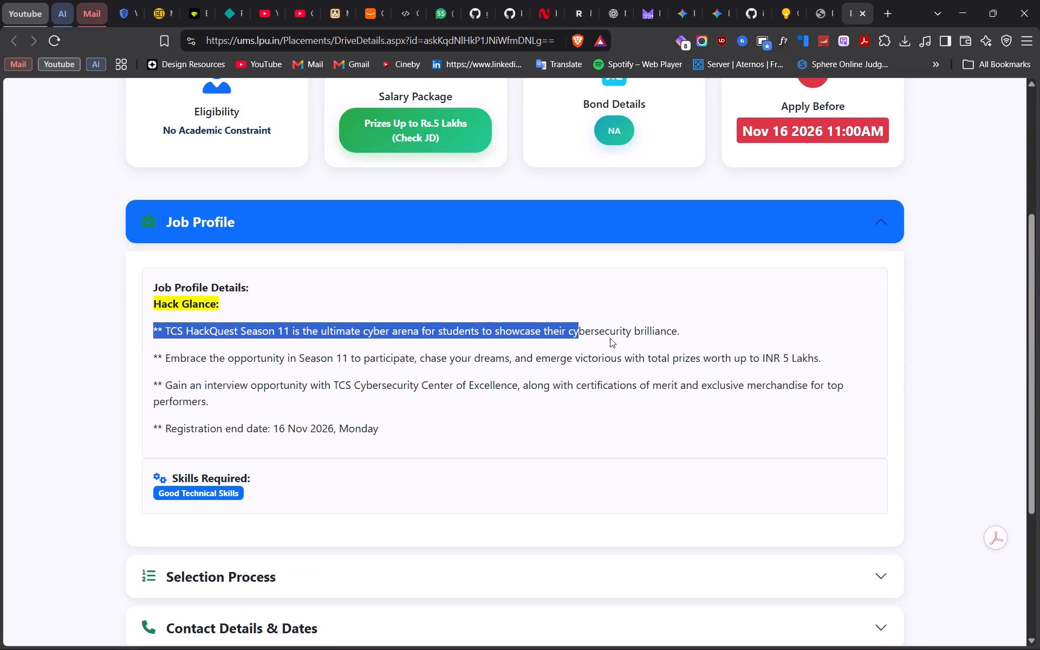
pyautogui.moveTo(610, 338); pyautogui.dragTo(840, 332)
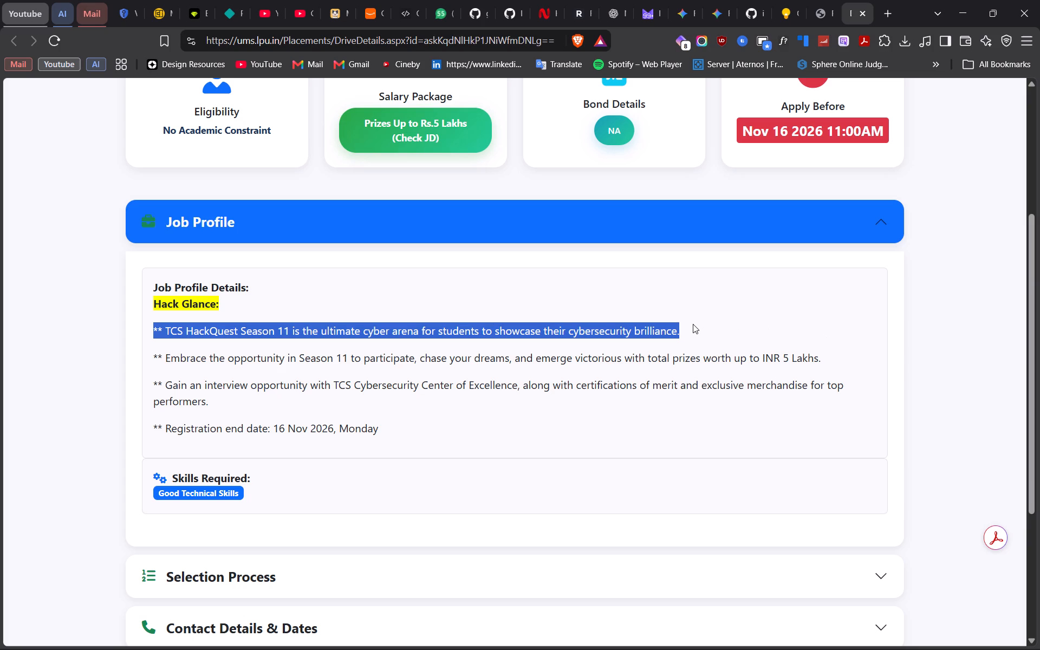
pyautogui.scroll(-4, 693, 324)
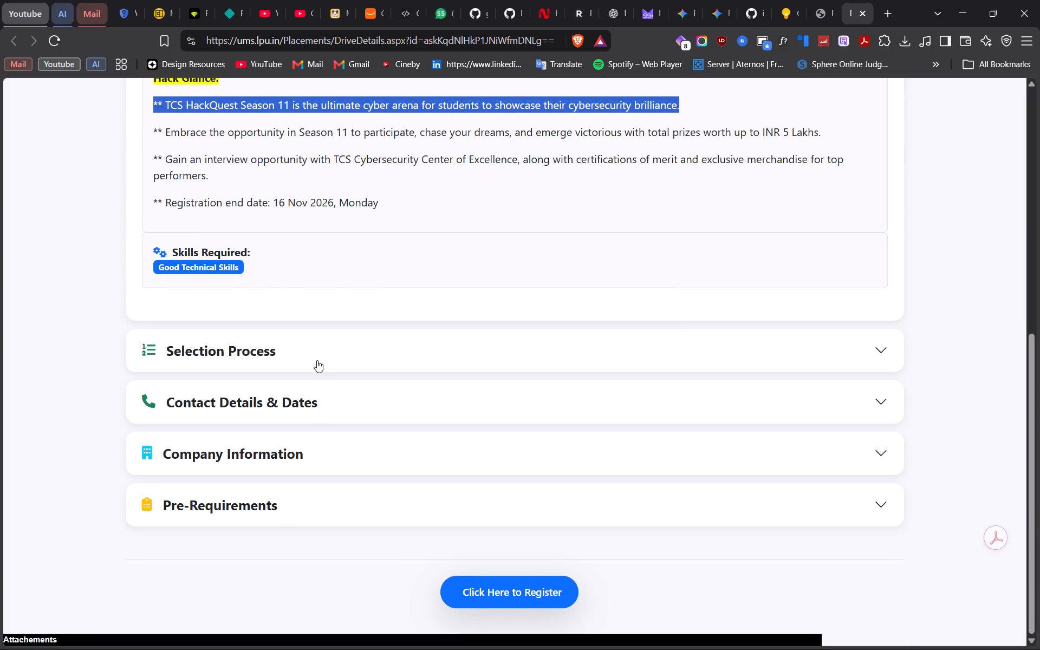
pyautogui.click(317, 360)
pyautogui.click(290, 402)
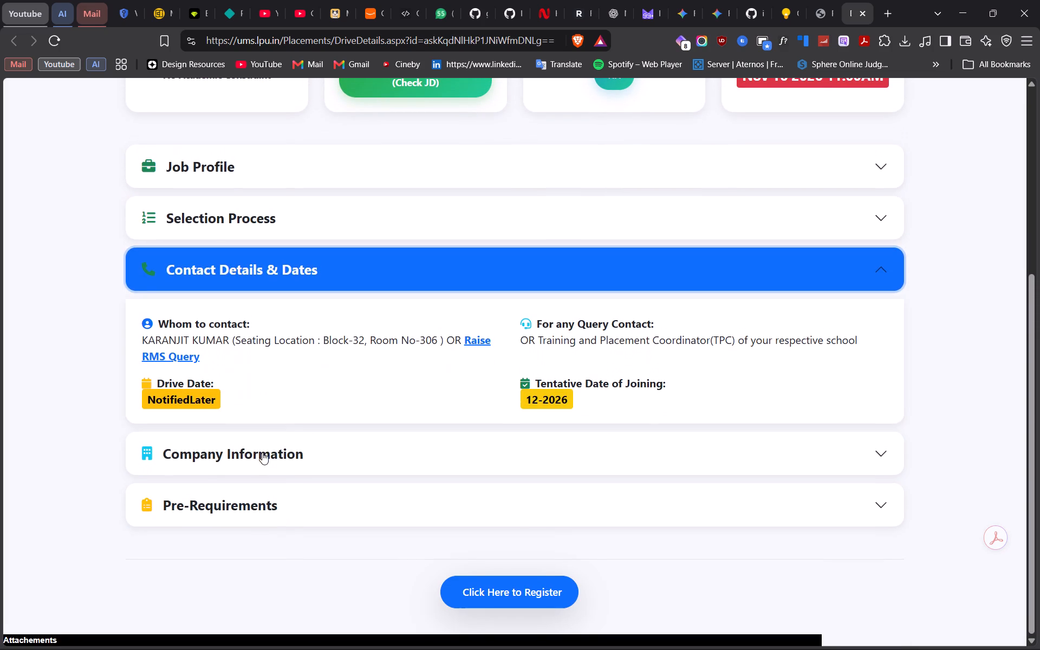
pyautogui.click(260, 457)
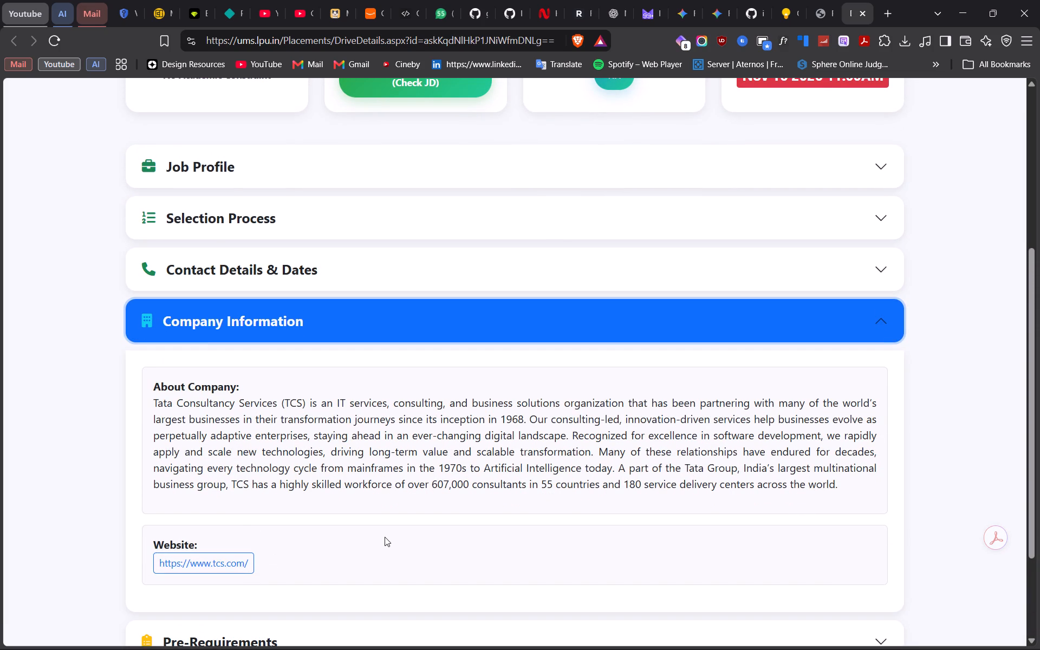
pyautogui.scroll(-4, 628, 246)
pyautogui.scroll(7, 646, 336)
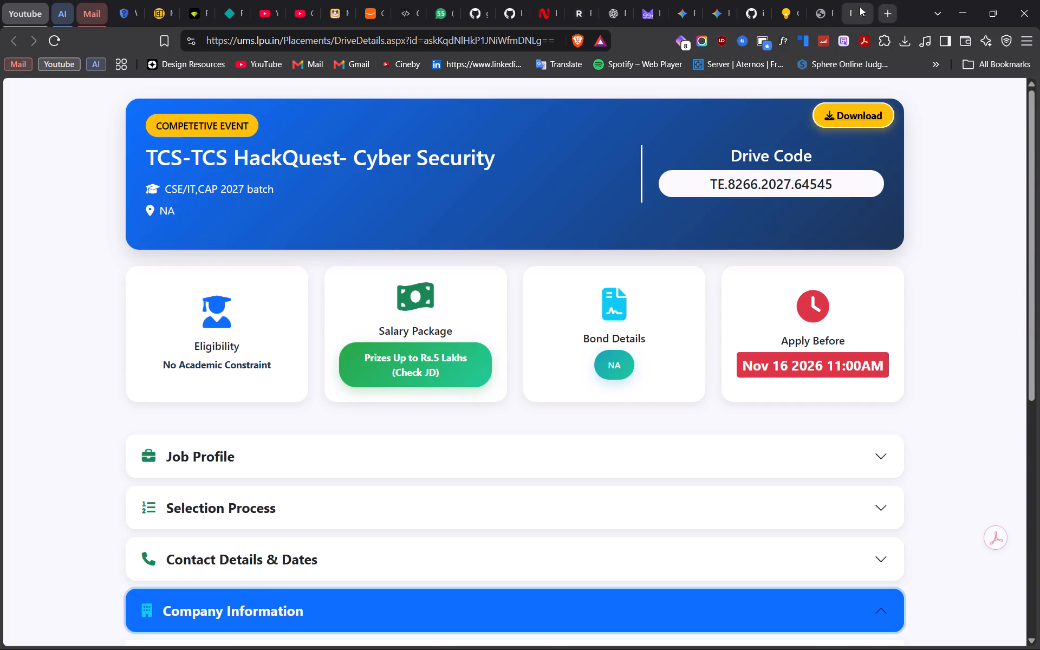
pyautogui.click(857, 9)
# Examine the Drive Registration list from the DS GROUP drive through to the oldest drives on the page.
pyautogui.moveTo(162, 318); pyautogui.dragTo(608, 331)
pyautogui.click(697, 346)
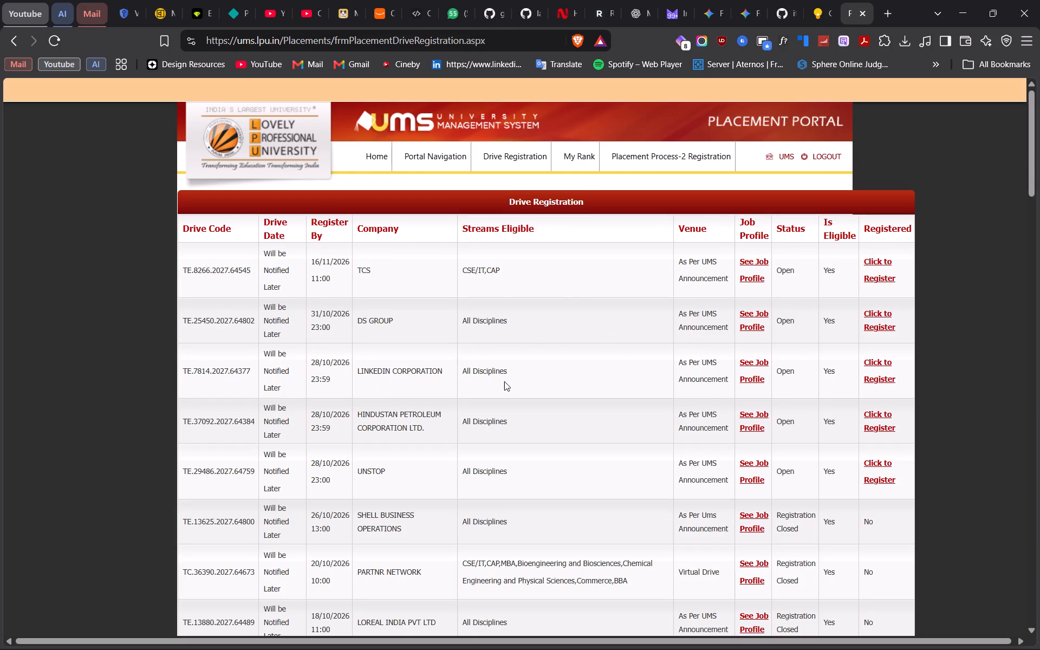
pyautogui.scroll(-1, 538, 437)
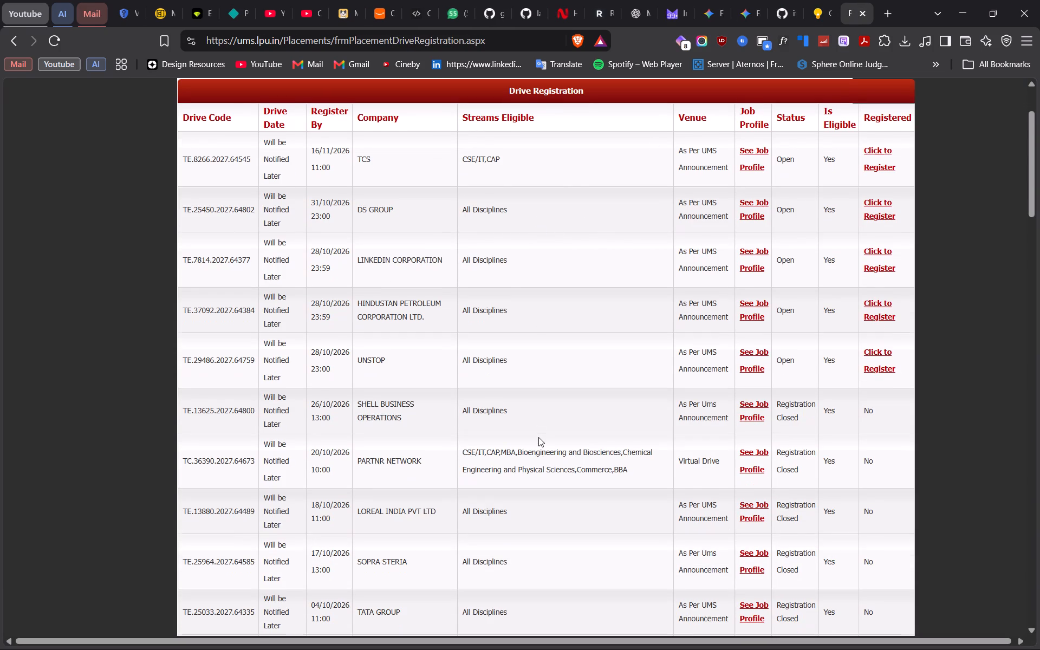
pyautogui.scroll(-3, 538, 437)
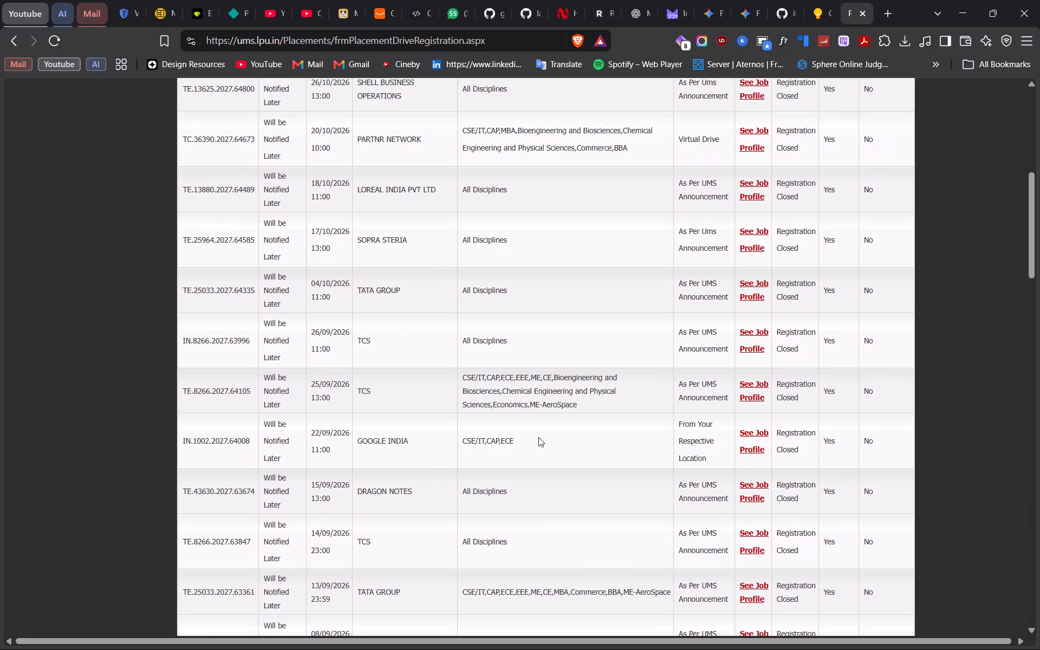
pyautogui.scroll(-3, 538, 437)
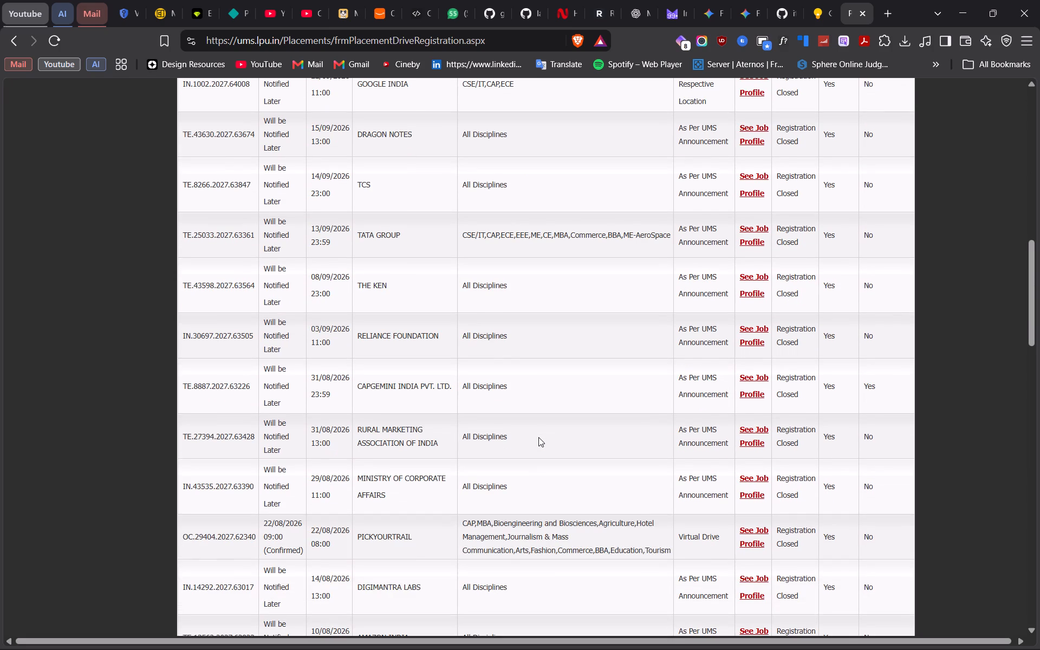
pyautogui.scroll(20, 538, 432)
pyautogui.scroll(3, 538, 432)
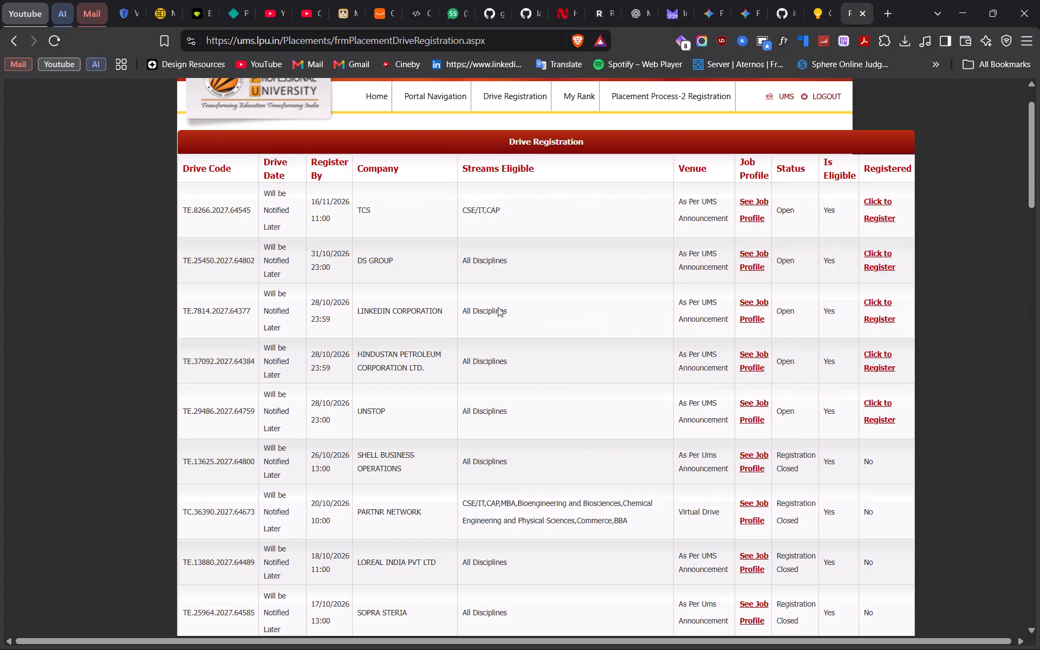
pyautogui.scroll(-19, 533, 280)
pyautogui.scroll(-14, 533, 281)
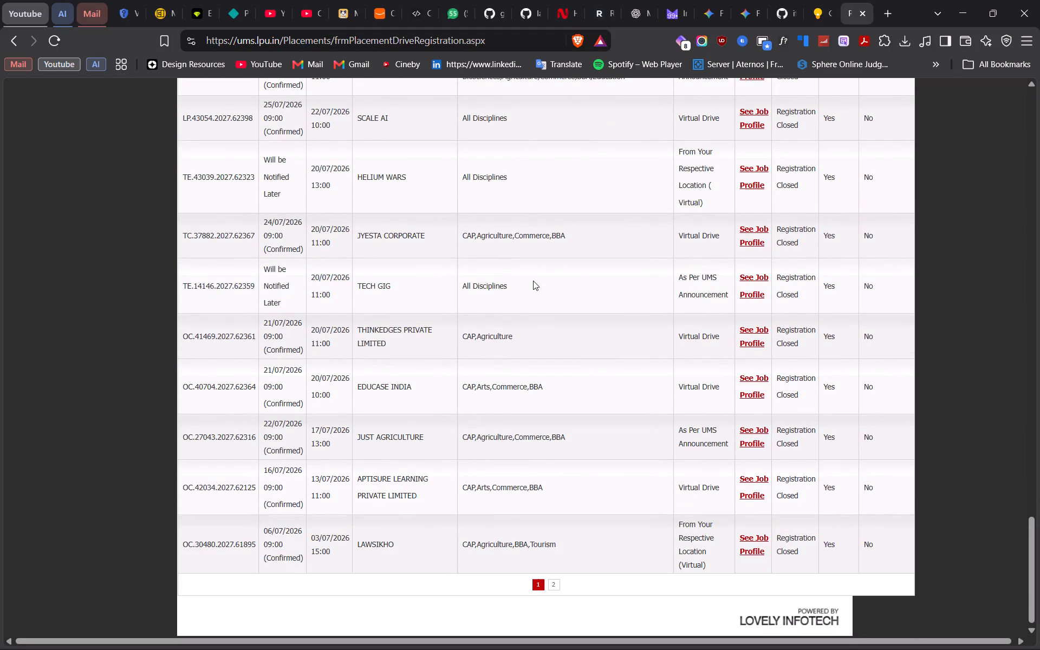
pyautogui.scroll(20, 425, 440)
pyautogui.scroll(19, 425, 440)
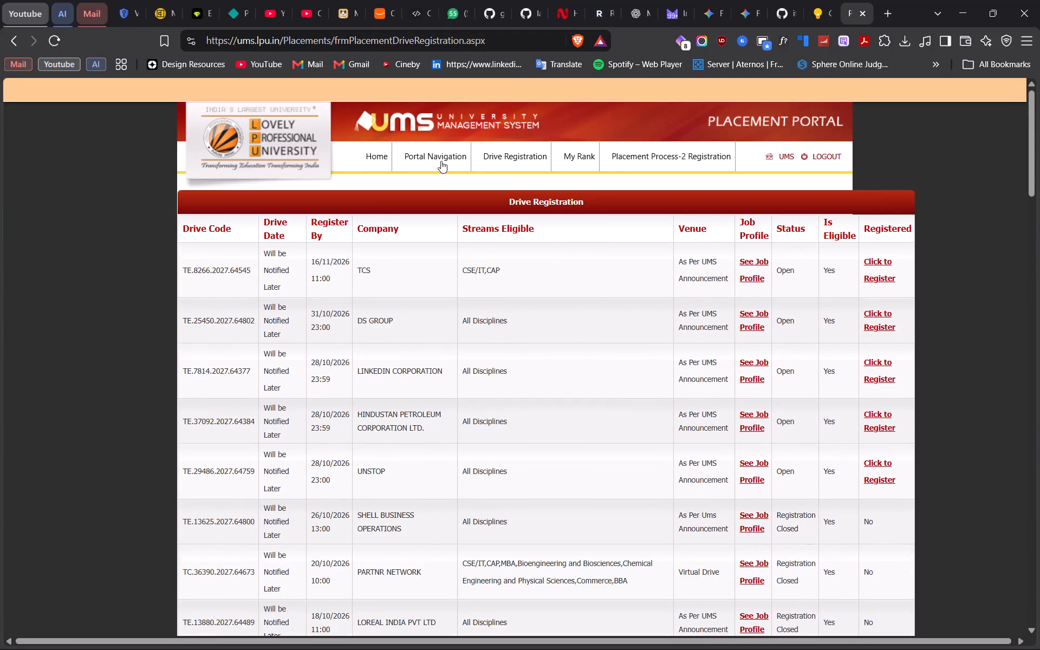
# Open the placement portal's home page and examine its drive messages, announcements, placement record, placed students and recently visited companies.
pyautogui.click(371, 162)
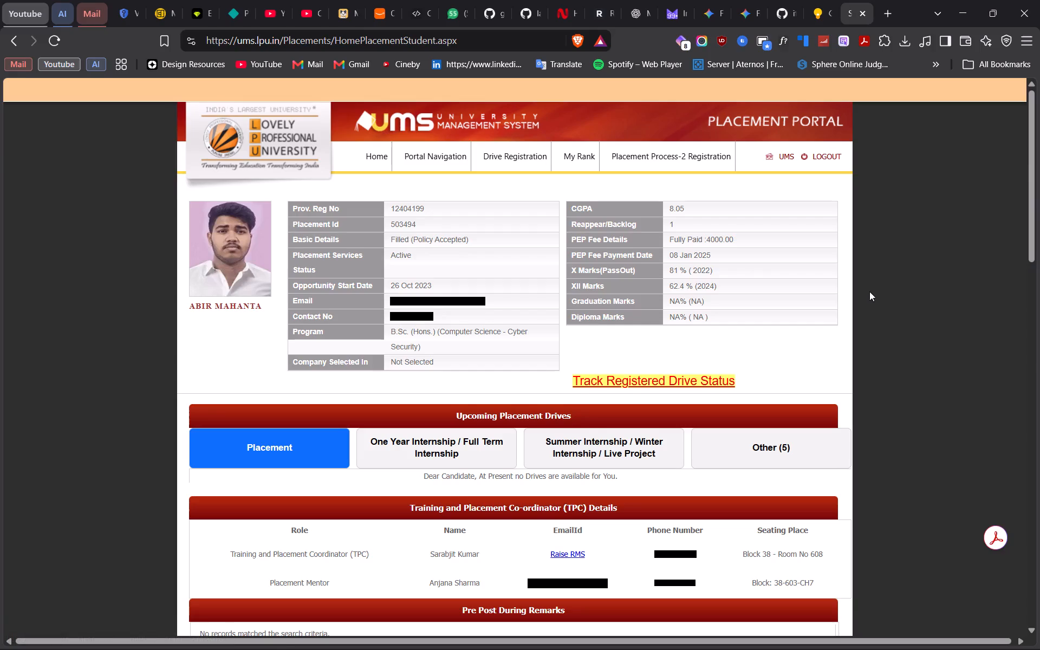
pyautogui.scroll(-3, 614, 348)
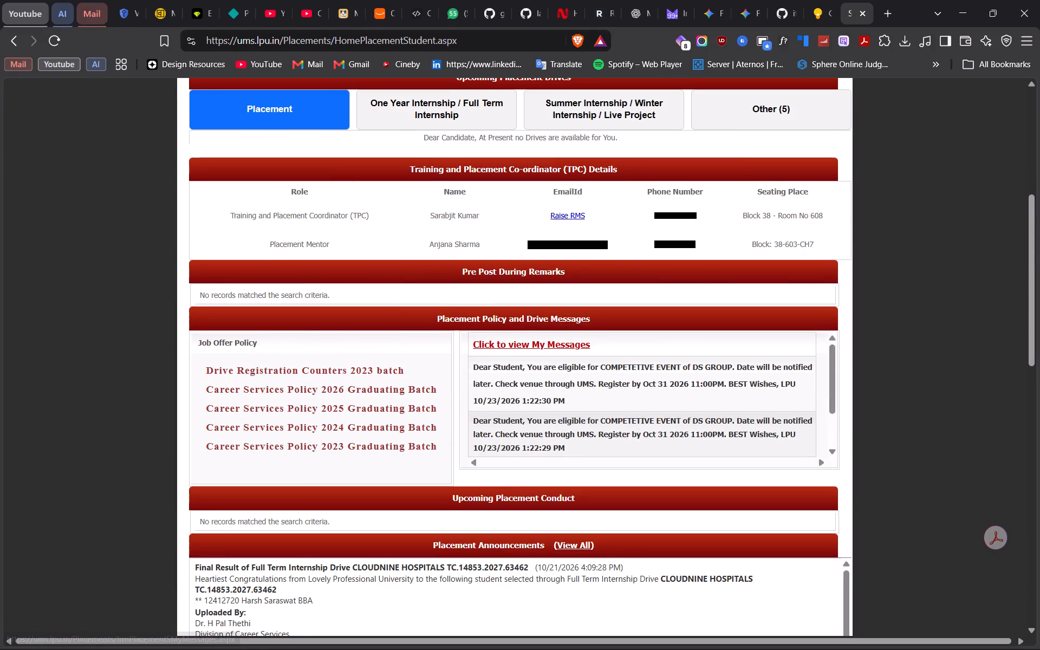
pyautogui.scroll(-2, 633, 320)
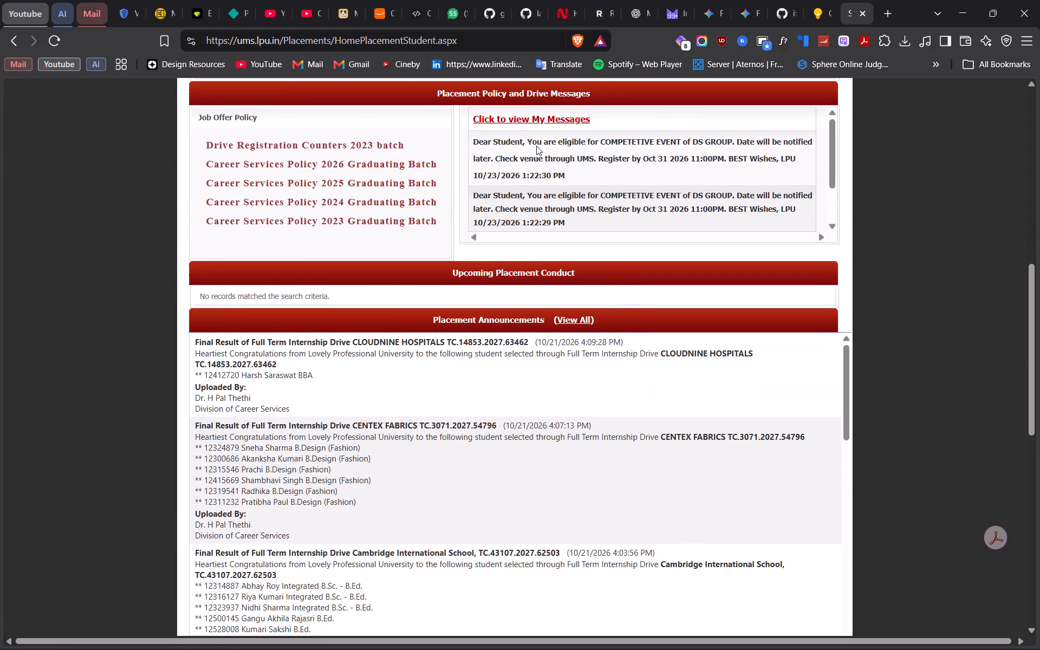
pyautogui.moveTo(473, 141); pyautogui.dragTo(804, 188)
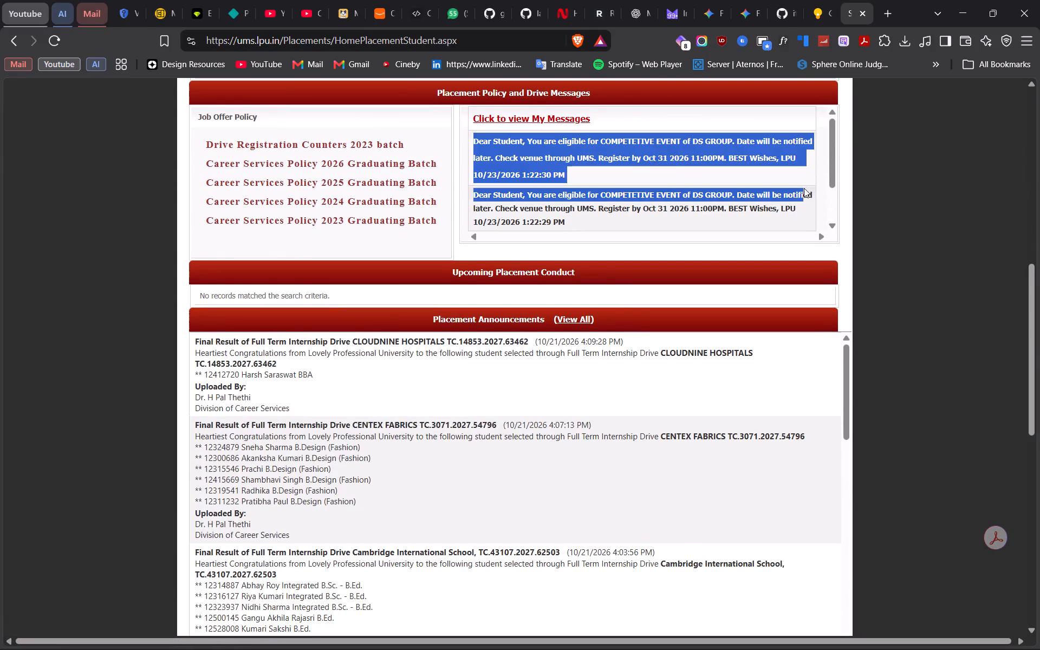
pyautogui.moveTo(804, 188); pyautogui.dragTo(821, 219)
pyautogui.click(745, 186)
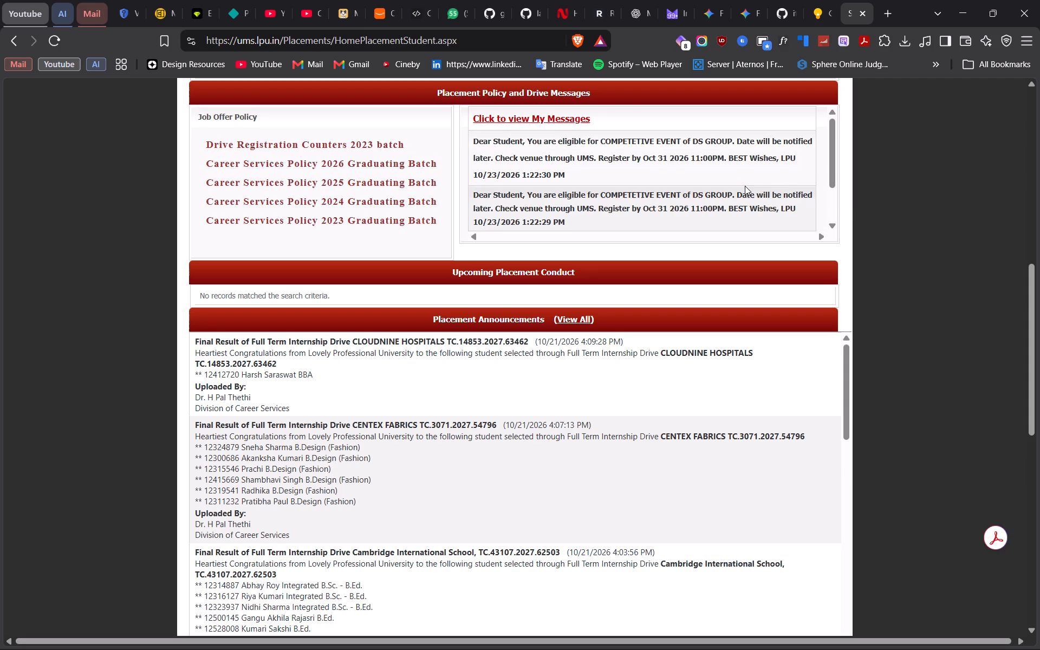
pyautogui.scroll(-4, 703, 321)
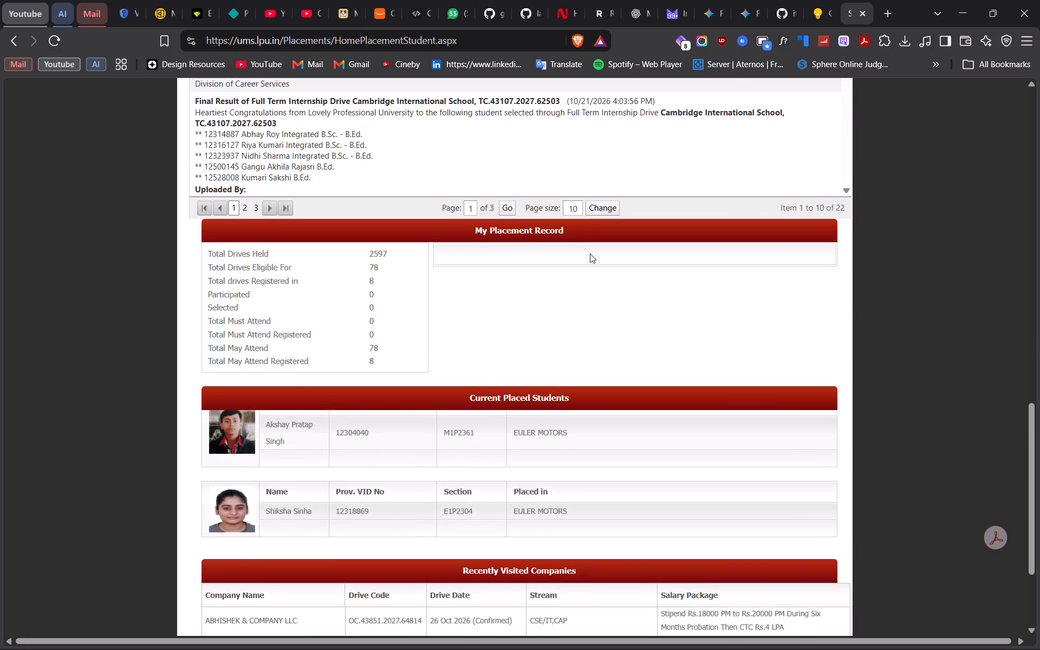
pyautogui.scroll(-3, 590, 253)
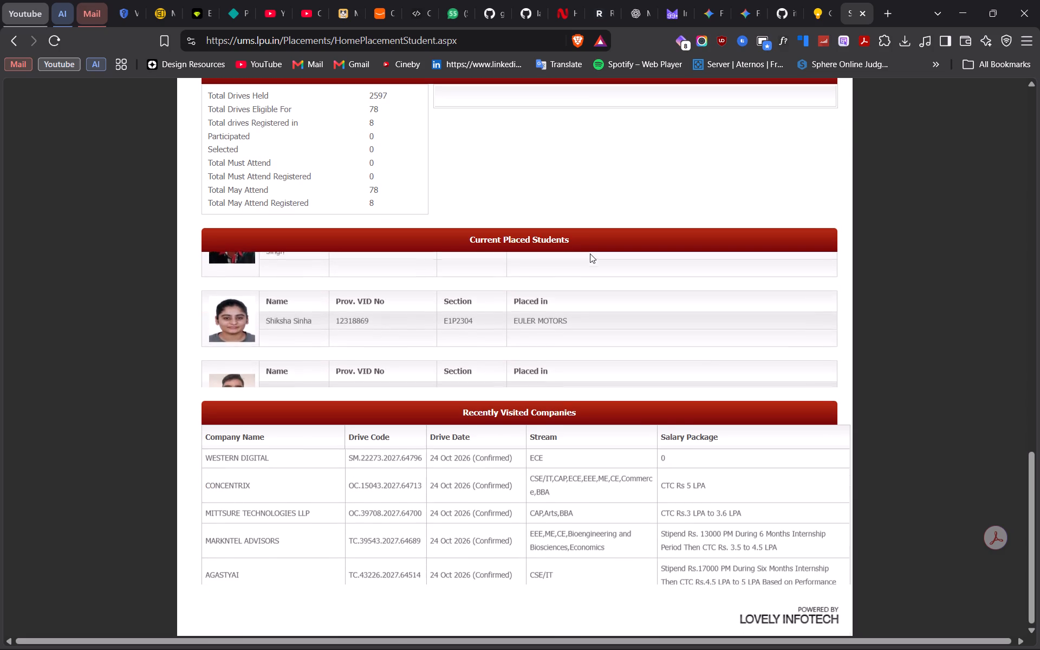
pyautogui.scroll(-1, 266, 524)
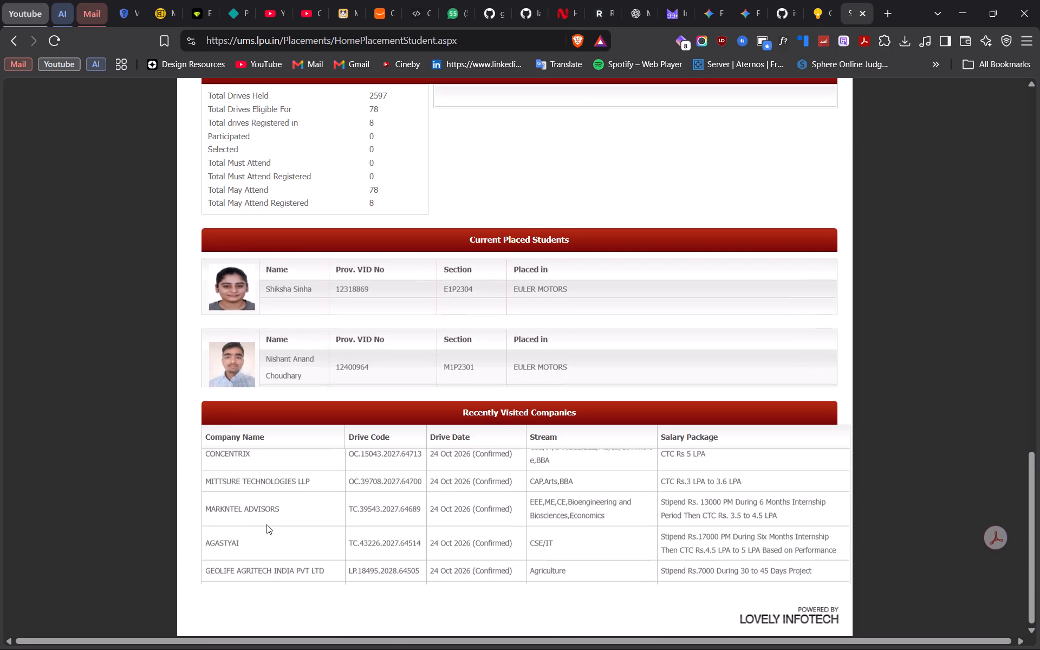
pyautogui.scroll(1, 266, 524)
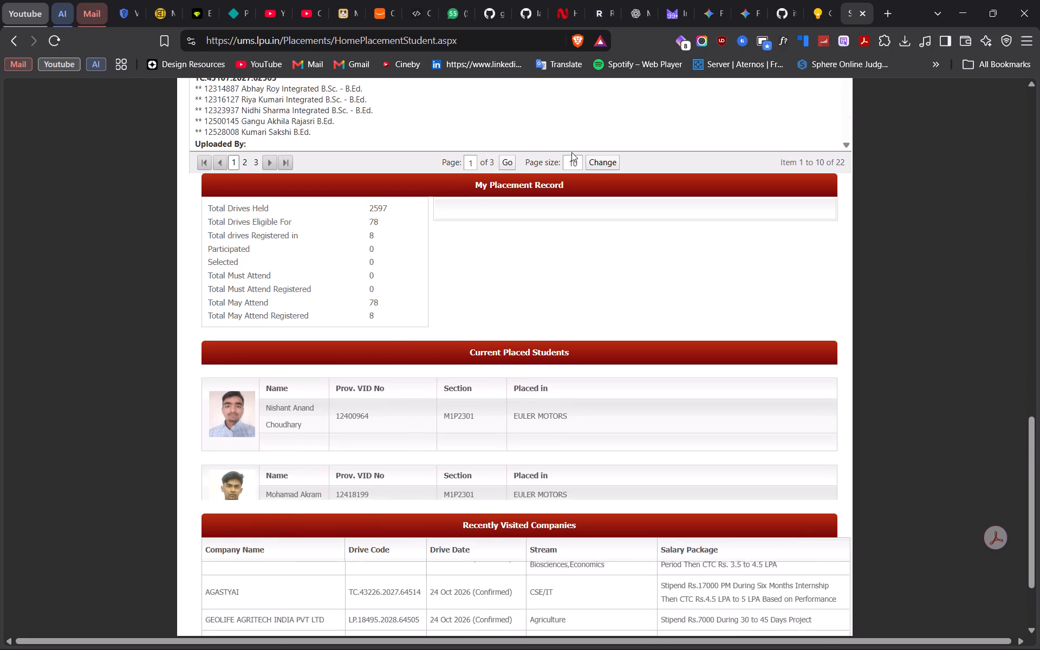
# Switch to the I-Popstar episode, resume it and skip forward in it four times.
pyautogui.click(625, 0)
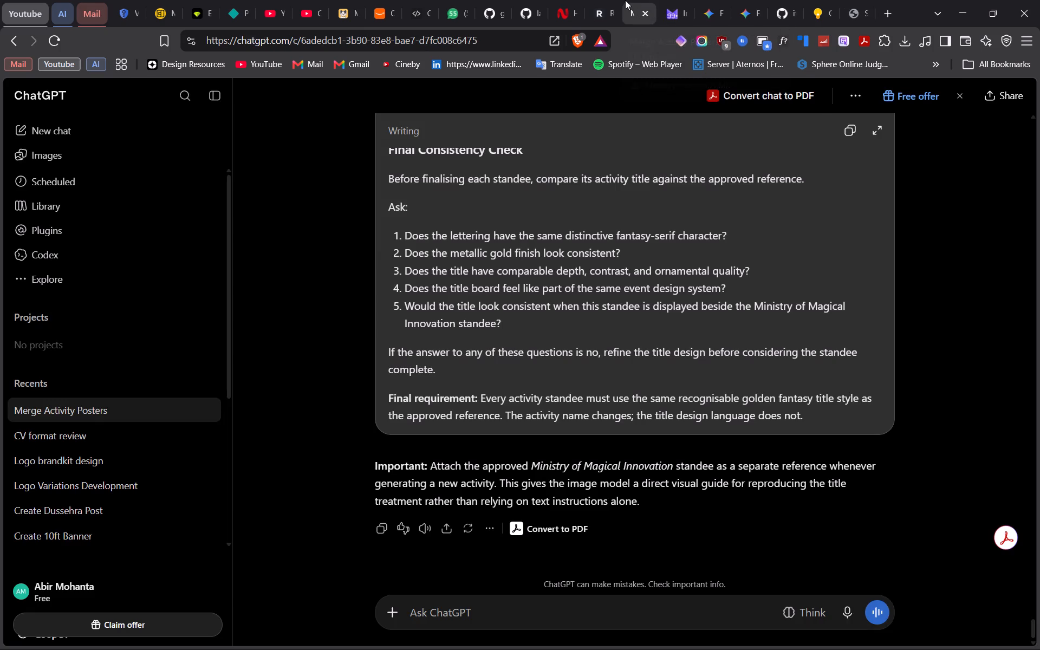
pyautogui.click(570, 0)
pyautogui.click(595, 245)
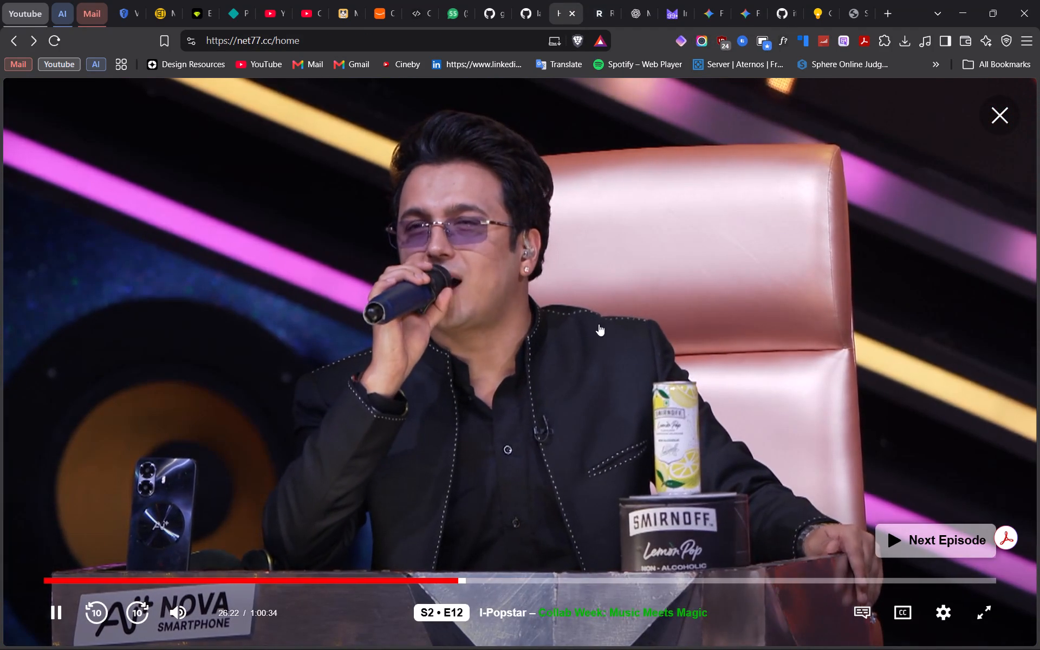
pyautogui.press('Right')
pyautogui.press('Right')
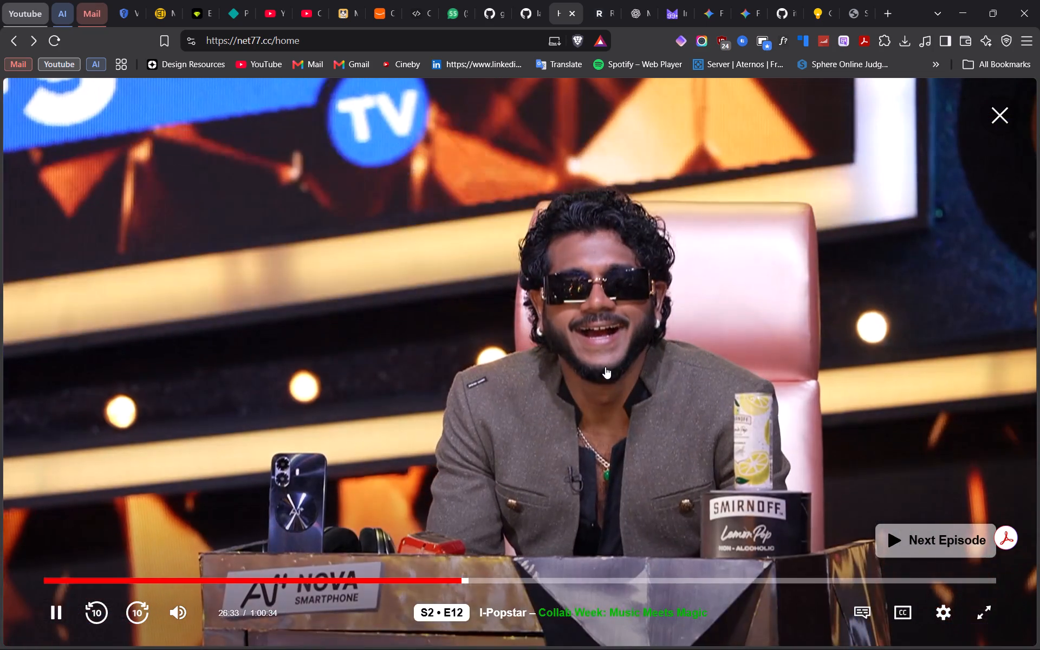
pyautogui.press('Right')
pyautogui.press('Right')
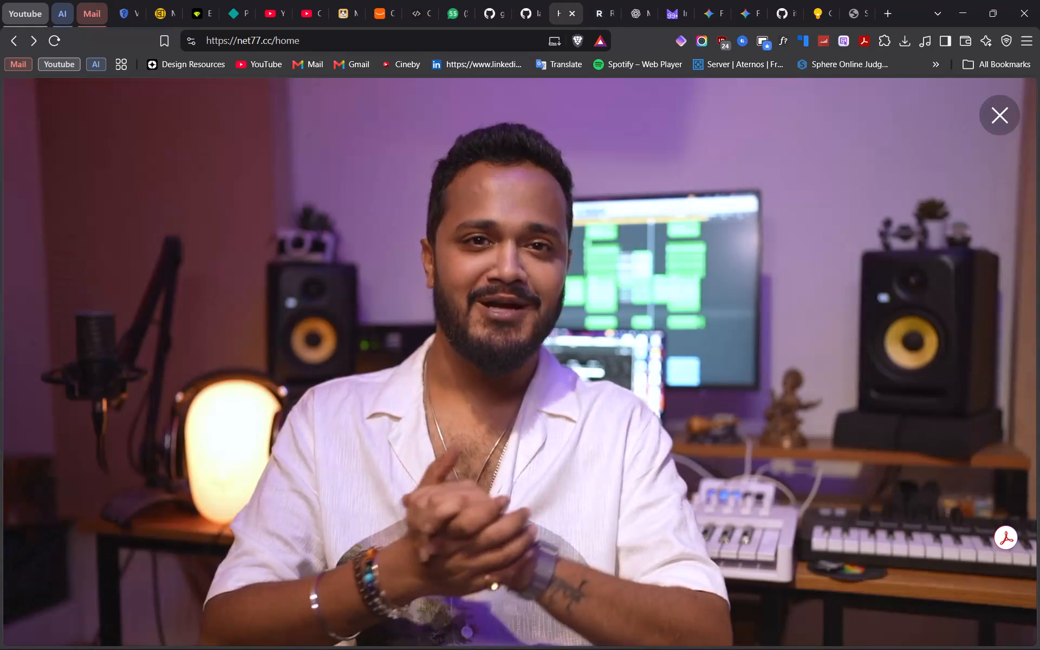
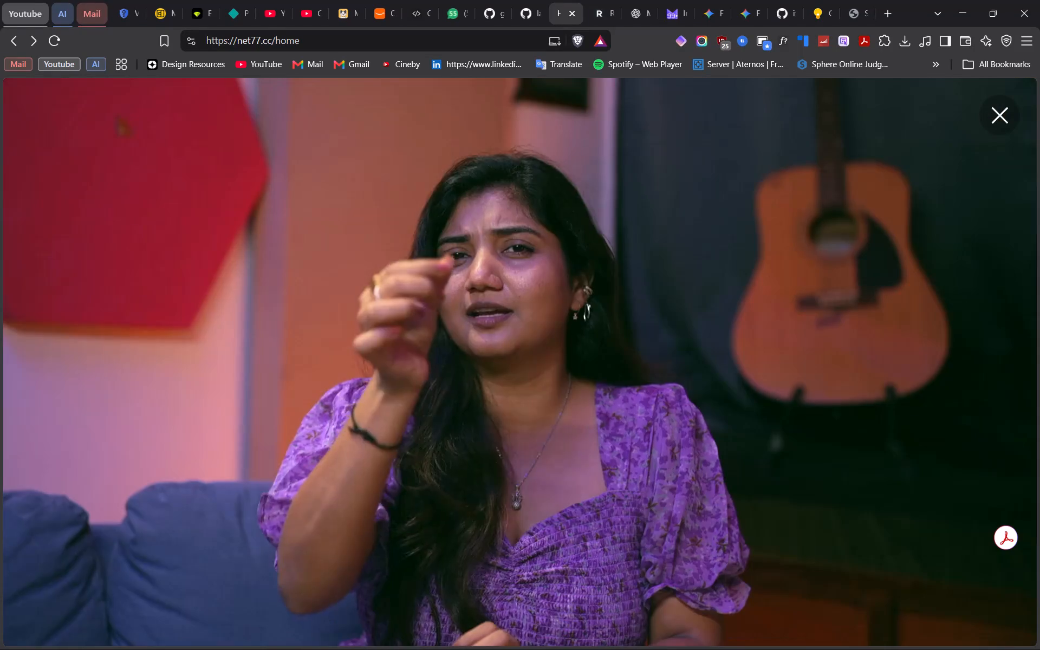
# Skip forward twice in the I-Popstar episode, glance at the REA website and return to the episode.
pyautogui.press('Right')
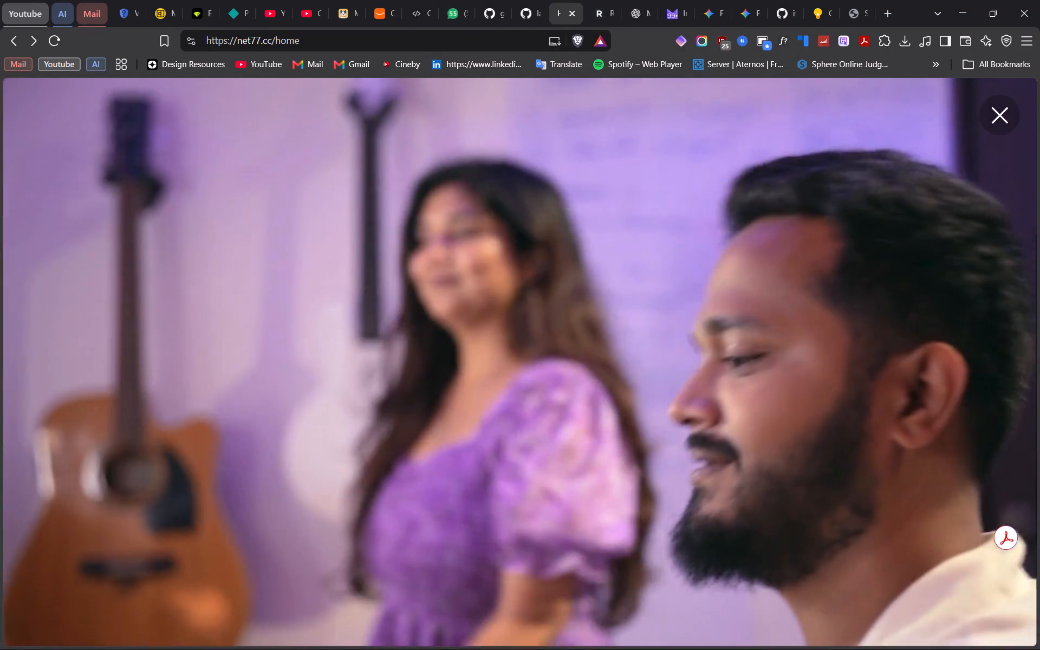
pyautogui.press('Right')
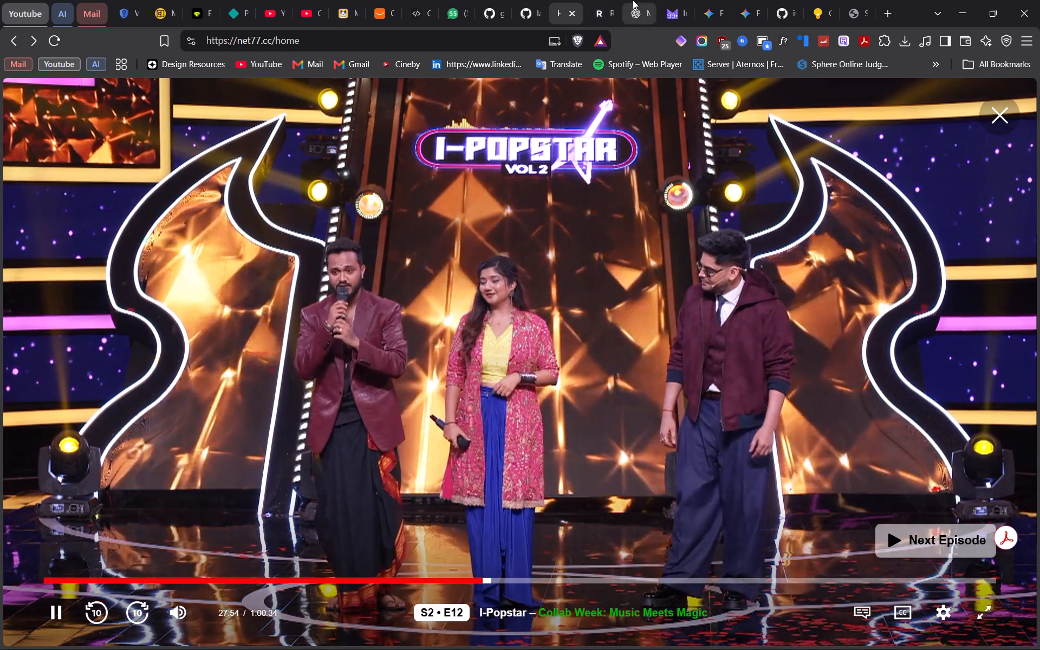
pyautogui.click(601, 17)
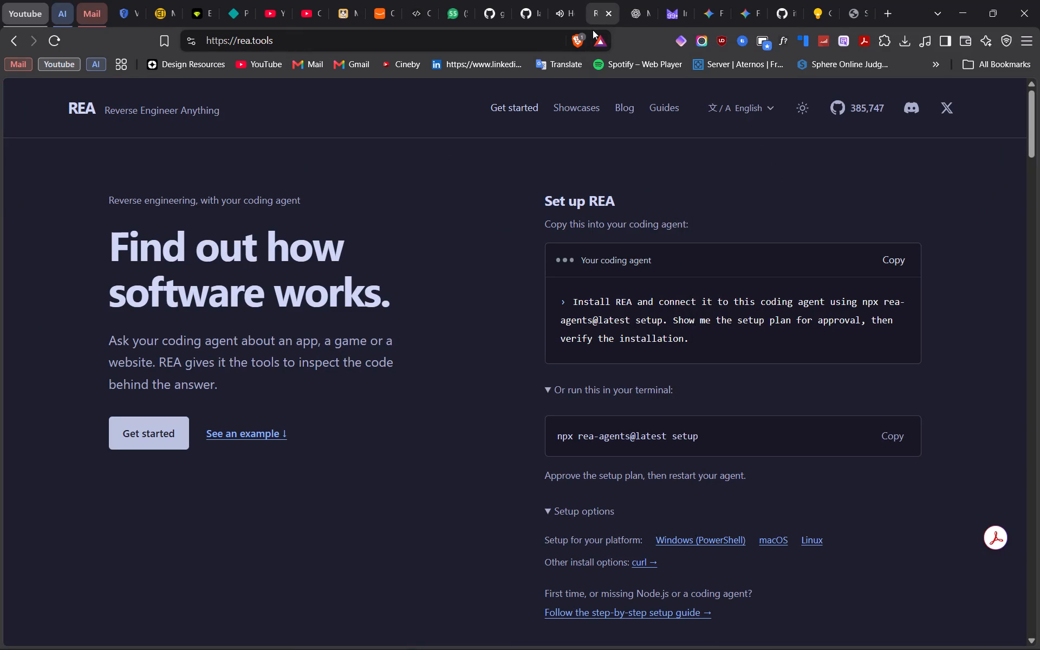
pyautogui.click(551, 0)
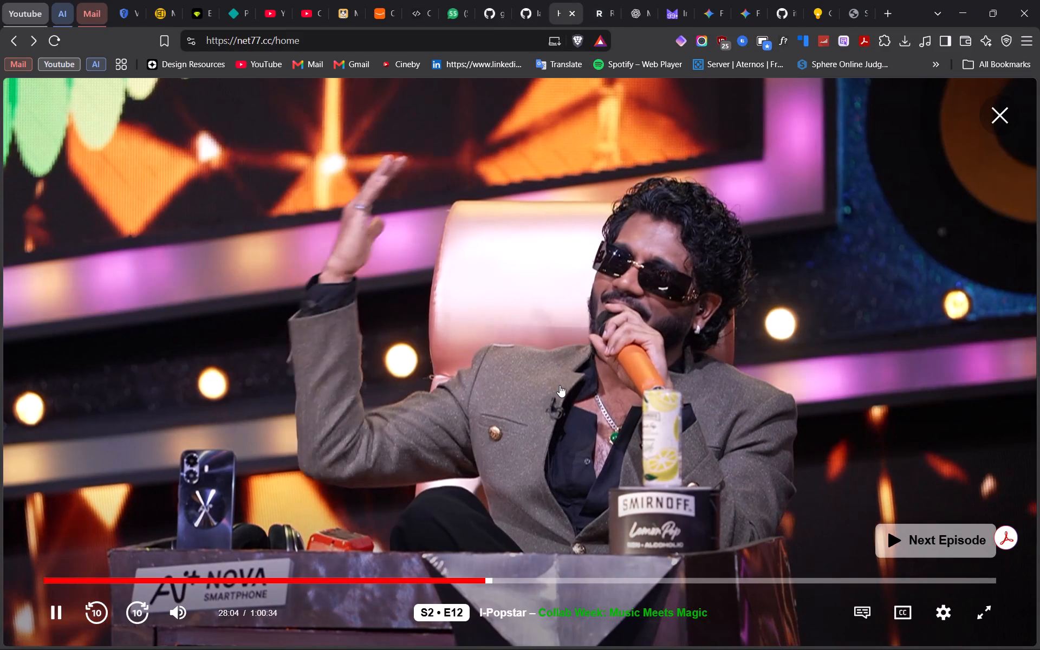
pyautogui.click(560, 385)
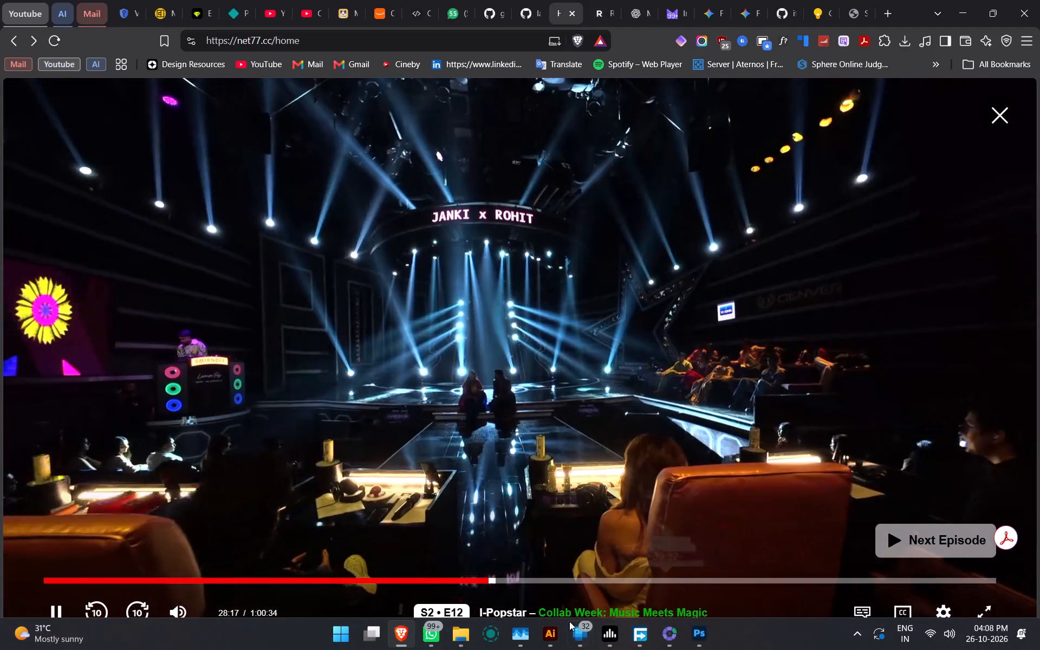
# Switch to Illustrator and close the techsprintbd.ai document, saving its changes.
pyautogui.click(550, 638)
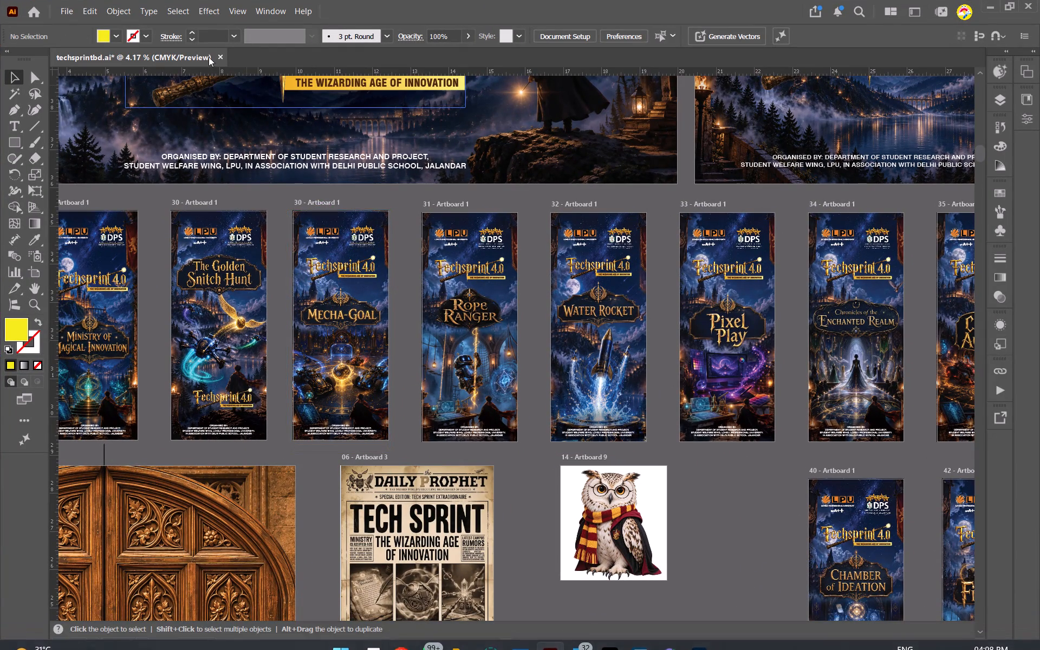
pyautogui.click(225, 54)
pyautogui.click(529, 350)
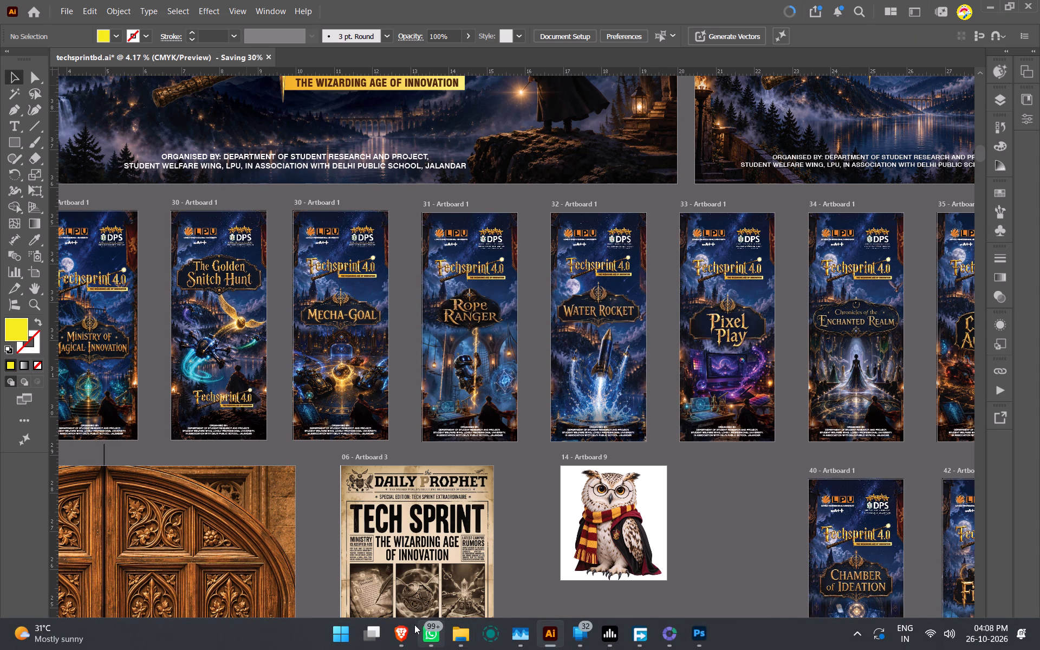
# Switch back to the browser to watch the I-Popstar episode.
pyautogui.click(413, 627)
pyautogui.click(439, 359)
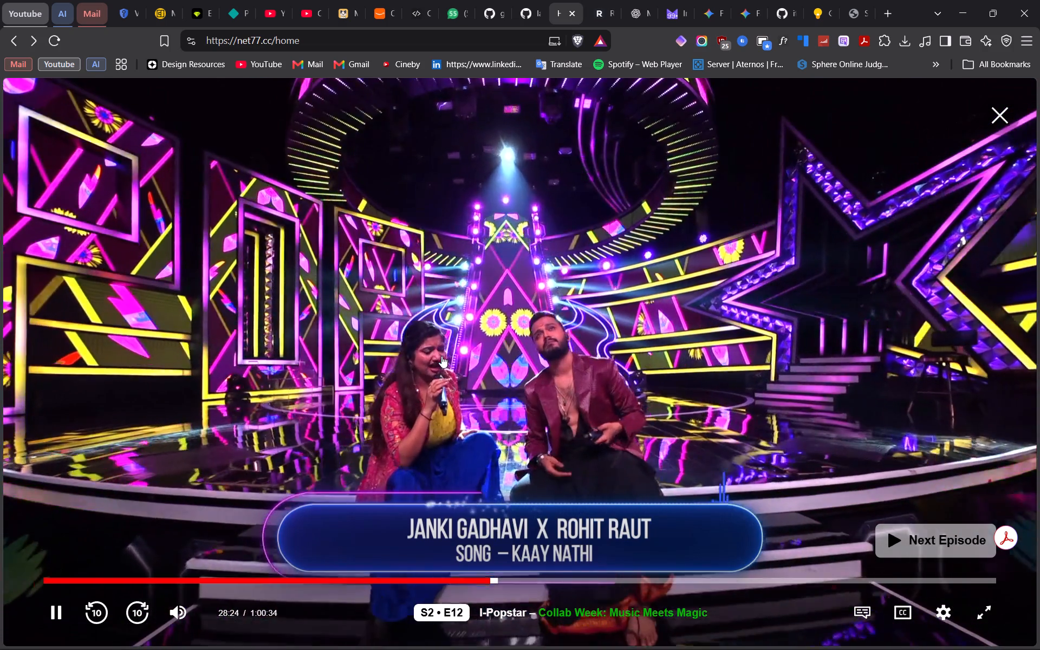